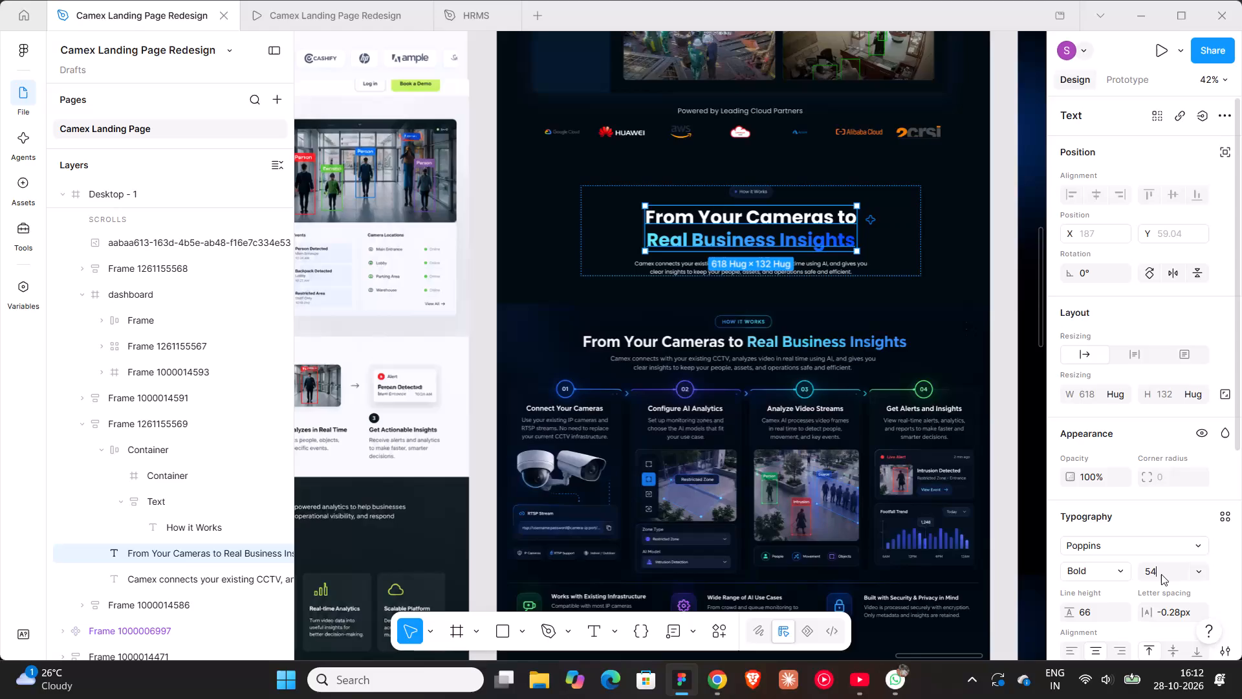
Set the font size of the "From Your Cameras to Real Business Insights" heading text to 50.
{"action": "type", "text": "50"}
{"action": "key", "text": "Return"}
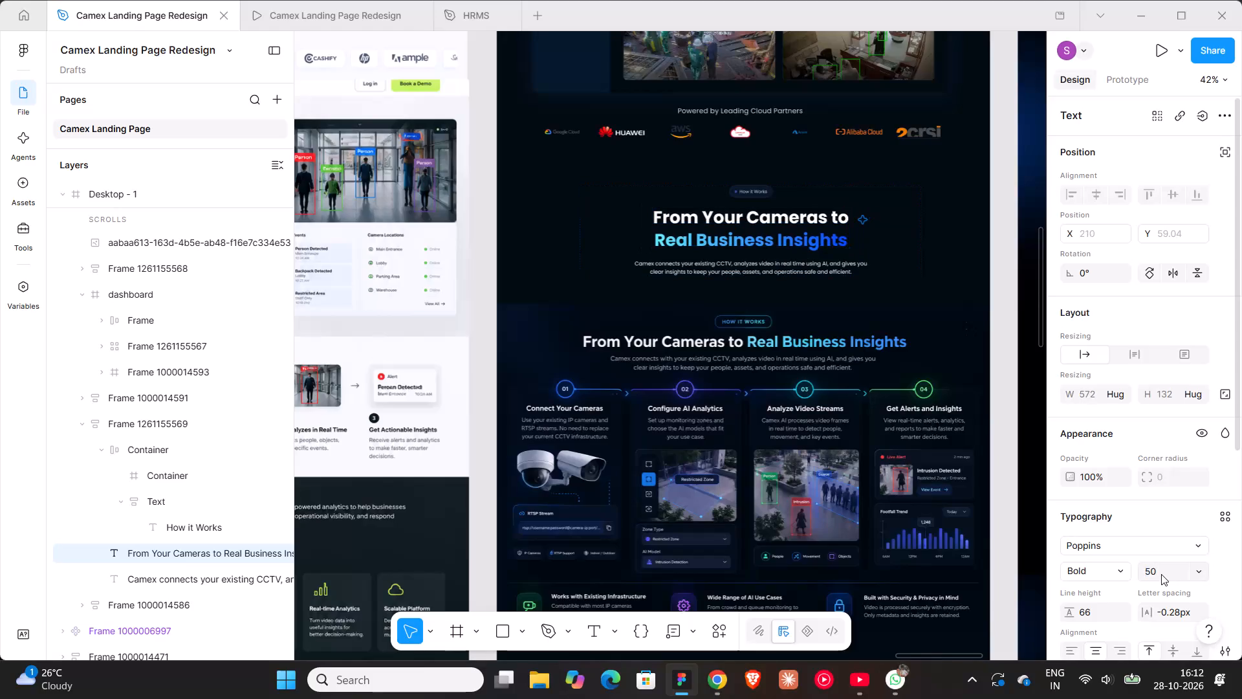
{"action": "left_click", "coordinate": [962, 239]}
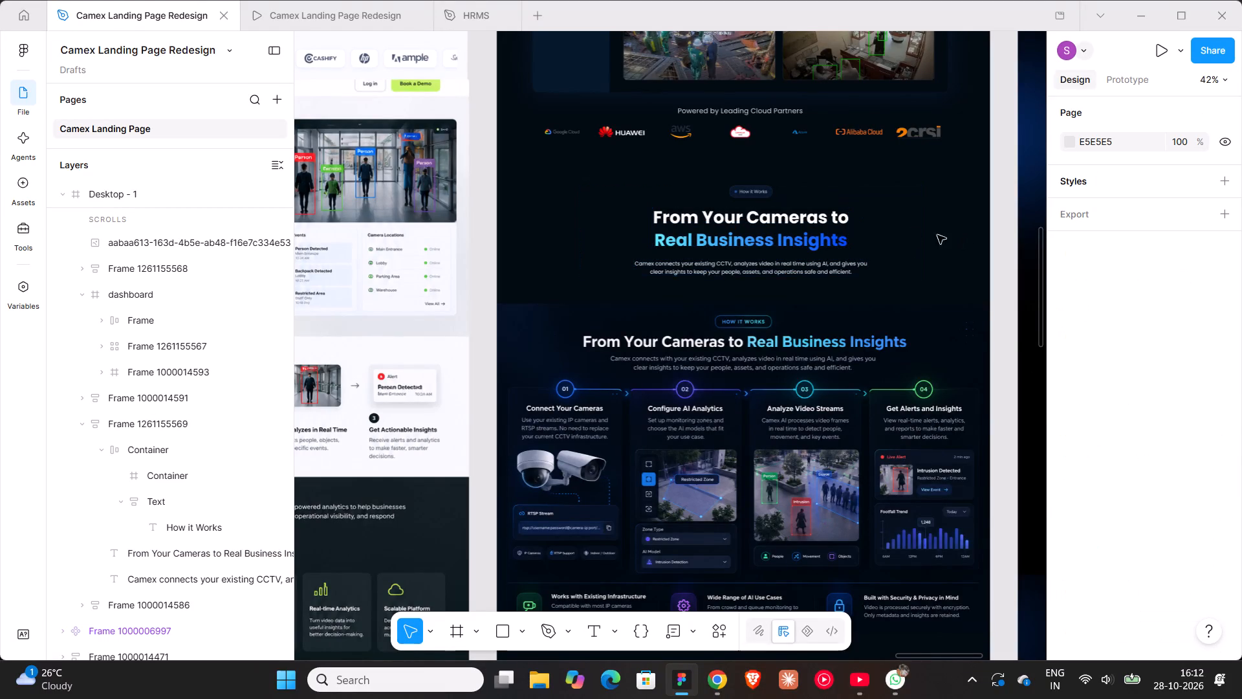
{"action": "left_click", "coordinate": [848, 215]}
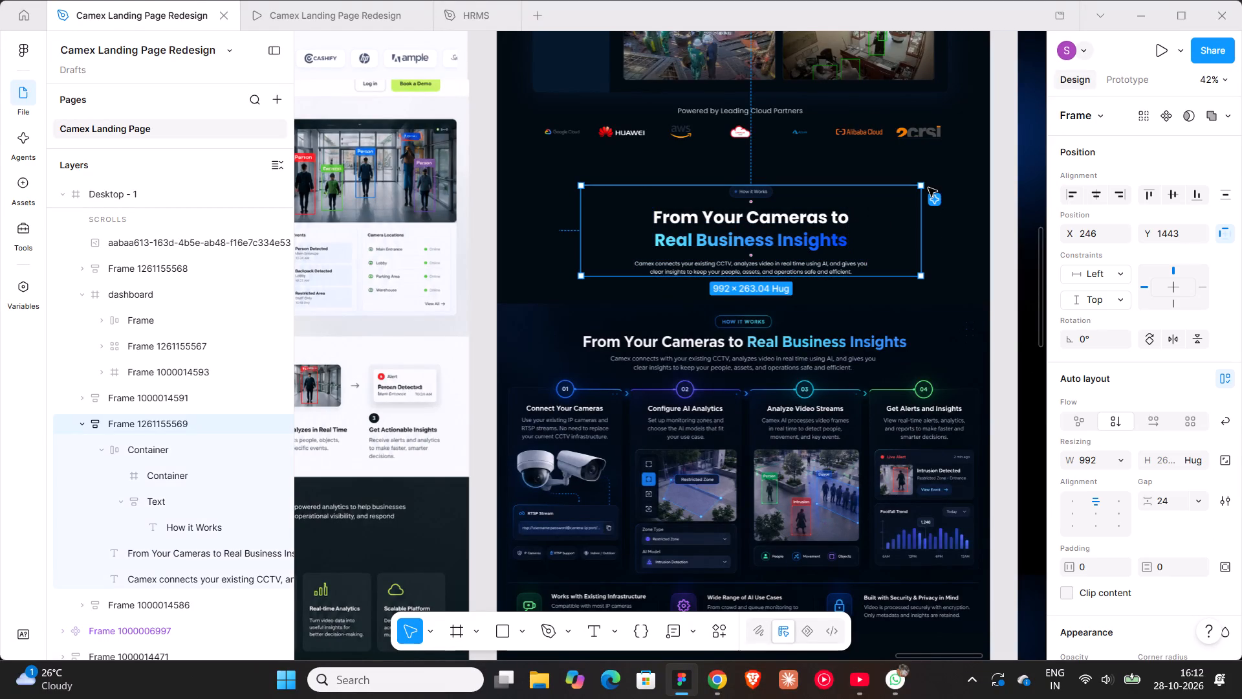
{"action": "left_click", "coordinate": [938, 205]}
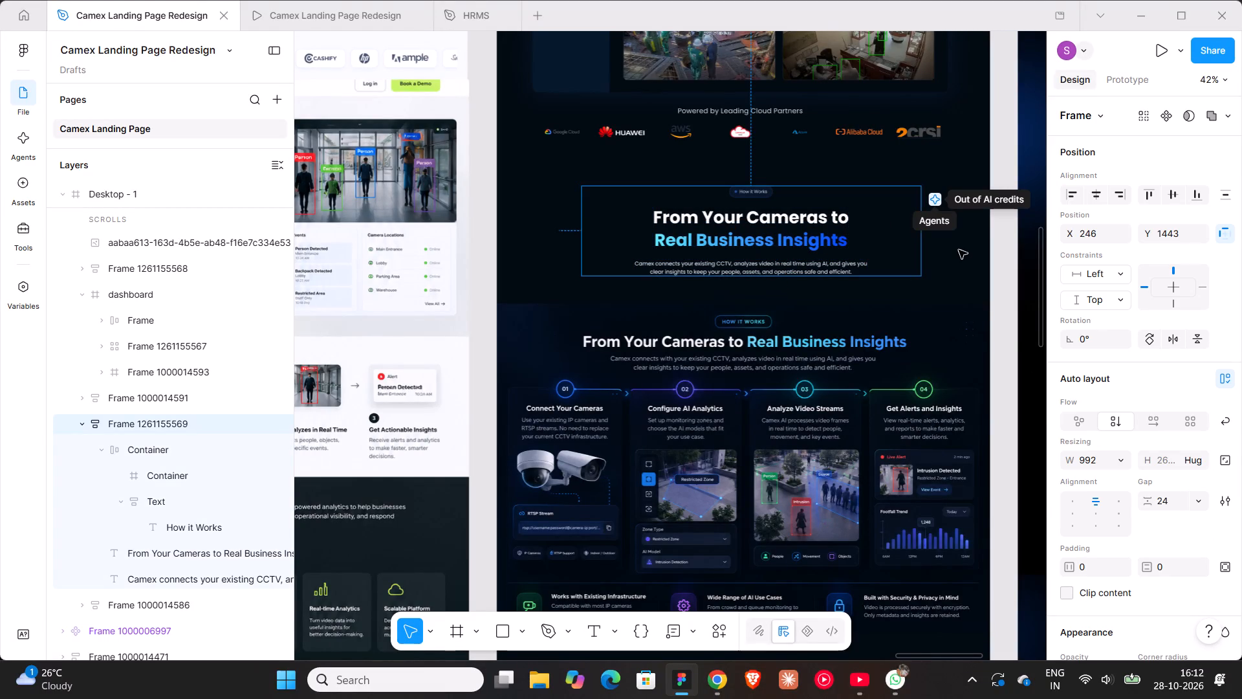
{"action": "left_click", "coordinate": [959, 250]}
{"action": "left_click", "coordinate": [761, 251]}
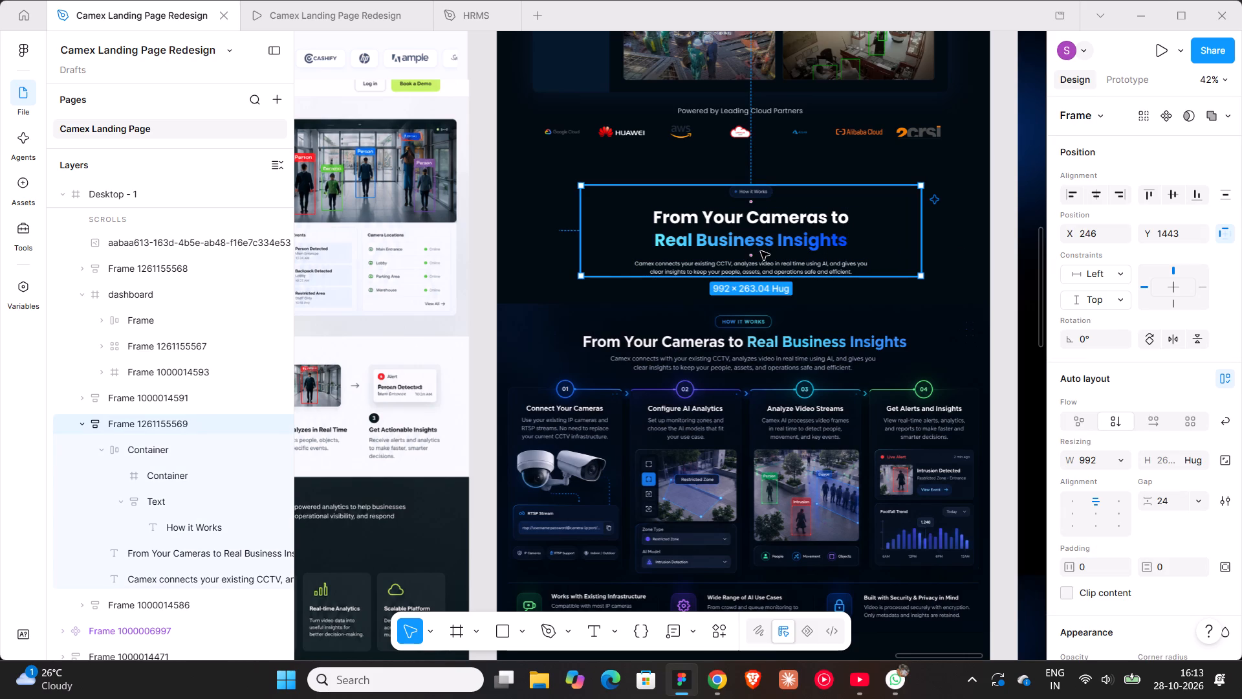
Move the "How It Works" reference image down to X 0, Y 2209, leaving empty space below the new heading.
{"action": "left_click", "coordinate": [746, 375]}
{"action": "left_click_drag", "start_coordinate": [746, 352], "coordinate": [743, 434]}
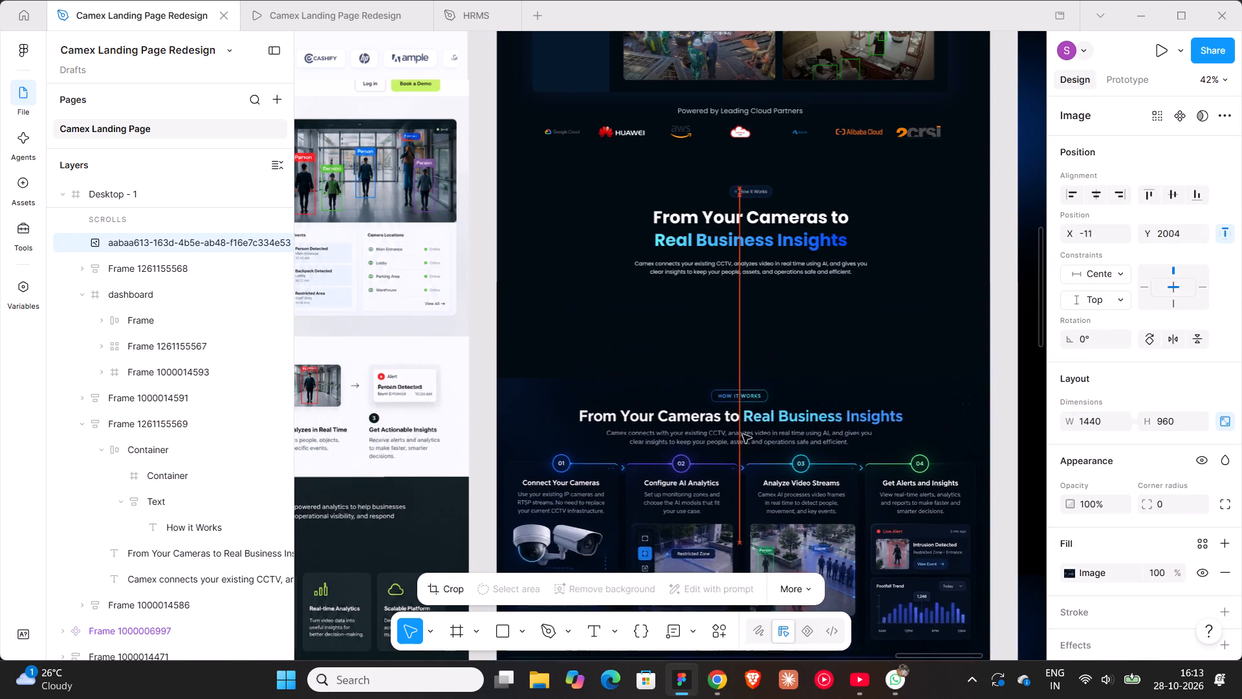
{"action": "left_click_drag", "start_coordinate": [743, 434], "coordinate": [747, 497]}
Draw a frame of about 328 × 532 over the "Connect Your Cameras" card in the reference image.
{"action": "scroll", "coordinate": [726, 422], "scroll_direction": "down", "scroll_amount": 12}
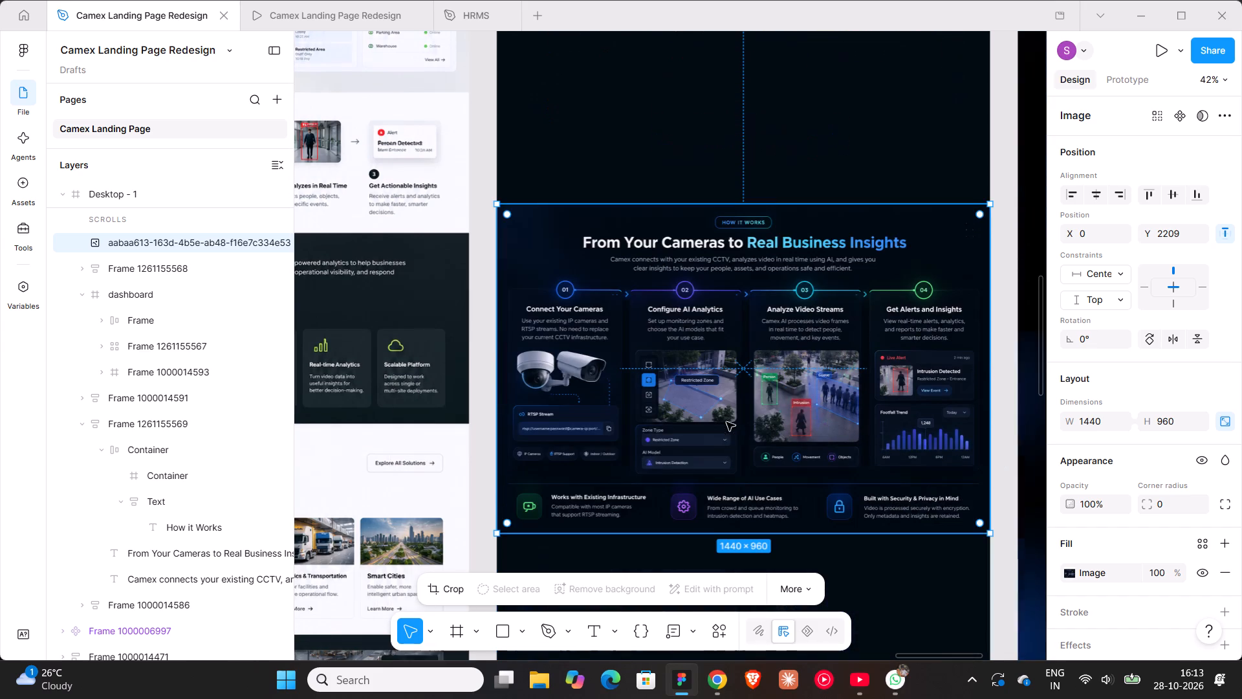
{"action": "scroll", "coordinate": [560, 344], "scroll_direction": "up", "scroll_amount": 10, "text": "ctrl"}
{"action": "scroll", "coordinate": [560, 344], "scroll_direction": "down", "scroll_amount": 6}
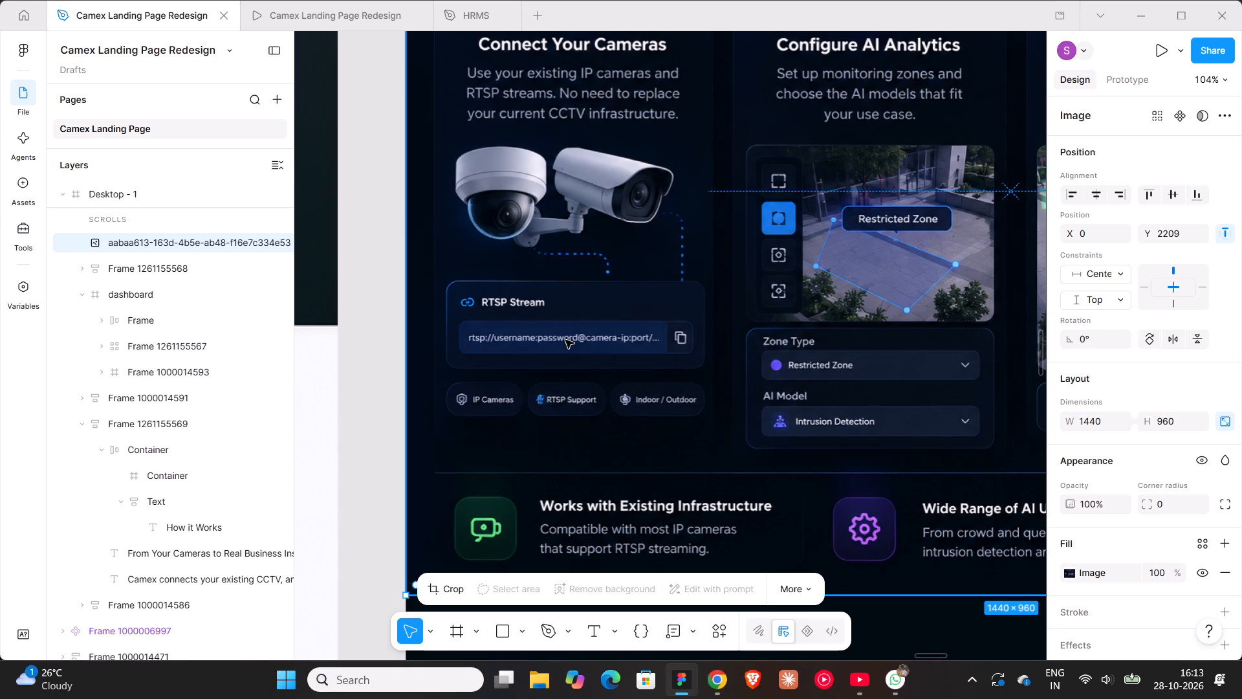
{"action": "scroll", "coordinate": [591, 447], "scroll_direction": "up", "scroll_amount": 5}
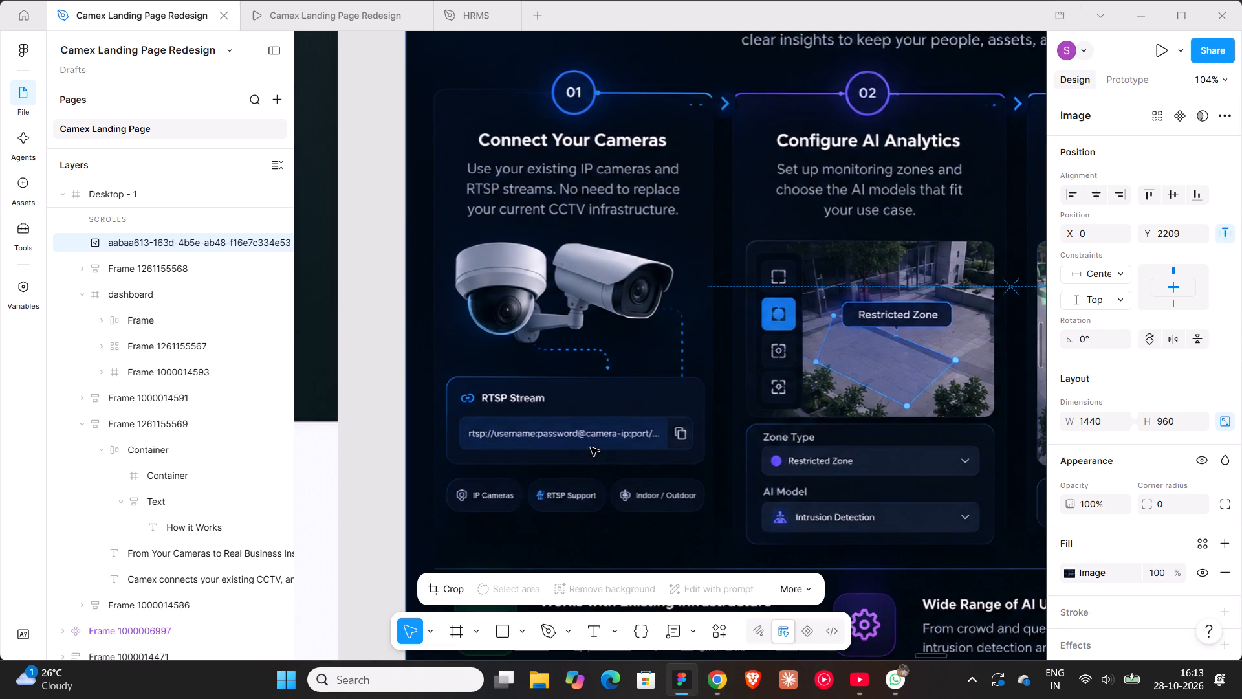
{"action": "scroll", "coordinate": [591, 447], "scroll_direction": "up", "scroll_amount": 5}
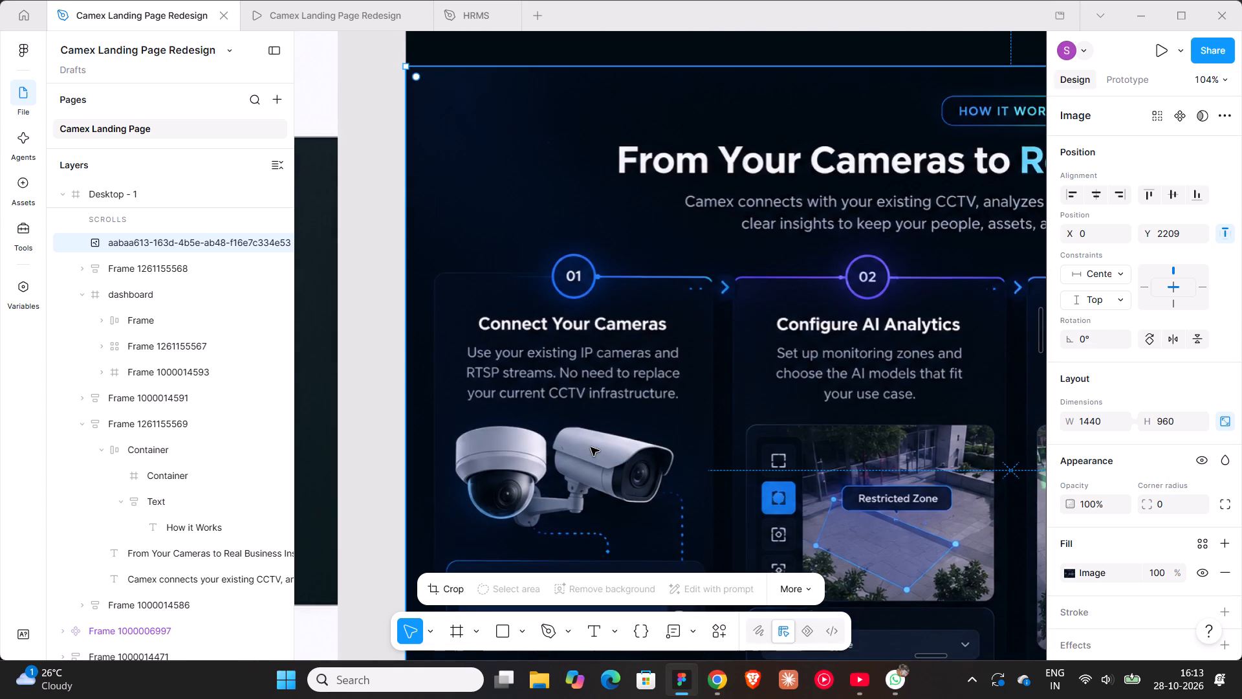
{"action": "scroll", "coordinate": [574, 382], "scroll_direction": "down", "scroll_amount": 4}
{"action": "scroll", "coordinate": [573, 381], "scroll_direction": "down", "scroll_amount": 2, "text": "ctrl"}
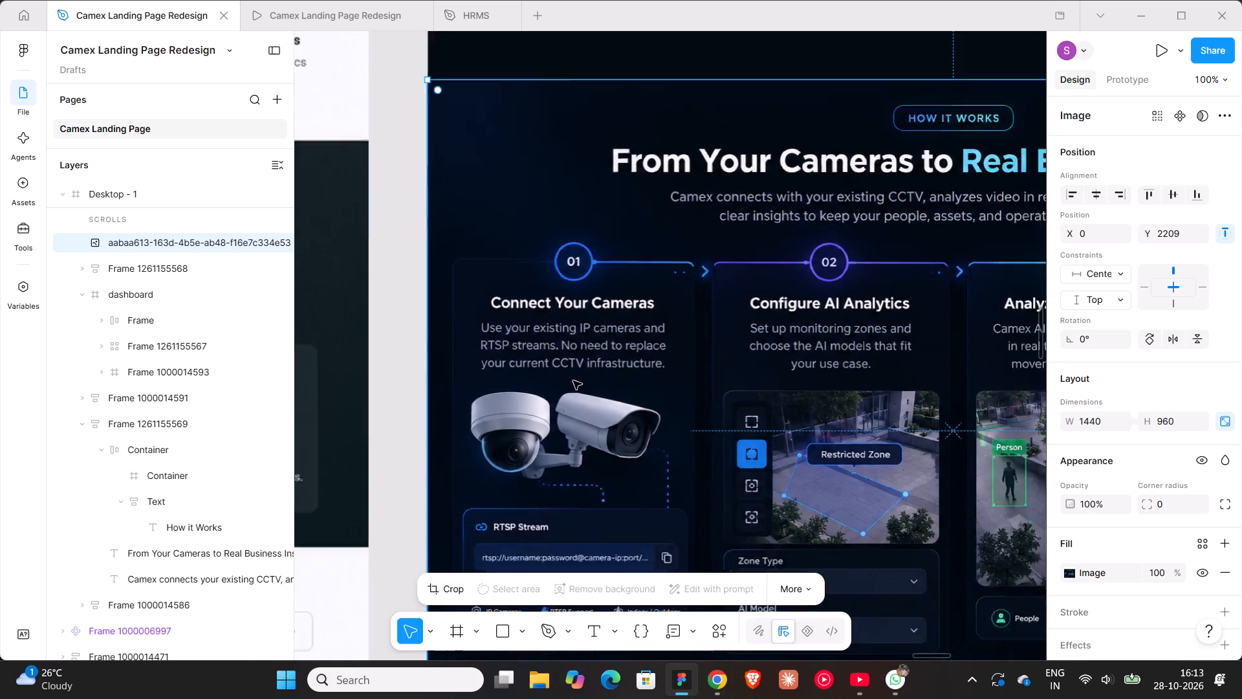
{"action": "scroll", "coordinate": [573, 381], "scroll_direction": "down", "scroll_amount": 2, "text": "ctrl"}
{"action": "scroll", "coordinate": [573, 381], "scroll_direction": "down", "scroll_amount": 3}
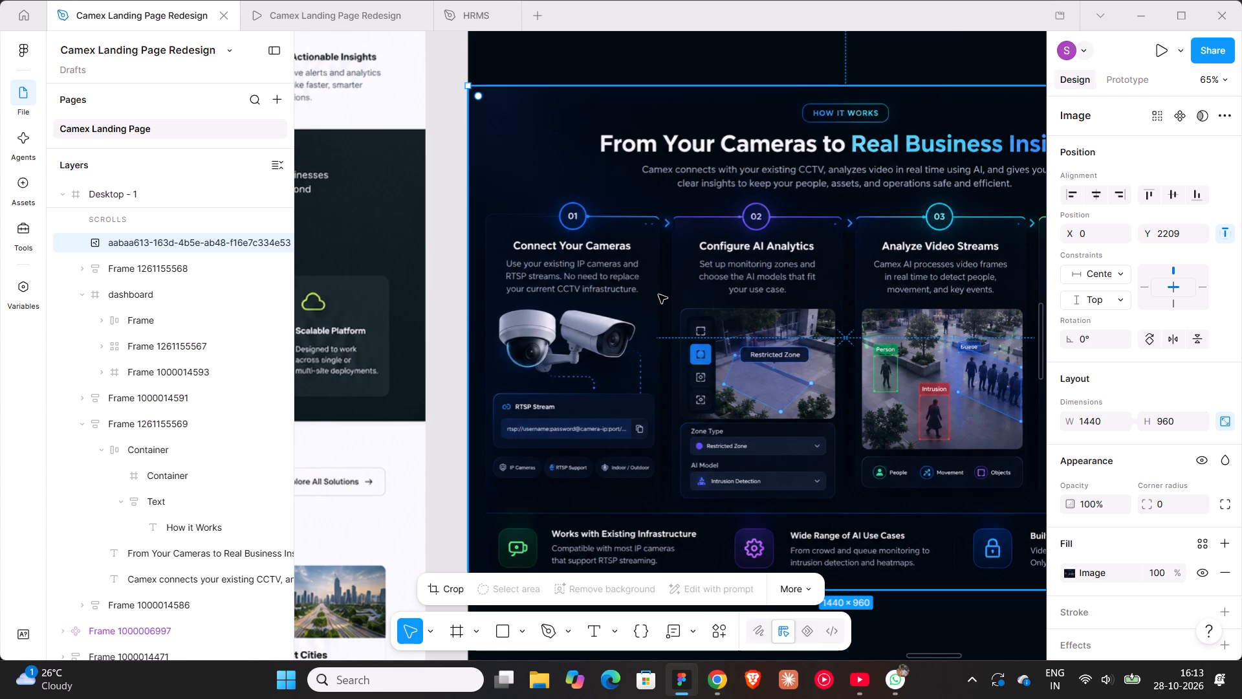
{"action": "key", "text": "f"}
{"action": "scroll", "coordinate": [514, 235], "scroll_direction": "up", "scroll_amount": 3, "text": "ctrl"}
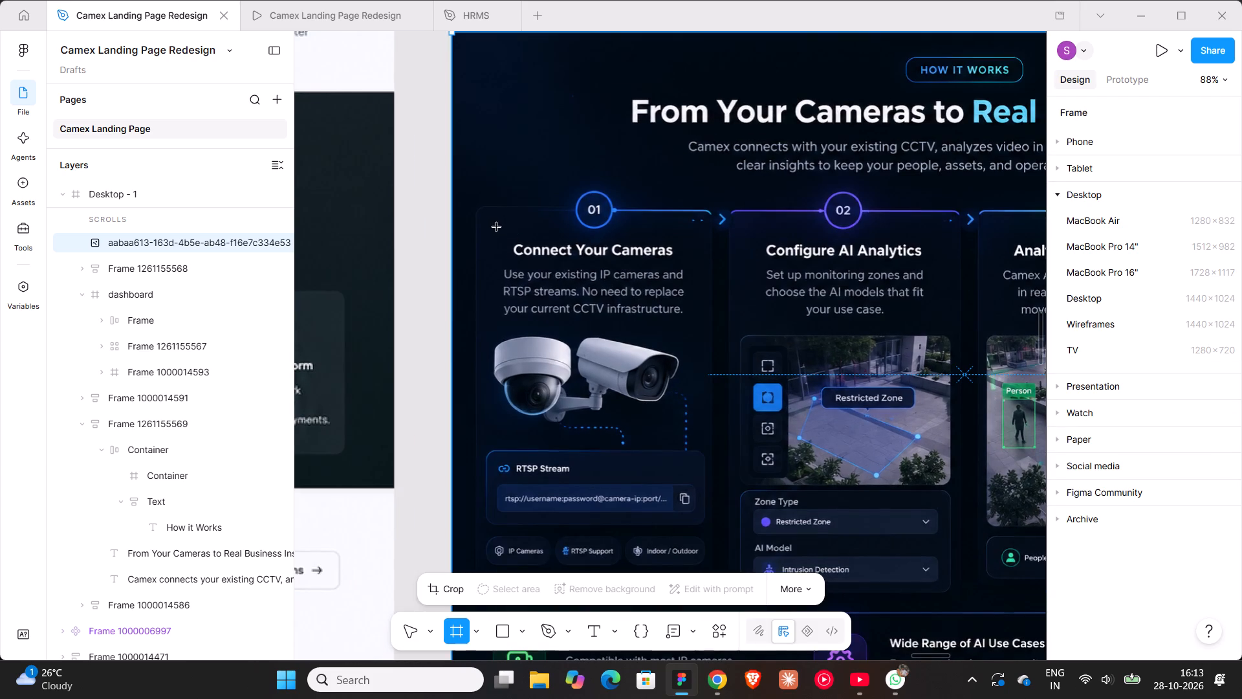
{"action": "left_click_drag", "start_coordinate": [478, 210], "coordinate": [710, 571]}
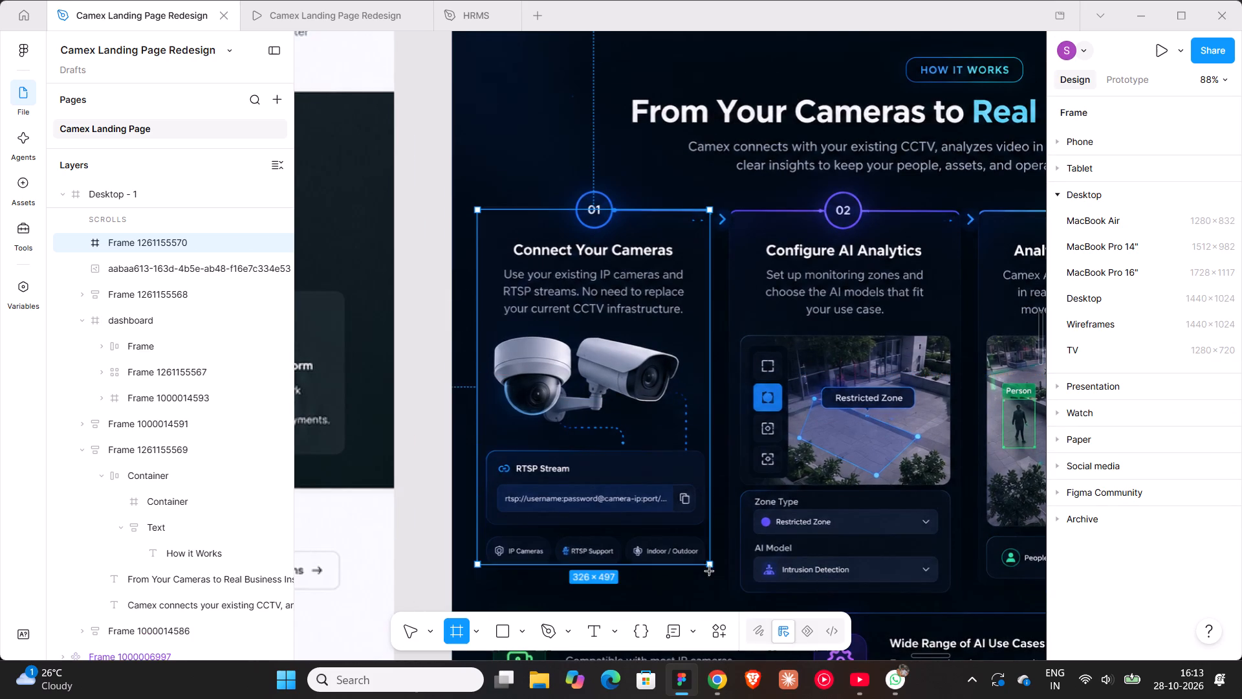
{"action": "left_click_drag", "start_coordinate": [710, 571], "coordinate": [712, 589]}
{"action": "scroll", "coordinate": [712, 589], "scroll_direction": "down", "scroll_amount": 3}
{"action": "scroll", "coordinate": [693, 478], "scroll_direction": "down", "scroll_amount": 3}
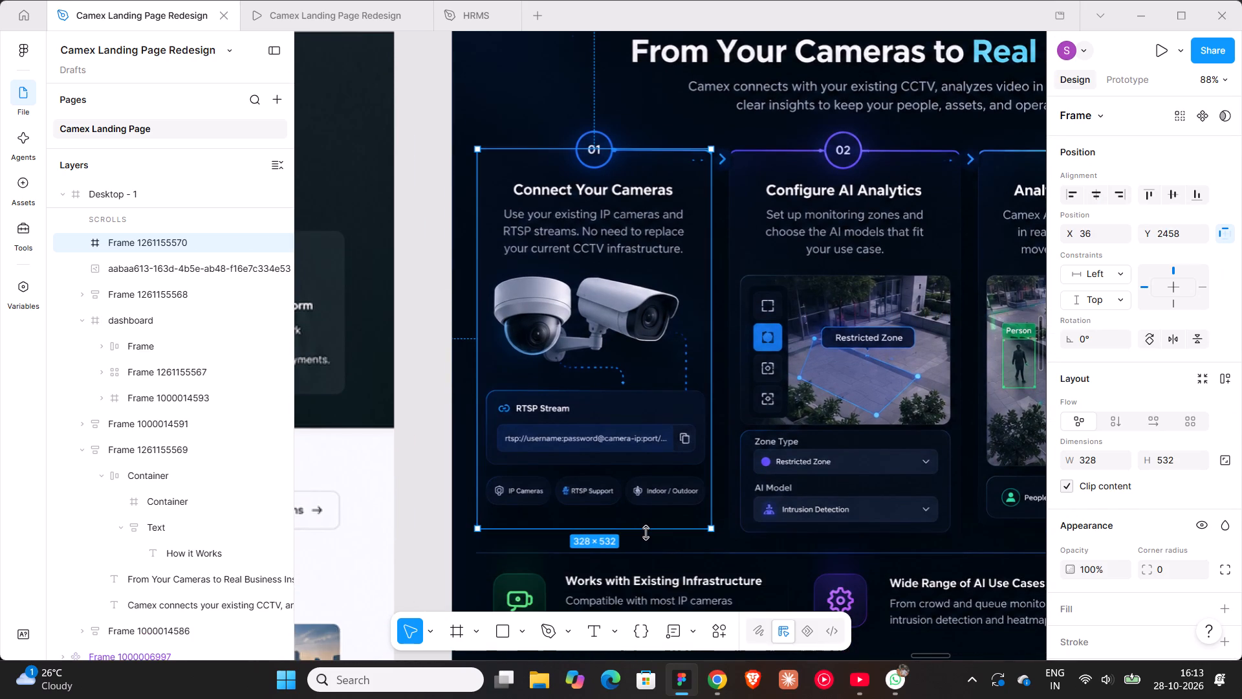
Adjust the new frame's bottom and right edges to fit the card, making it about 309 × 537.
{"action": "left_click", "coordinate": [646, 533]}
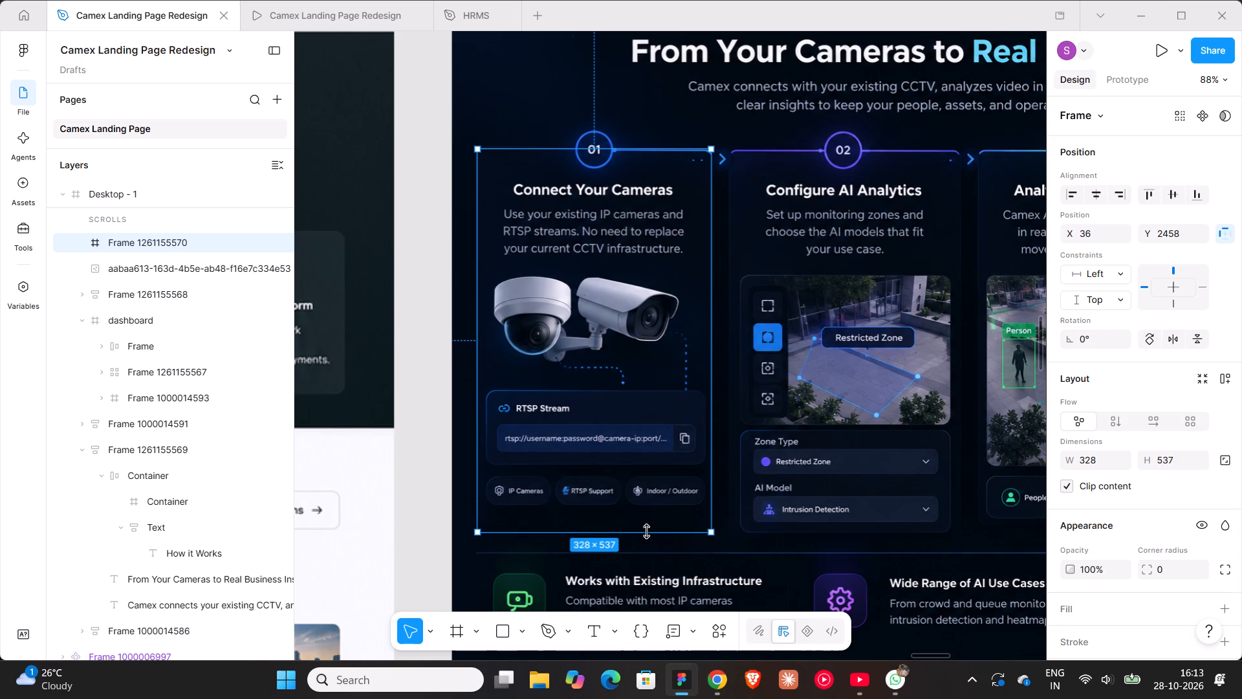
{"action": "left_click_drag", "start_coordinate": [710, 353], "coordinate": [701, 353]}
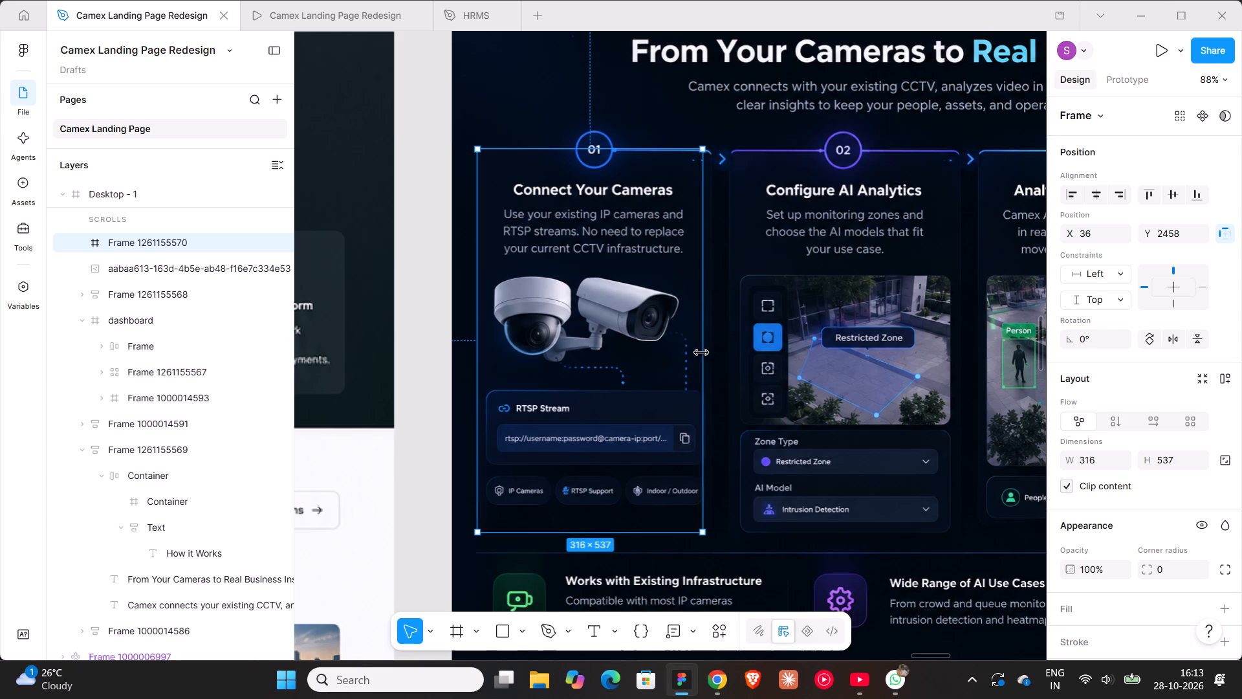
{"action": "left_click_drag", "start_coordinate": [701, 353], "coordinate": [698, 353]}
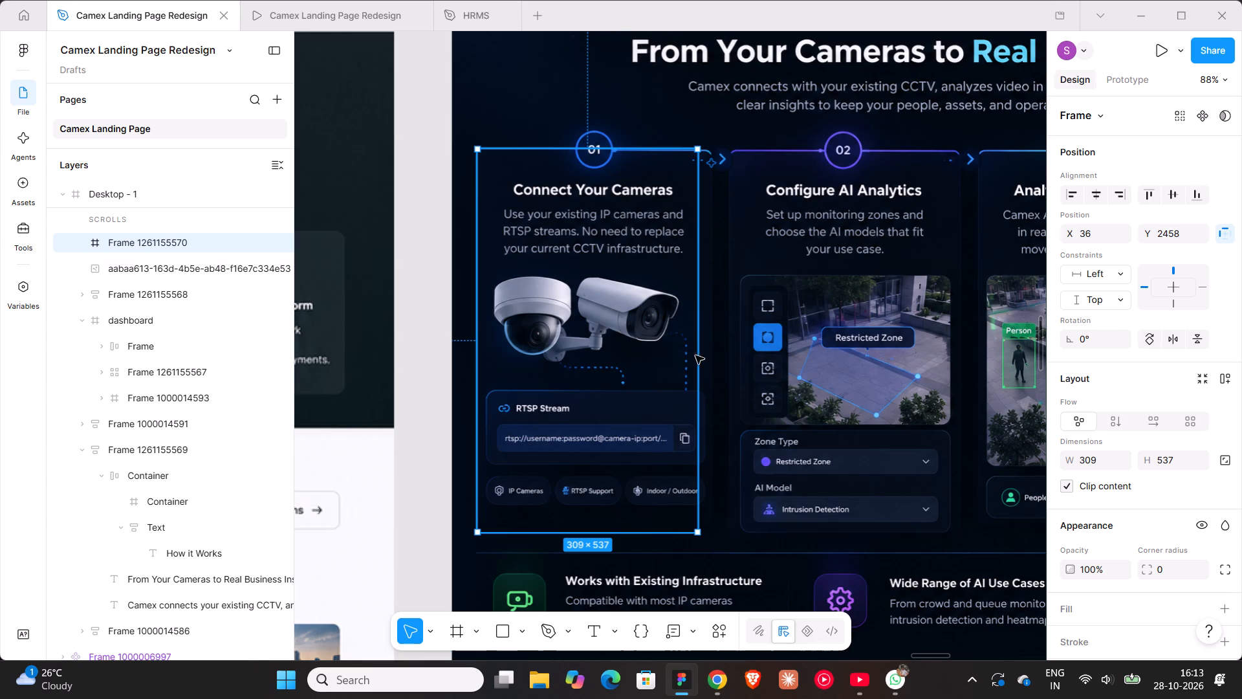
Set the card frame's corner radius to 8.
{"action": "left_click", "coordinate": [1180, 563]}
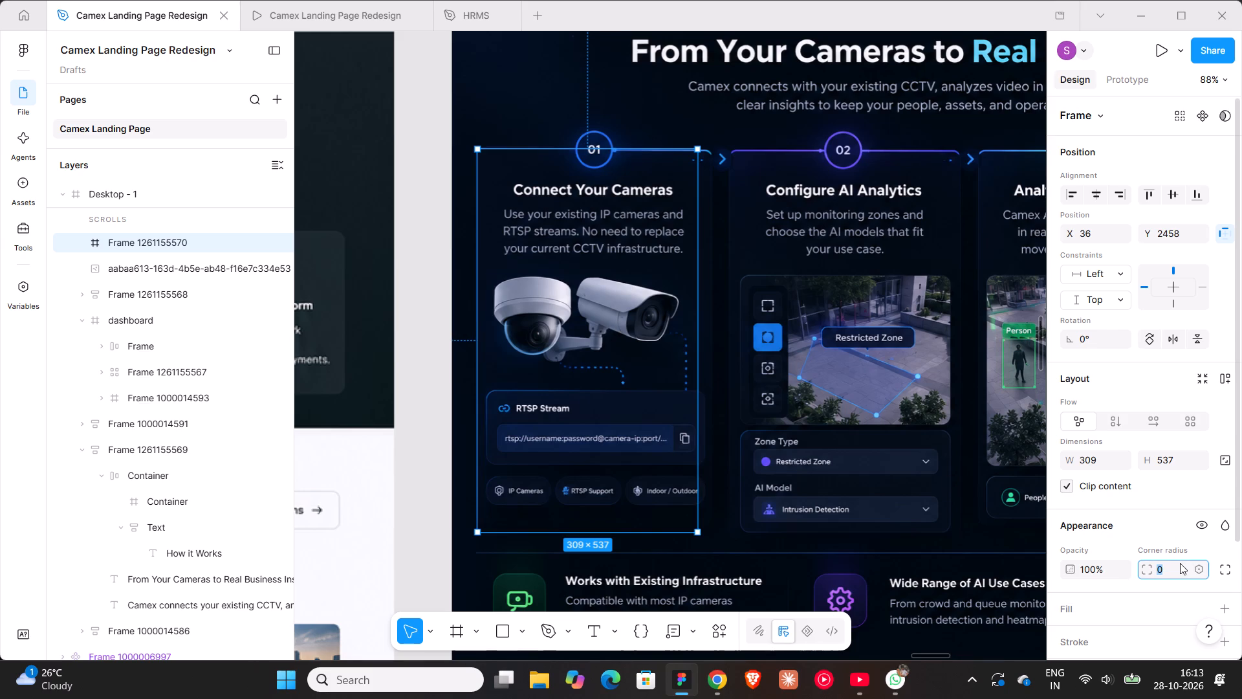
{"action": "key", "text": "8"}
{"action": "key", "text": "Return"}
Add a solid fill to the card frame, sampling the dark page background colour 020B13.
{"action": "scroll", "coordinate": [1115, 534], "scroll_direction": "down", "scroll_amount": 3}
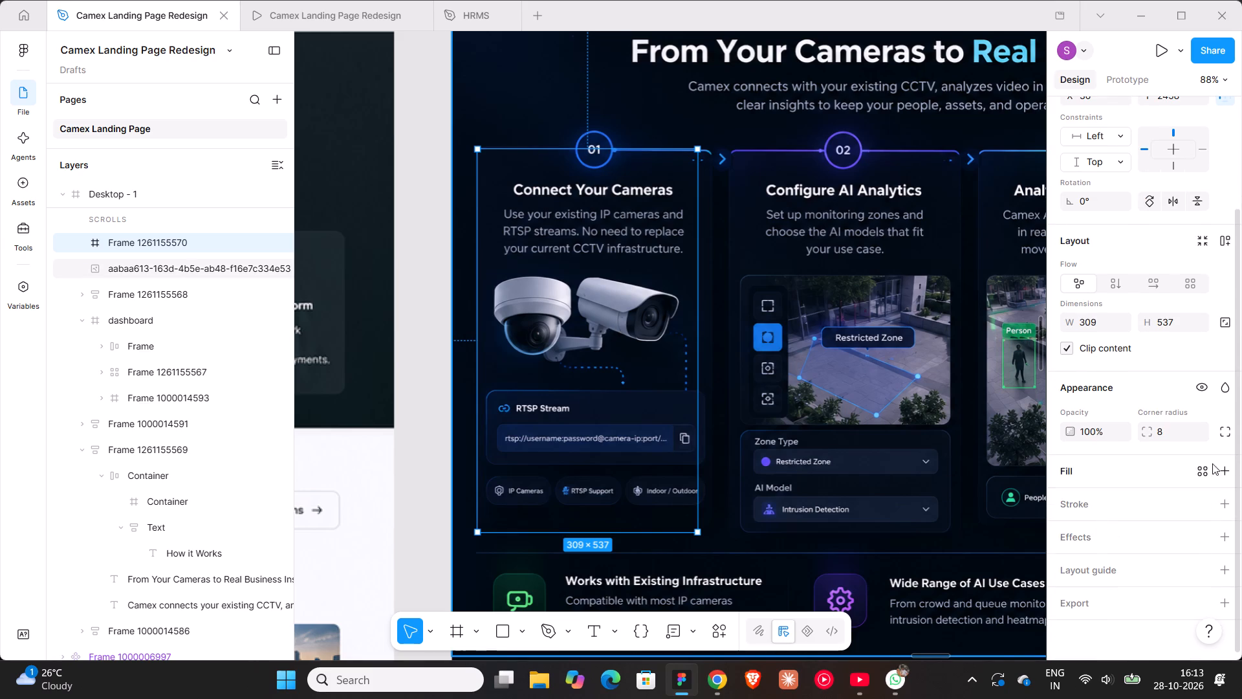
{"action": "left_click", "coordinate": [1221, 470]}
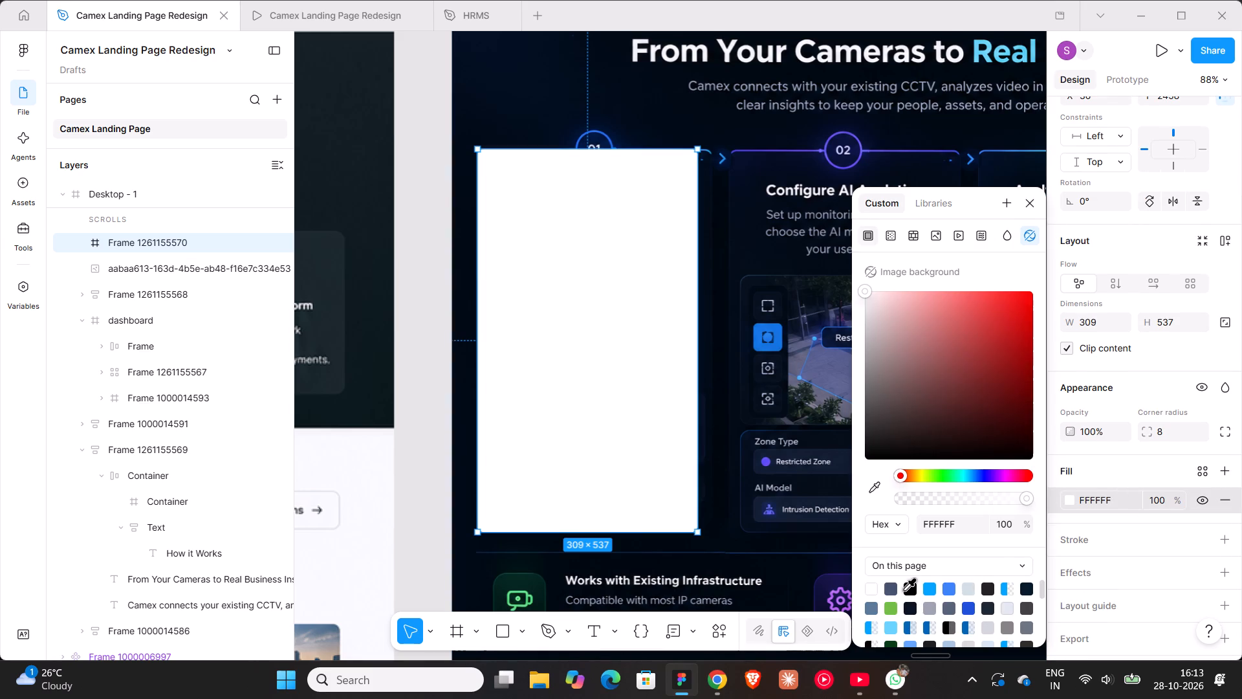
{"action": "scroll", "coordinate": [683, 336], "scroll_direction": "down", "scroll_amount": 9, "text": "ctrl"}
{"action": "scroll", "coordinate": [683, 336], "scroll_direction": "down", "scroll_amount": 4, "text": "shift"}
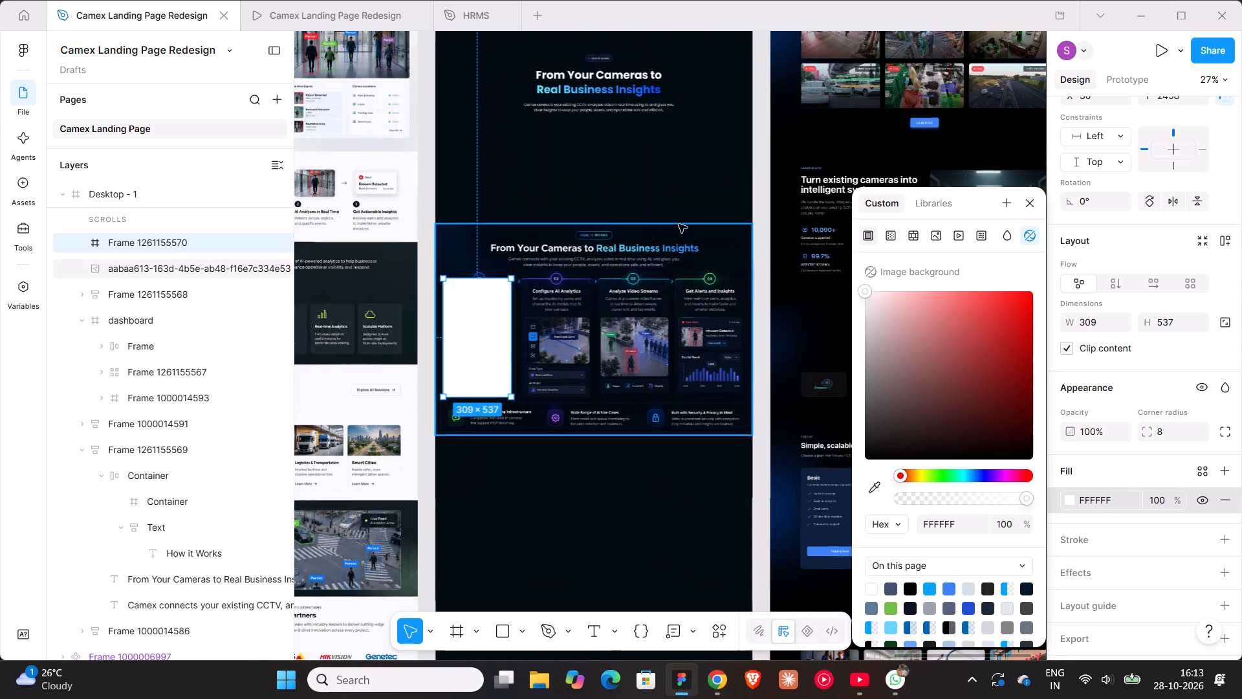
{"action": "left_click", "coordinate": [875, 493]}
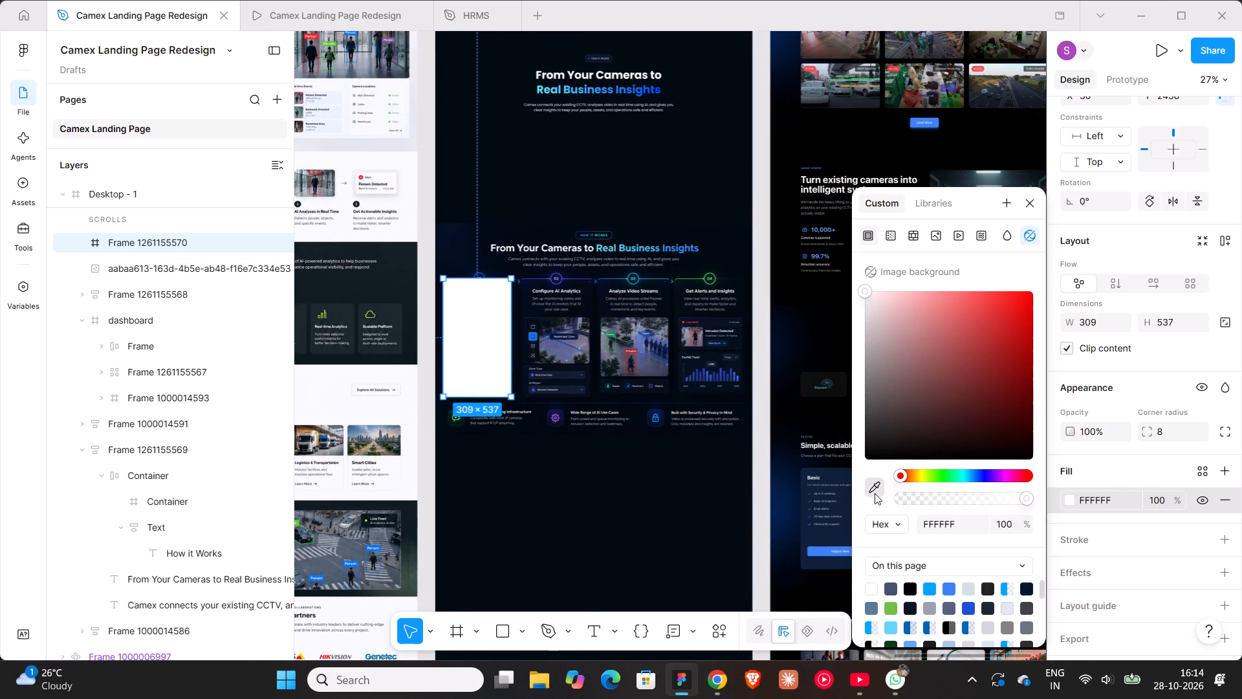
{"action": "left_click", "coordinate": [652, 140]}
{"action": "scroll", "coordinate": [552, 333], "scroll_direction": "up", "scroll_amount": 3}
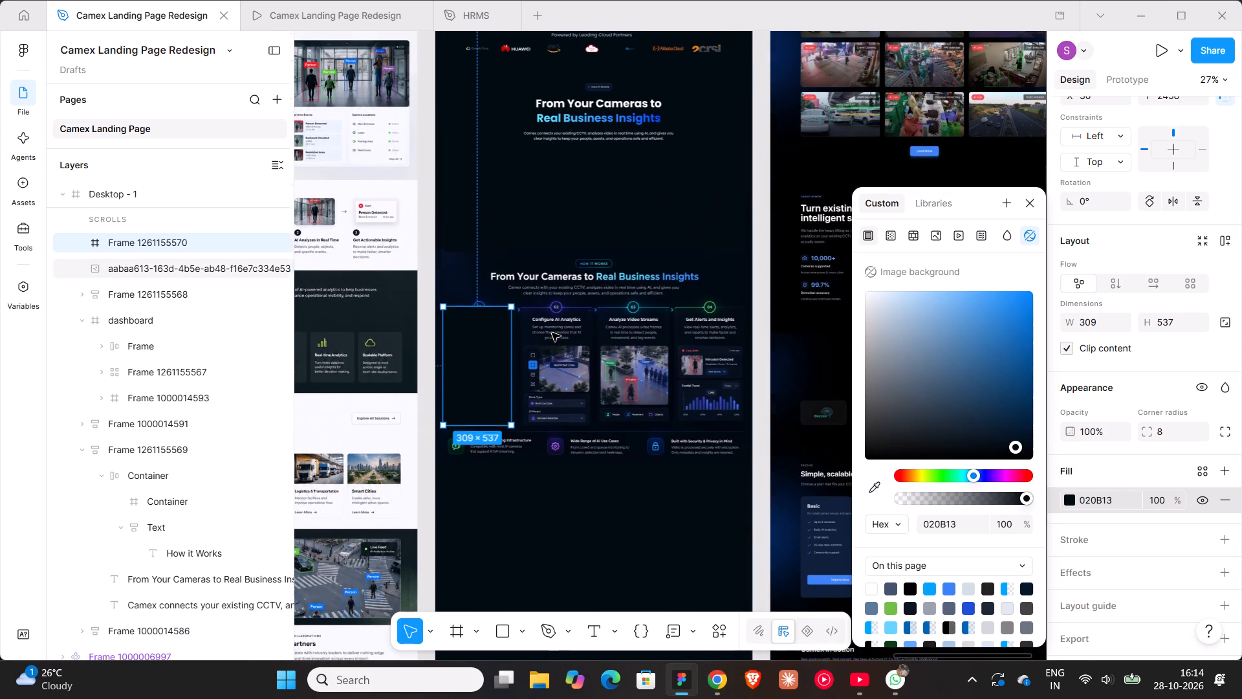
{"action": "scroll", "coordinate": [552, 333], "scroll_direction": "up", "scroll_amount": 1}
{"action": "scroll", "coordinate": [562, 357], "scroll_direction": "down", "scroll_amount": 2}
{"action": "left_click", "coordinate": [621, 309]}
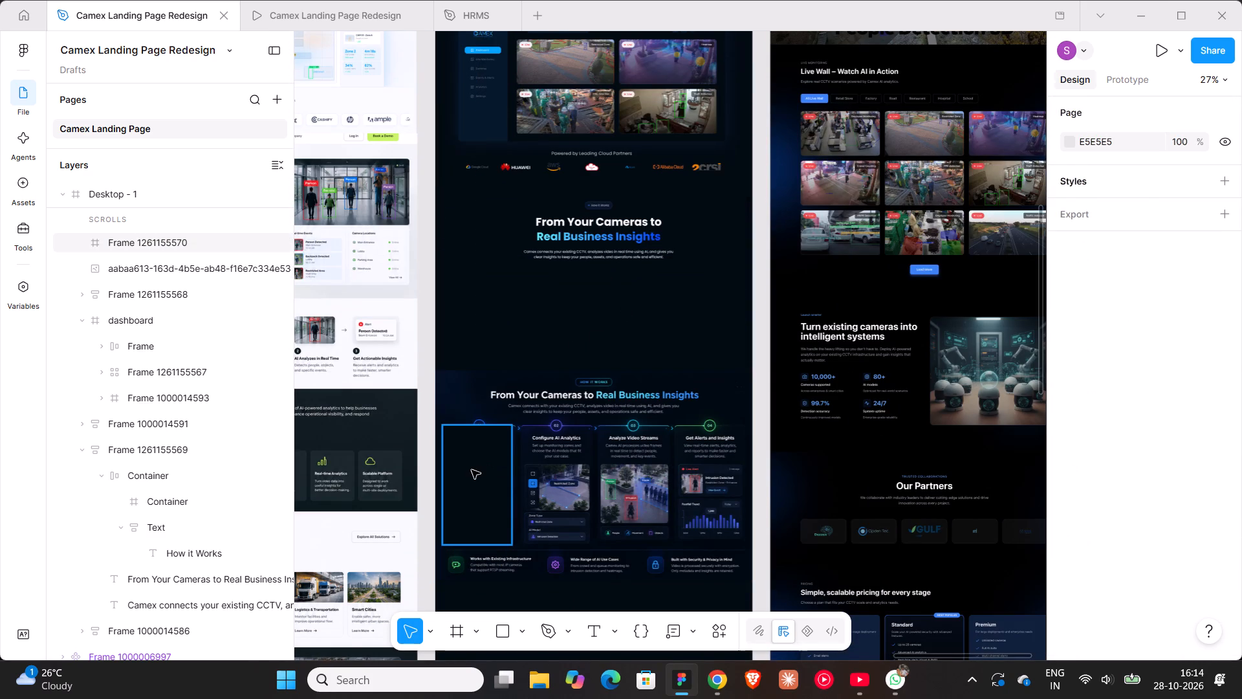
Move the card frame up over the empty area to about X 370, Y 1940, and recolour it 07192B sampled from the dashboard.
{"action": "left_click", "coordinate": [472, 470]}
{"action": "left_click_drag", "start_coordinate": [471, 471], "coordinate": [582, 360]}
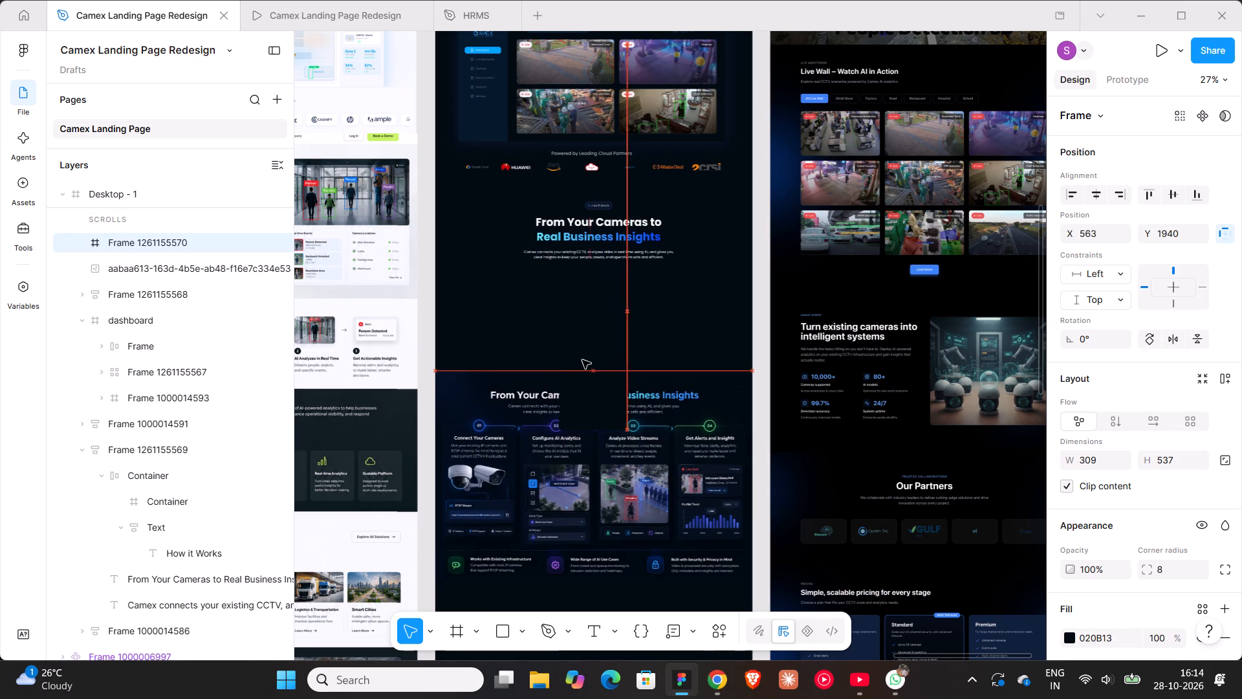
{"action": "left_click_drag", "start_coordinate": [582, 360], "coordinate": [544, 358]}
{"action": "key", "text": "i"}
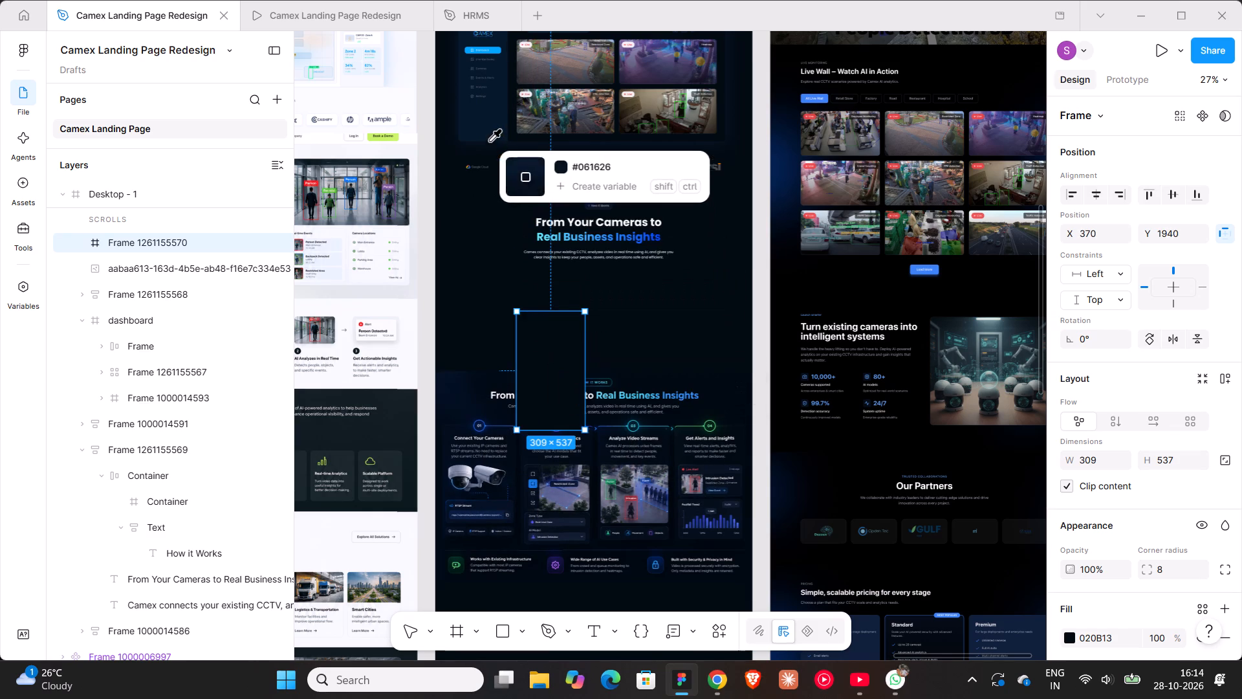
{"action": "left_click", "coordinate": [486, 128]}
{"action": "left_click", "coordinate": [617, 311]}
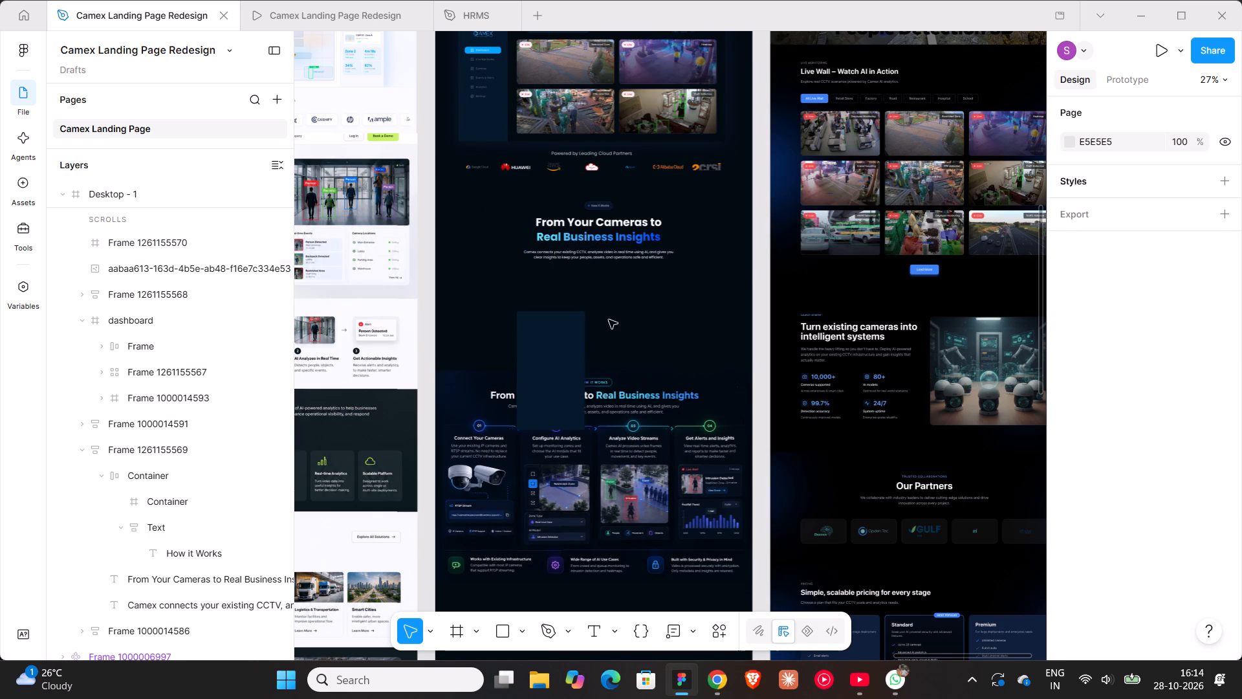
Set the card frame's opacity to 50%.
{"action": "left_click", "coordinate": [565, 329]}
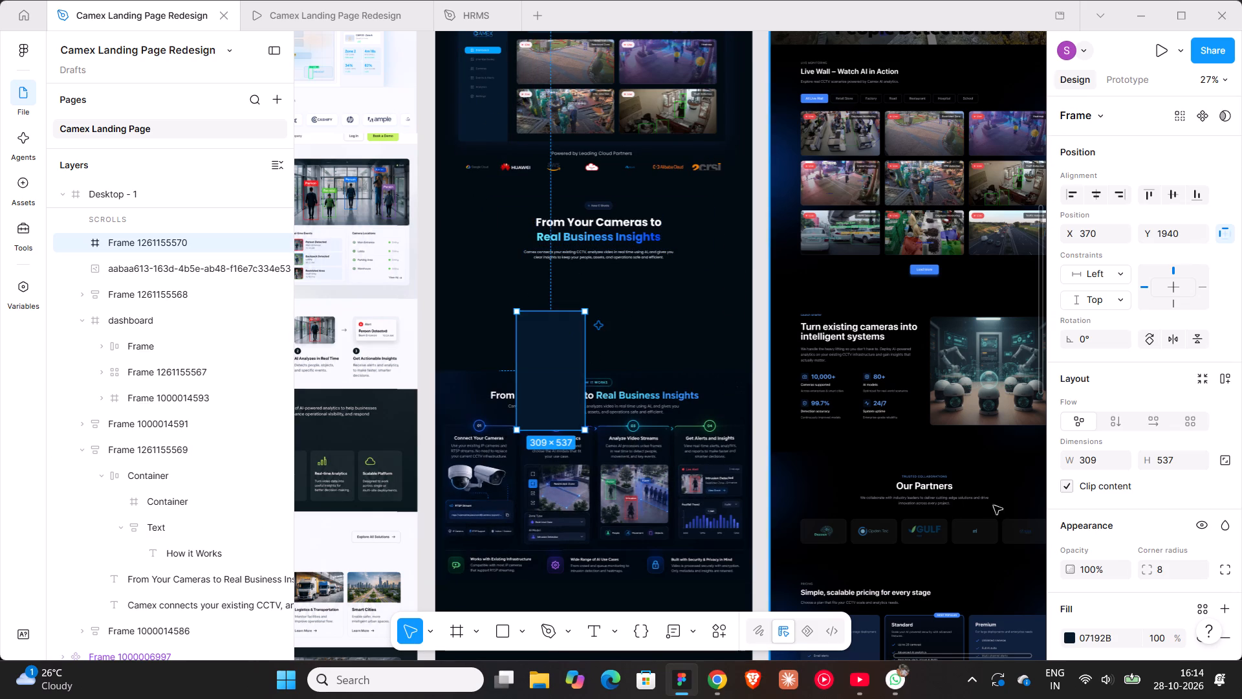
{"action": "left_click", "coordinate": [1104, 568]}
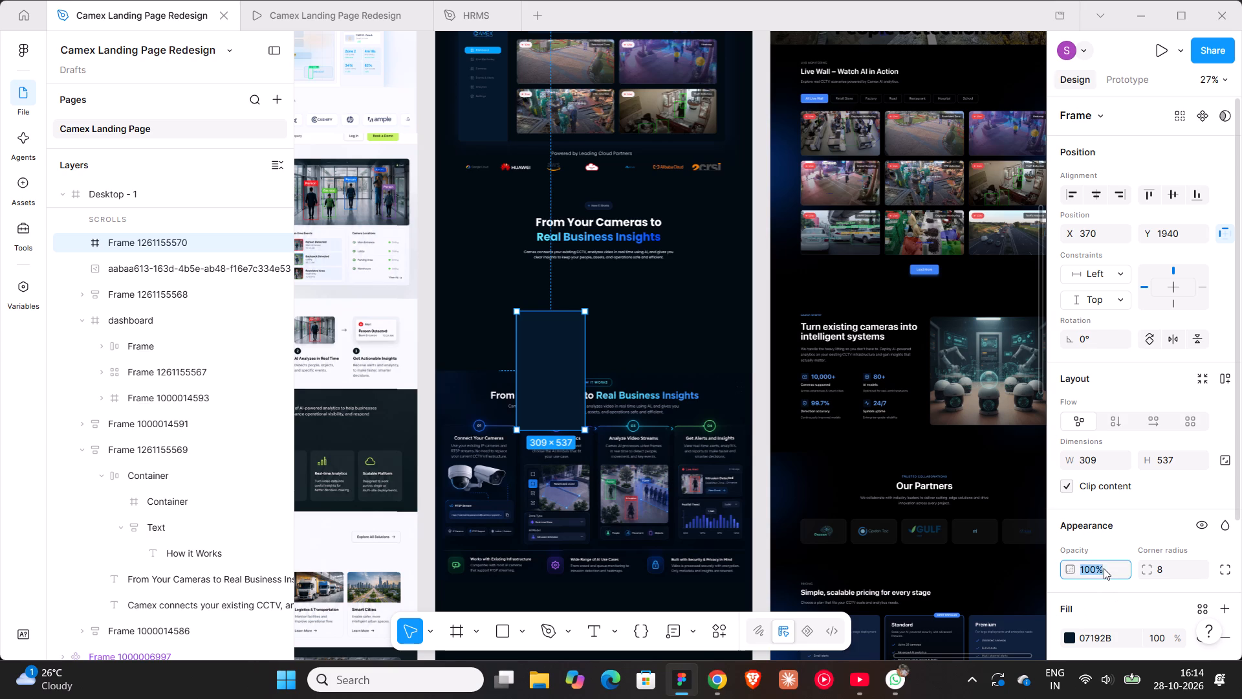
{"action": "type", "text": "50"}
{"action": "key", "text": "Return"}
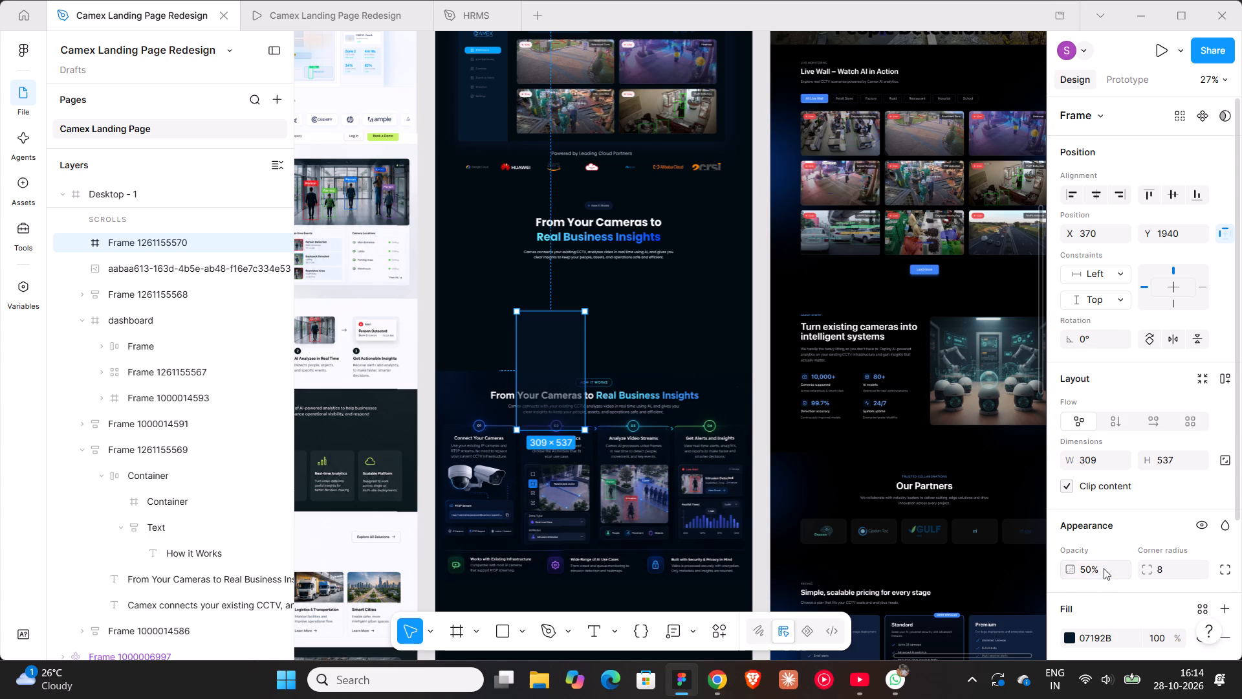
{"action": "left_click", "coordinate": [623, 291]}
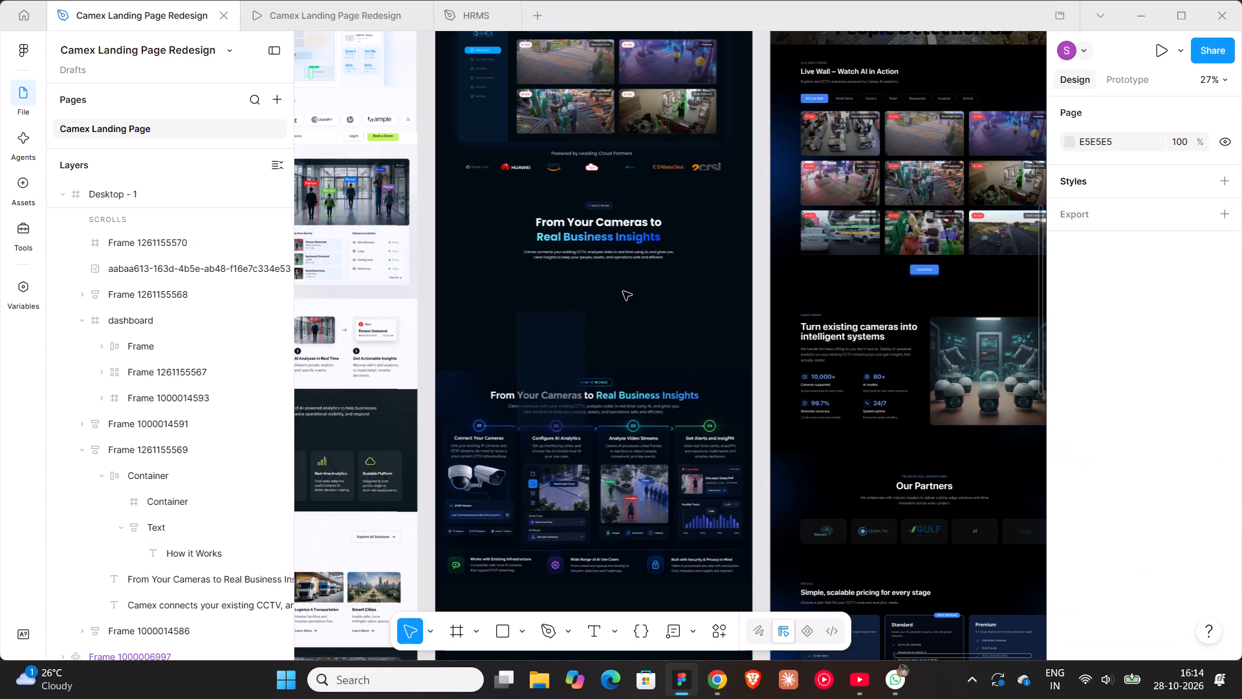
Nudge the "How It Works" reference image straight down in large increments until it clears the card frame.
{"action": "left_click", "coordinate": [651, 429]}
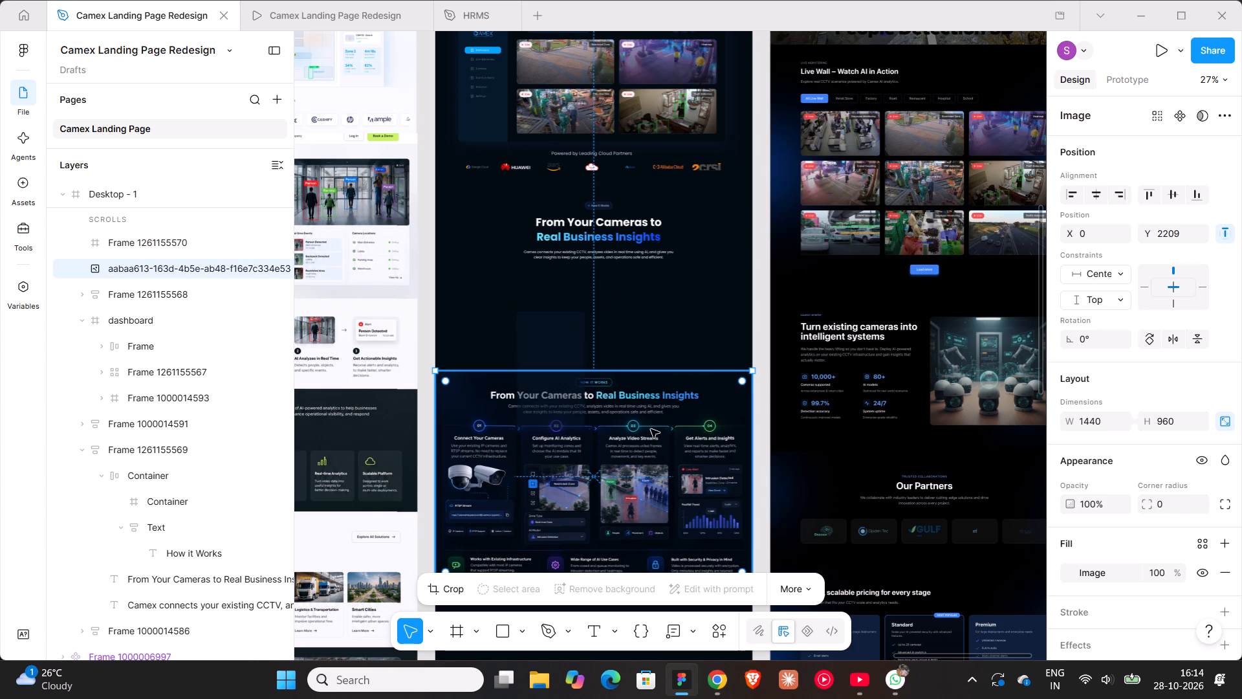
{"action": "key", "text": "shift+Down"}
{"action": "key", "text": "shift+Down"}
{"action": "key", "text": "shift+Down"}
{"action": "key", "text": "shift+Down"}
{"action": "key", "text": "shift+Down"}
{"action": "key", "text": "shift+Down"}
{"action": "key", "text": "shift+Down"}
{"action": "key", "text": "shift+Down"}
{"action": "key", "text": "shift+Down"}
{"action": "key", "text": "shift+Down"}
{"action": "key", "text": "shift+Down"}
{"action": "key", "text": "shift+Down"}
{"action": "key", "text": "shift+Down"}
{"action": "key", "text": "shift+Down"}
{"action": "key", "text": "shift+Down"}
{"action": "key", "text": "shift+Down"}
{"action": "key", "text": "shift+Down"}
{"action": "key", "text": "shift+Down"}
{"action": "key", "text": "shift+Down"}
{"action": "key", "text": "shift+Down"}
{"action": "key", "text": "shift+Down"}
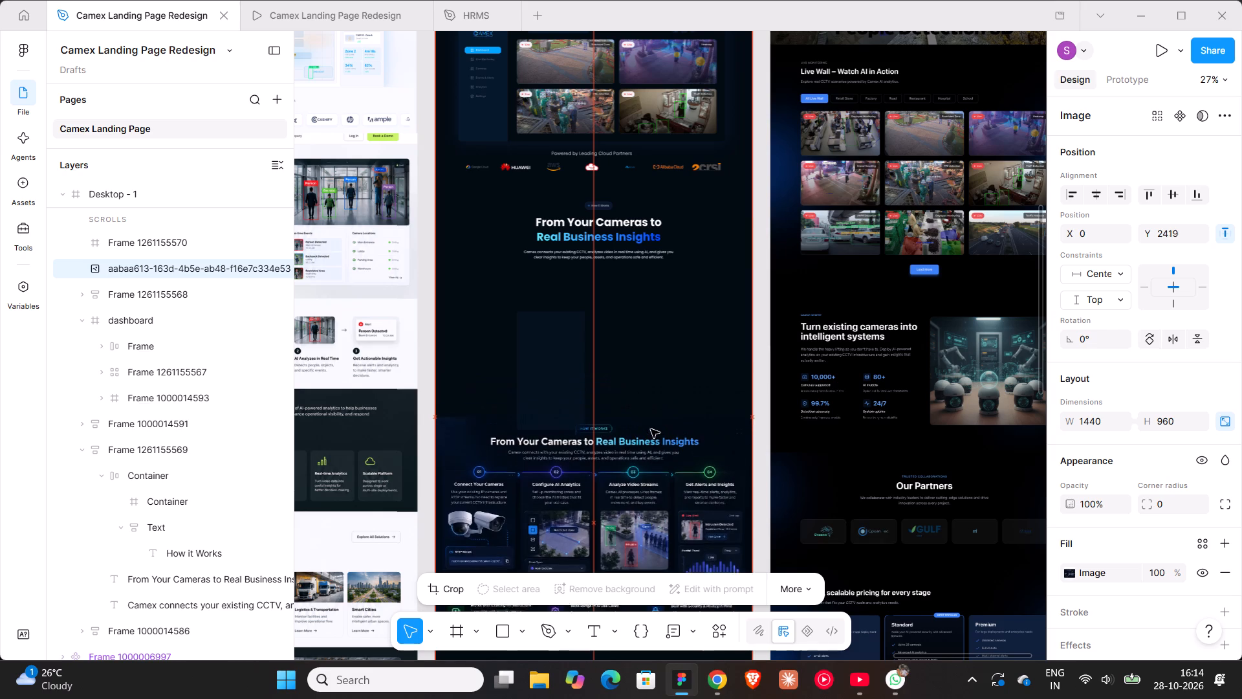
Move the card frame below the heading text to about X 199, Y 1808.
{"action": "left_click", "coordinate": [558, 379]}
{"action": "left_click_drag", "start_coordinate": [557, 366], "coordinate": [519, 337]}
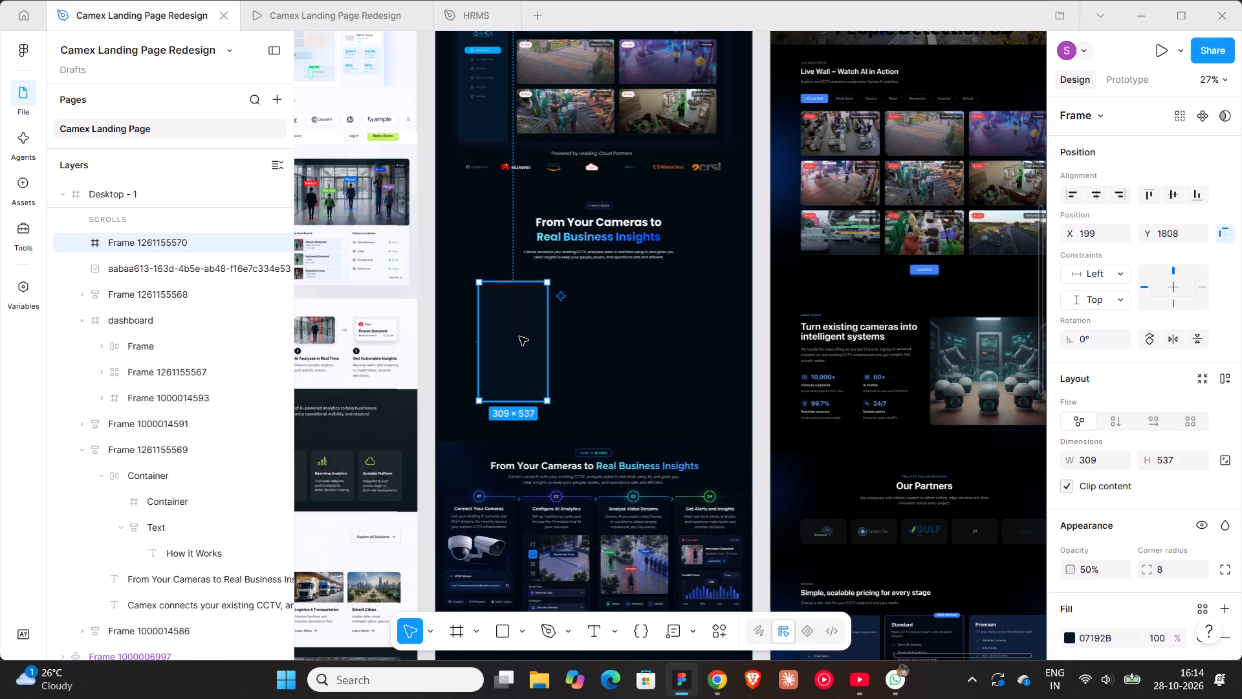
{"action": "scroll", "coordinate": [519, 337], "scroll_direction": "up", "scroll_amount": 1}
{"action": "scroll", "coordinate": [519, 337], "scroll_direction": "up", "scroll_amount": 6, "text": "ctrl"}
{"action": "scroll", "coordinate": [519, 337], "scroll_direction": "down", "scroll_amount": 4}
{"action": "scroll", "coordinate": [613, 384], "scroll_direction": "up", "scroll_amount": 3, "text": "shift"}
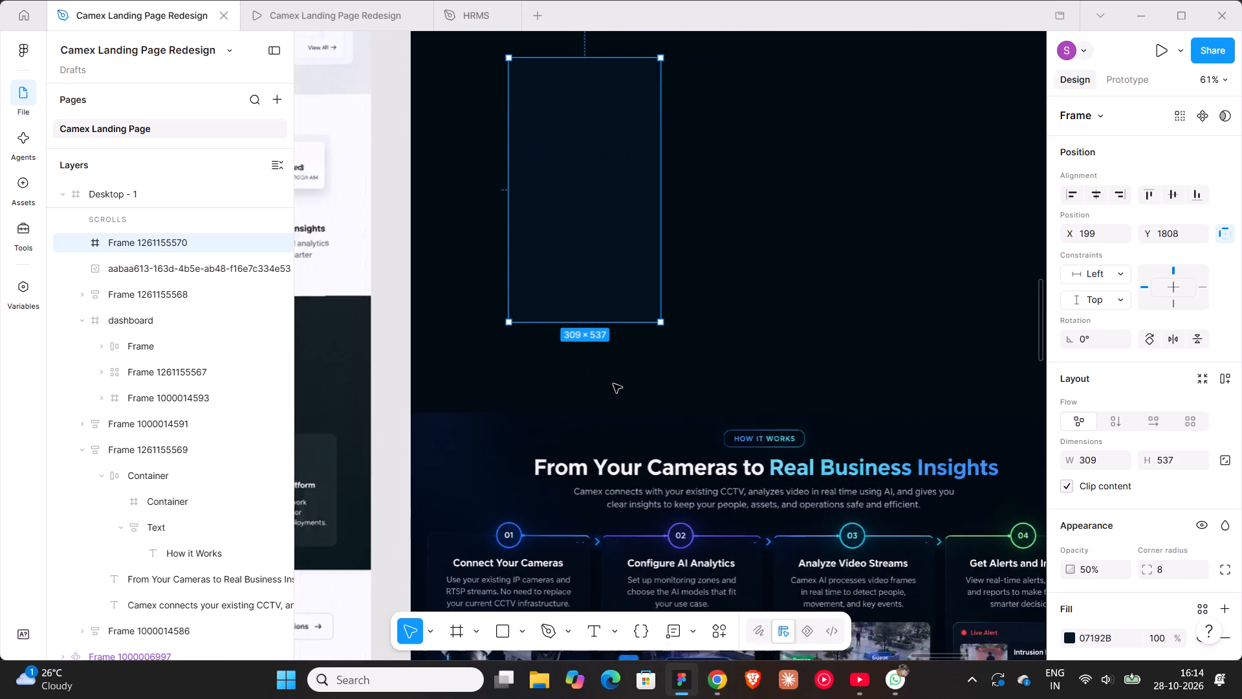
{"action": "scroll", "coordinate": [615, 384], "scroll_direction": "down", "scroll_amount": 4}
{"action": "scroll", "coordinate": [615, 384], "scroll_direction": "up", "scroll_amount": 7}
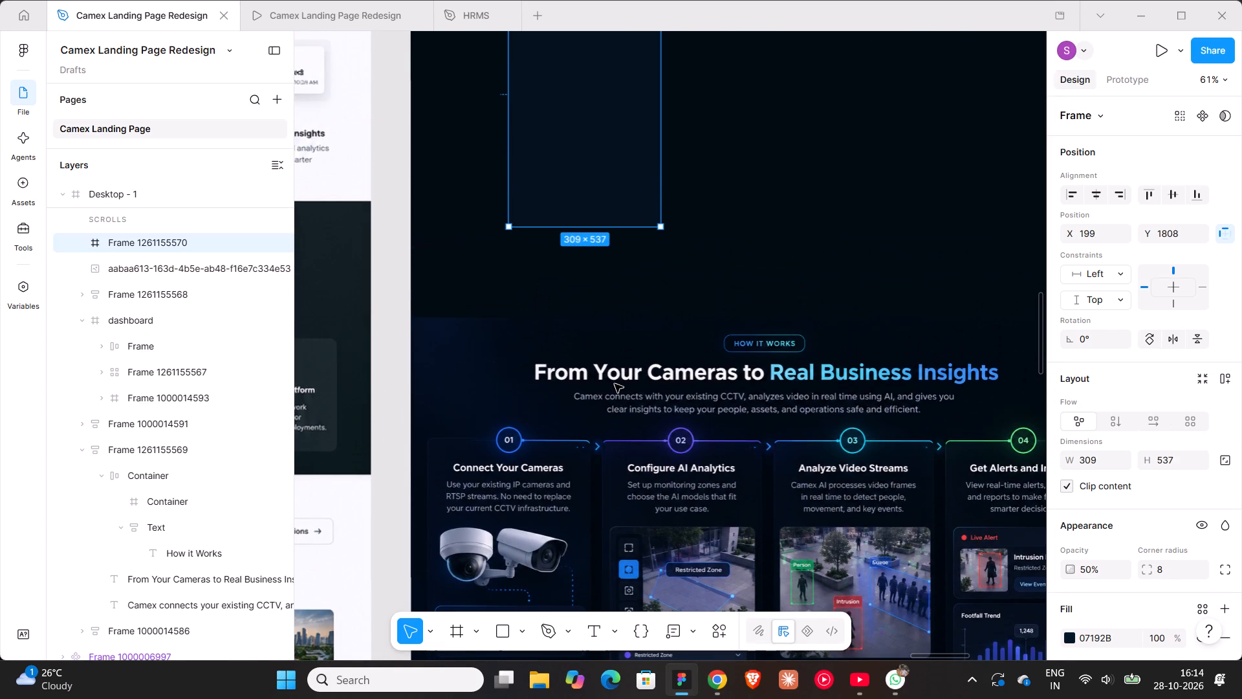
Switch to Chrome and search Google Images in a new tab for "cctcs", correcting the query to "cctv cmaers".
{"action": "left_click", "coordinate": [734, 685]}
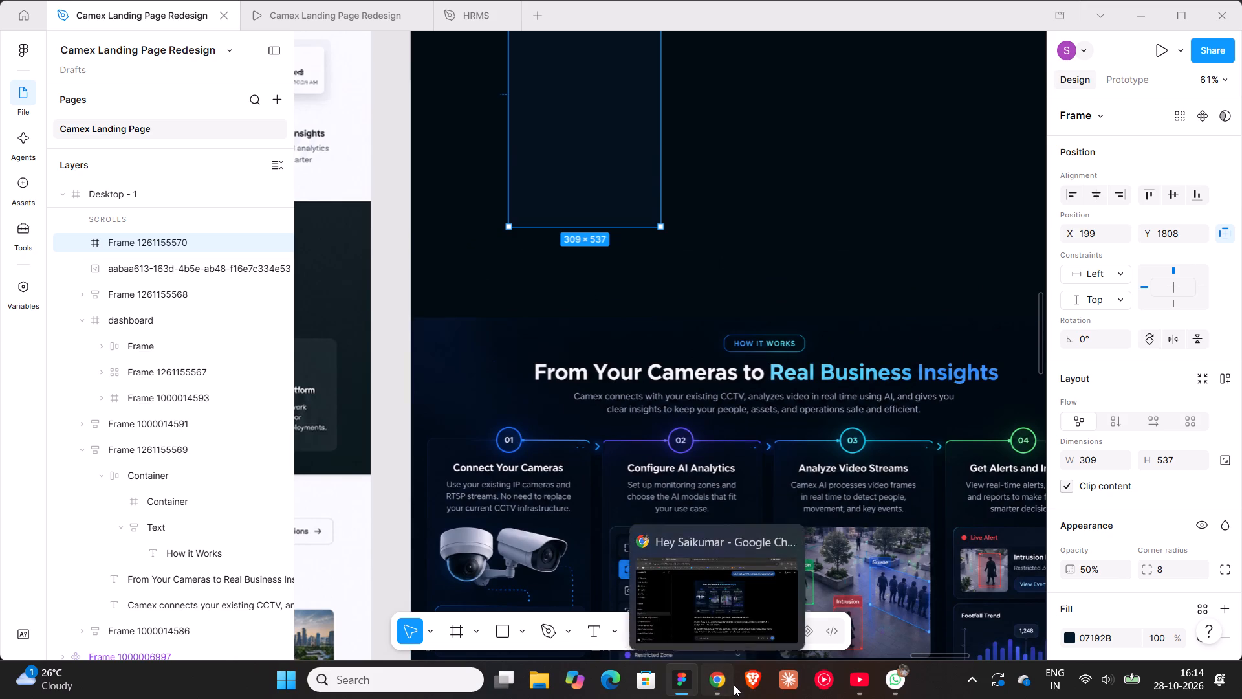
{"action": "left_click", "coordinate": [627, 19]}
{"action": "type", "text": "cctcs"}
{"action": "key", "text": "Return"}
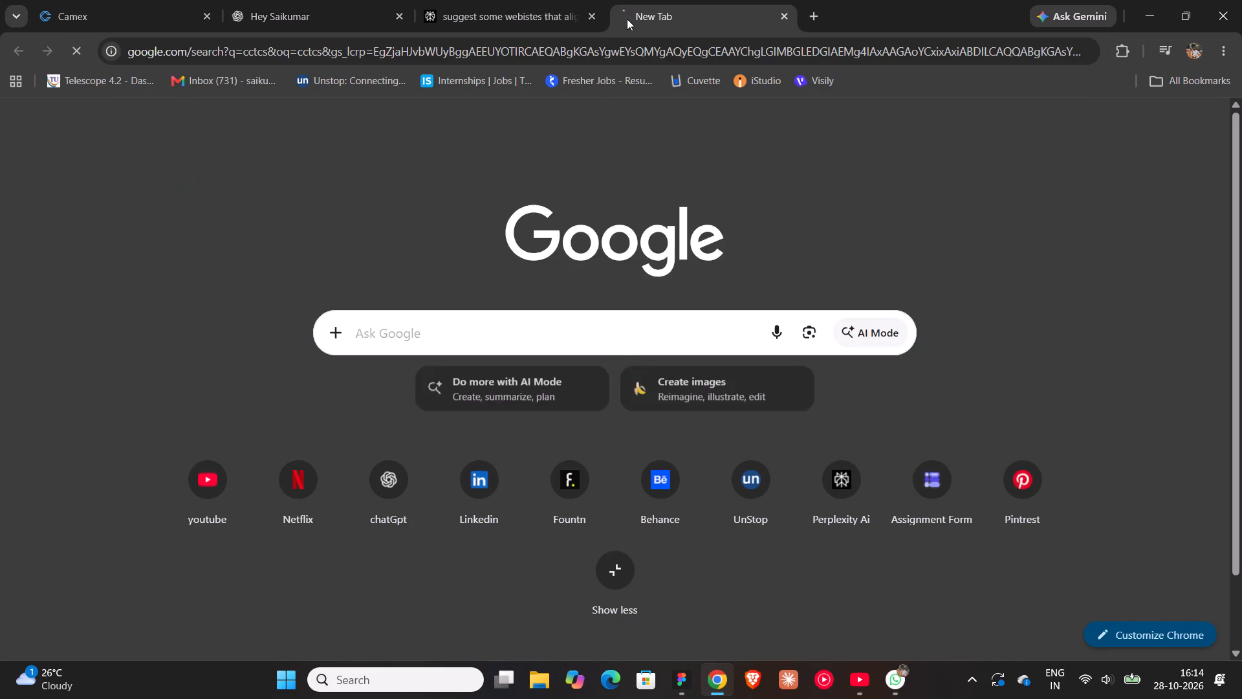
{"action": "left_click", "coordinate": [285, 194]}
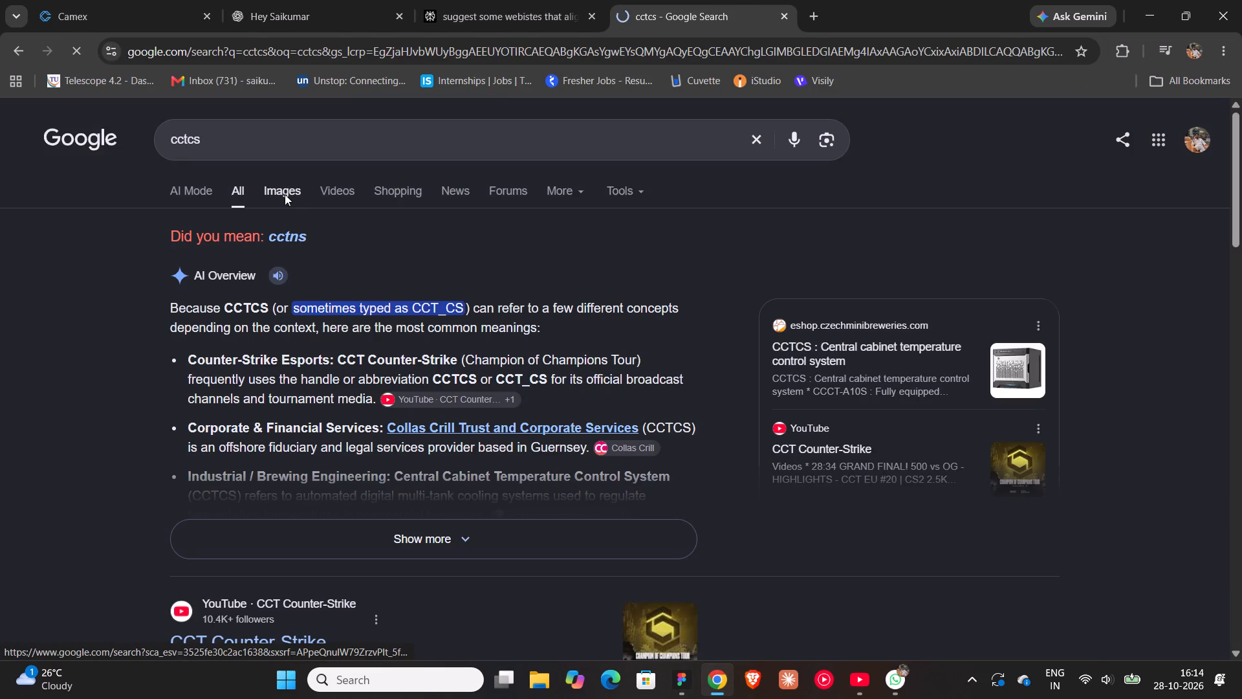
{"action": "double_click", "coordinate": [210, 139]}
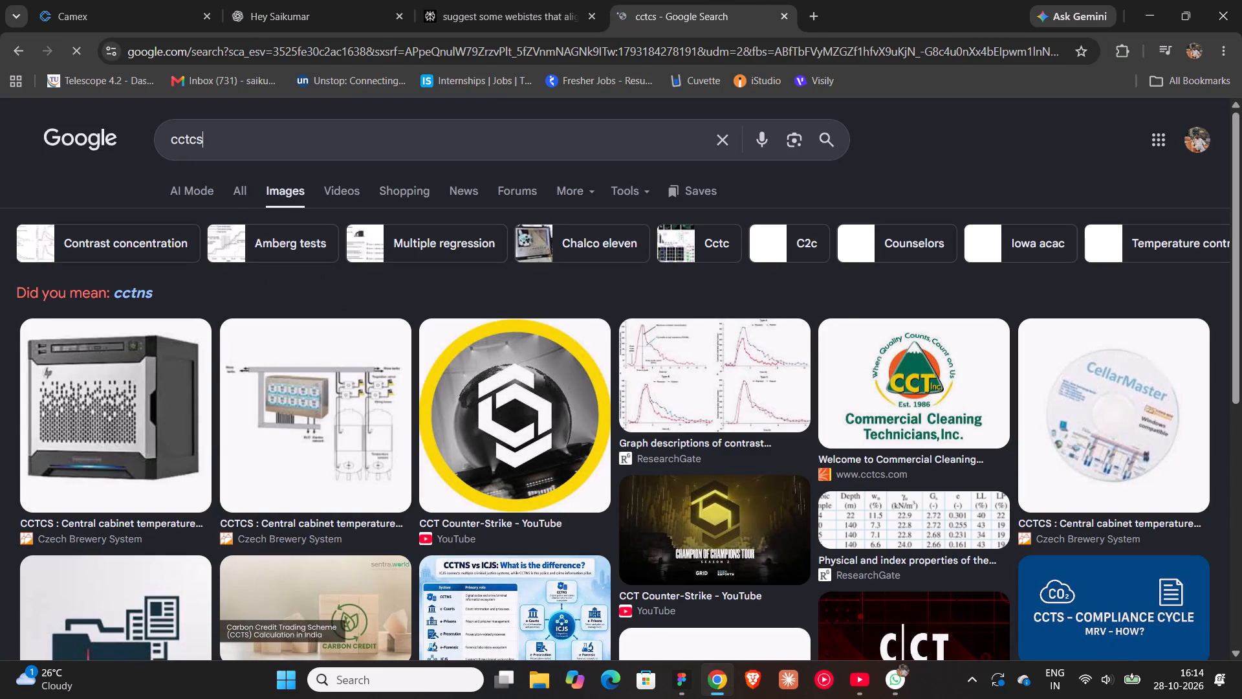
{"action": "left_click", "coordinate": [210, 139]}
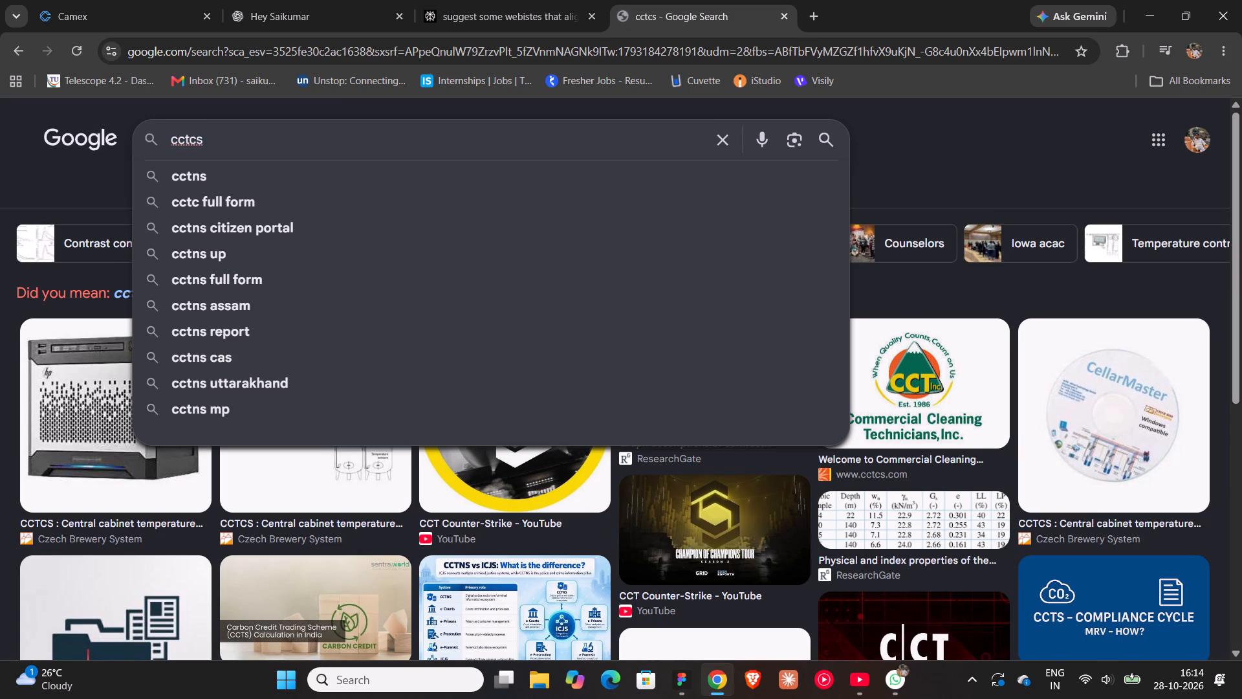
{"action": "key", "text": "BackSpace"}
{"action": "key", "text": "BackSpace"}
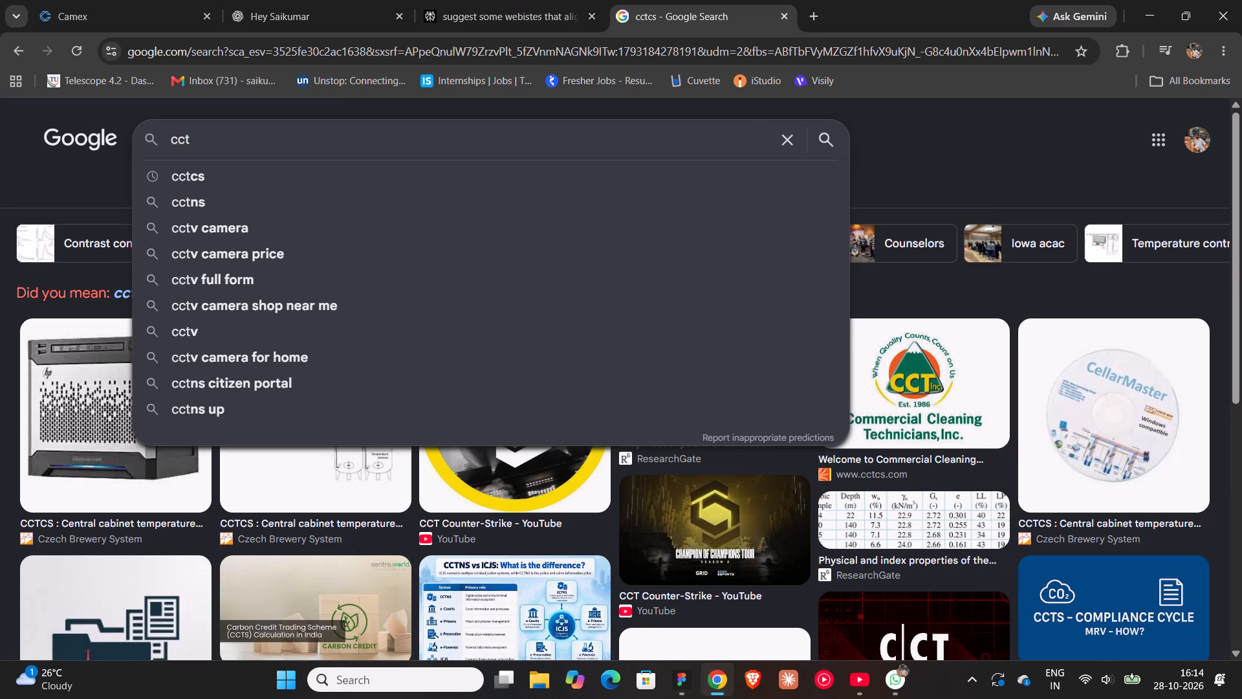
{"action": "type", "text": "v cmaers"}
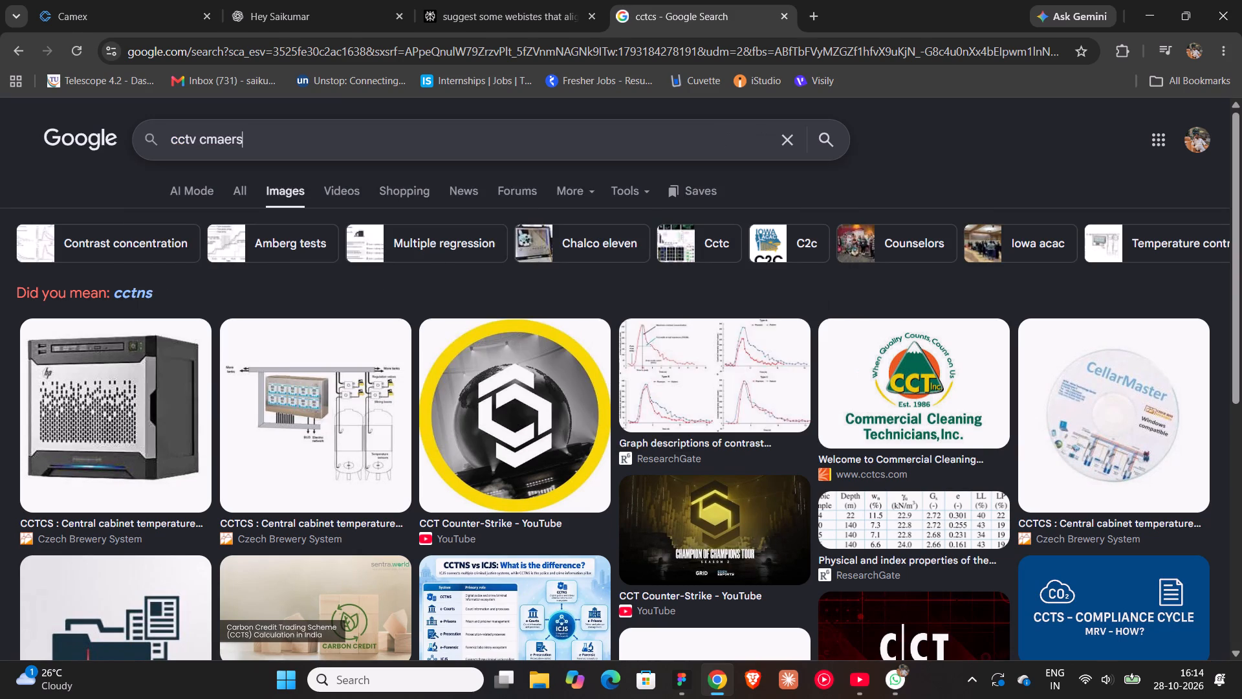
{"action": "key", "text": "Return"}
Browse the CCTV image results, open the white four-camera cluster picture from Justdial, and examine its related images.
{"action": "scroll", "coordinate": [433, 454], "scroll_direction": "down", "scroll_amount": 3}
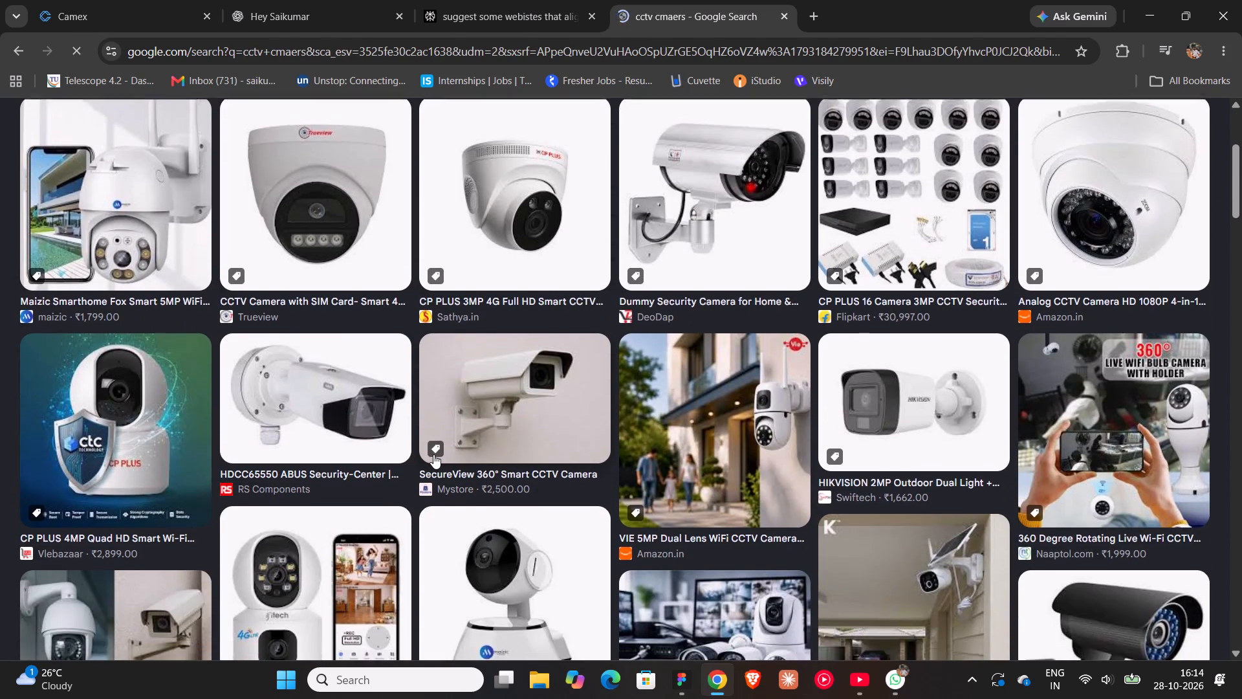
{"action": "scroll", "coordinate": [433, 454], "scroll_direction": "down", "scroll_amount": 4}
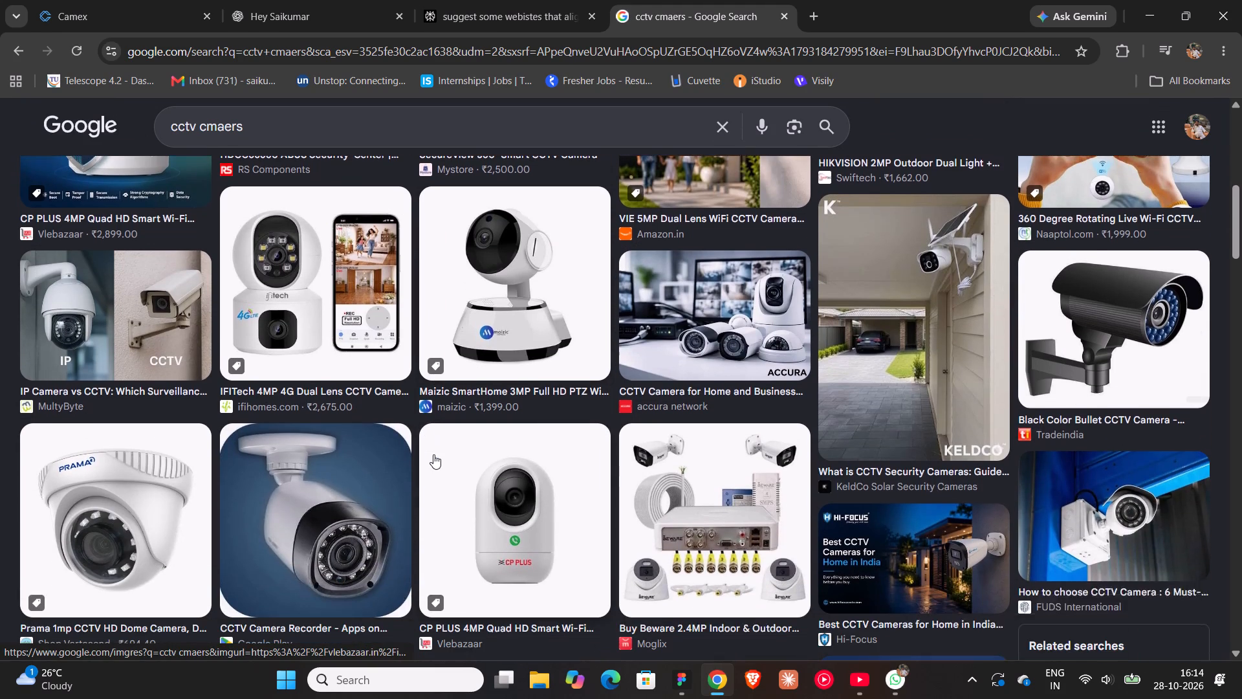
{"action": "scroll", "coordinate": [433, 454], "scroll_direction": "down", "scroll_amount": 4}
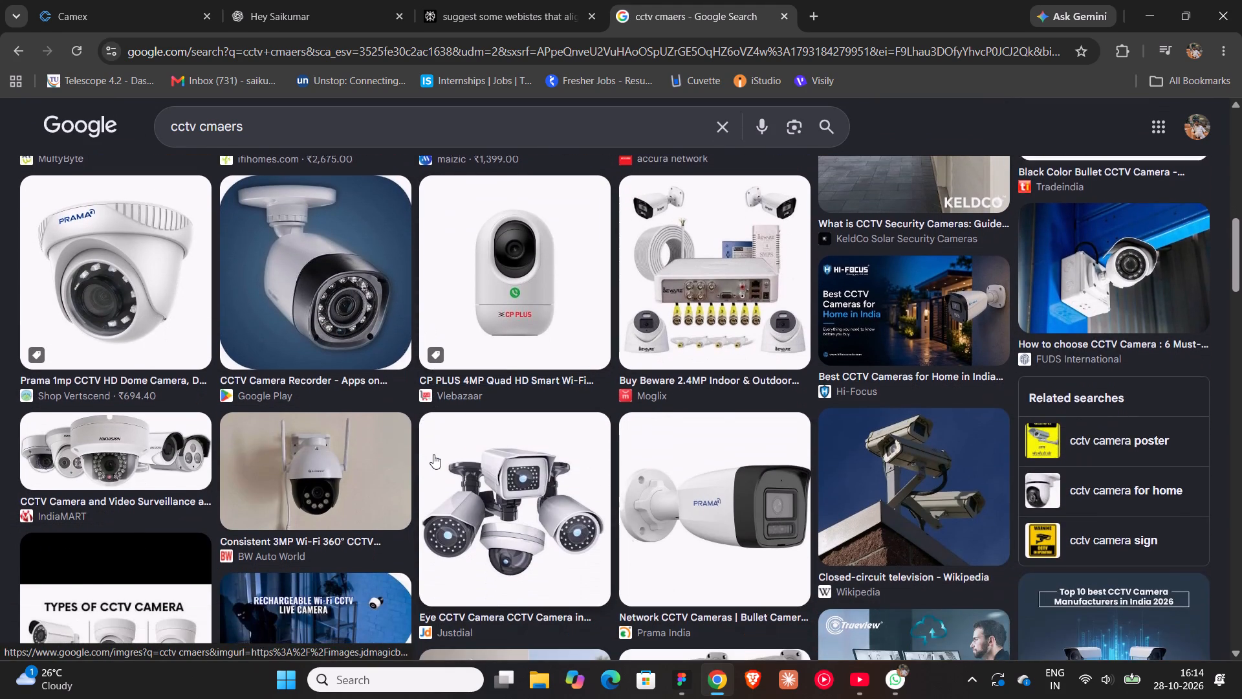
{"action": "scroll", "coordinate": [433, 454], "scroll_direction": "down", "scroll_amount": 1}
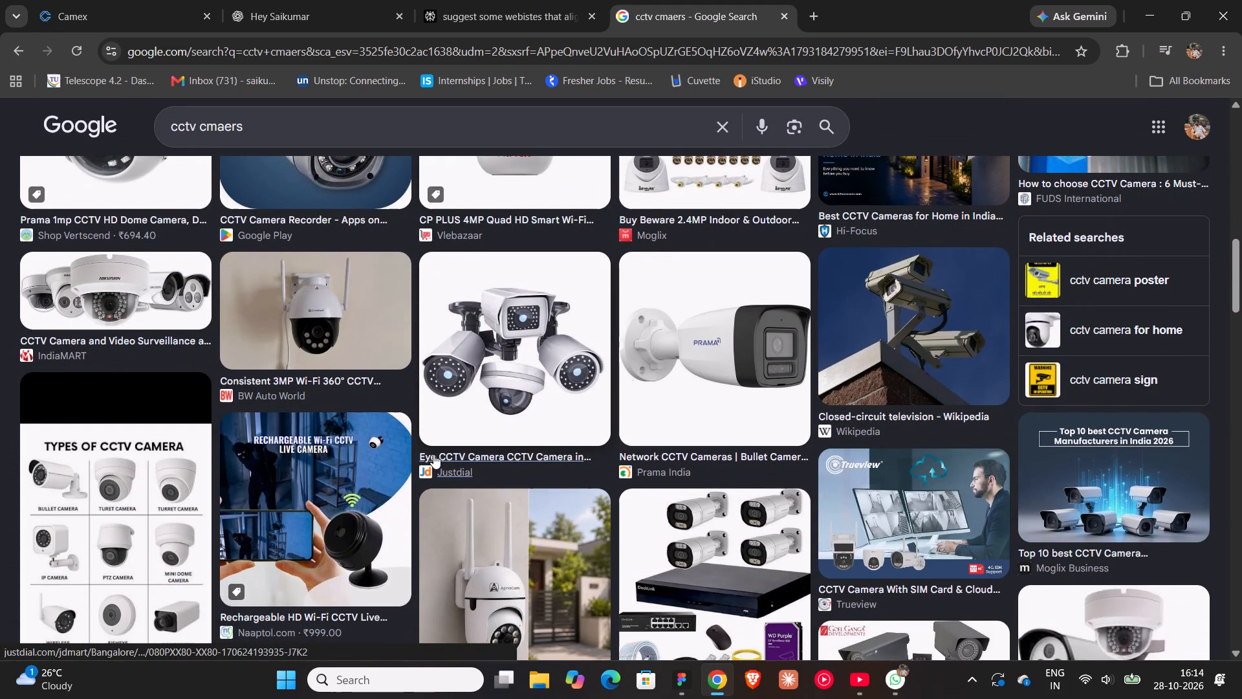
{"action": "left_click", "coordinate": [517, 343]}
{"action": "scroll", "coordinate": [926, 425], "scroll_direction": "down", "scroll_amount": 5}
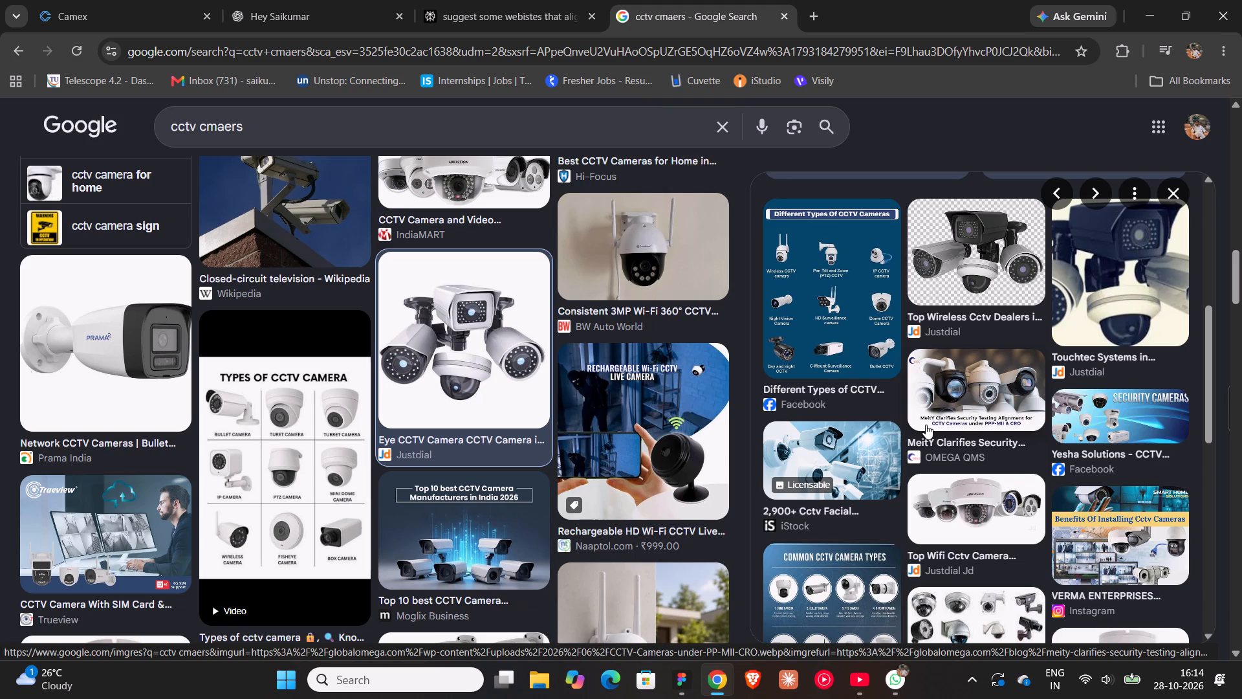
{"action": "scroll", "coordinate": [926, 425], "scroll_direction": "down", "scroll_amount": 2}
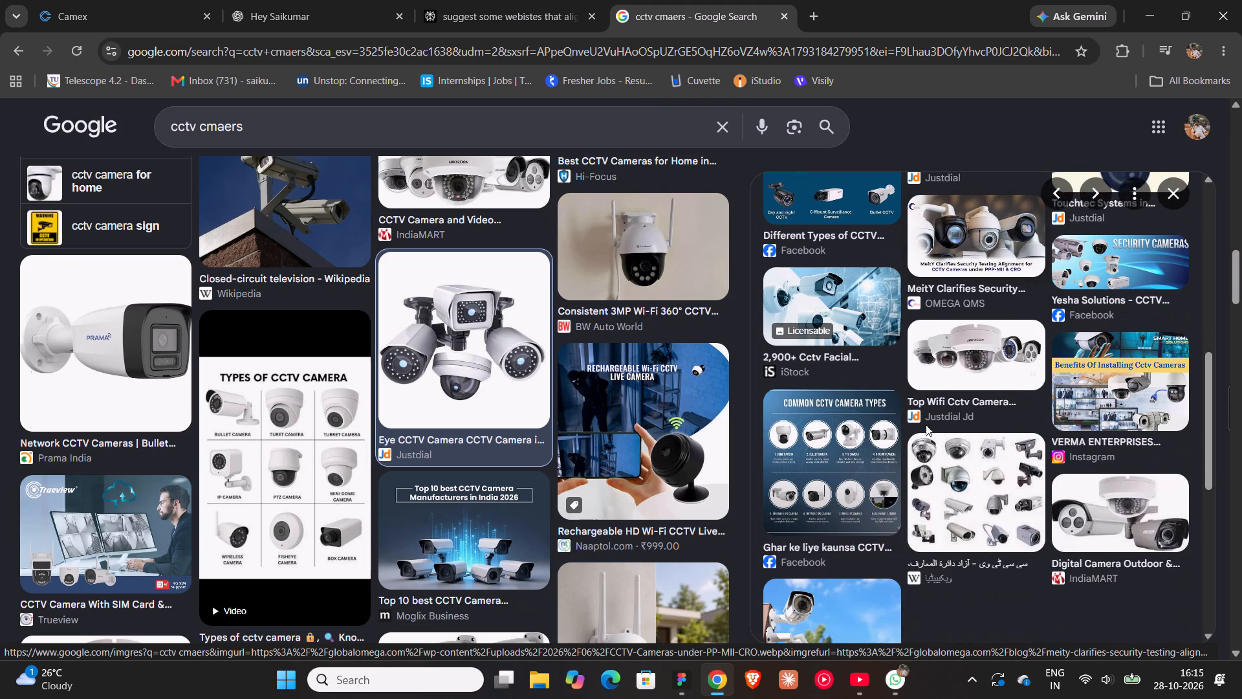
{"action": "scroll", "coordinate": [926, 425], "scroll_direction": "down", "scroll_amount": 3}
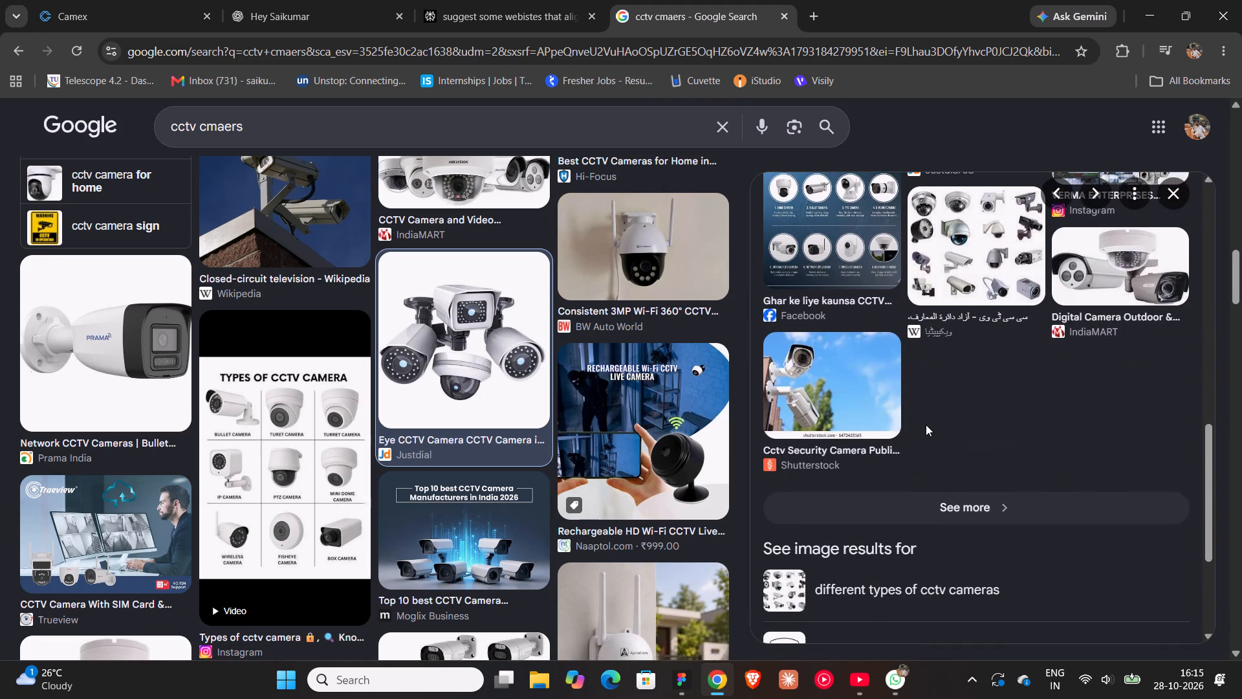
{"action": "scroll", "coordinate": [926, 425], "scroll_direction": "down", "scroll_amount": 4}
{"action": "scroll", "coordinate": [926, 425], "scroll_direction": "up", "scroll_amount": 3}
Look further through the main CCTV image results for a camera picture suited to the first step card.
{"action": "scroll", "coordinate": [429, 433], "scroll_direction": "down", "scroll_amount": 5}
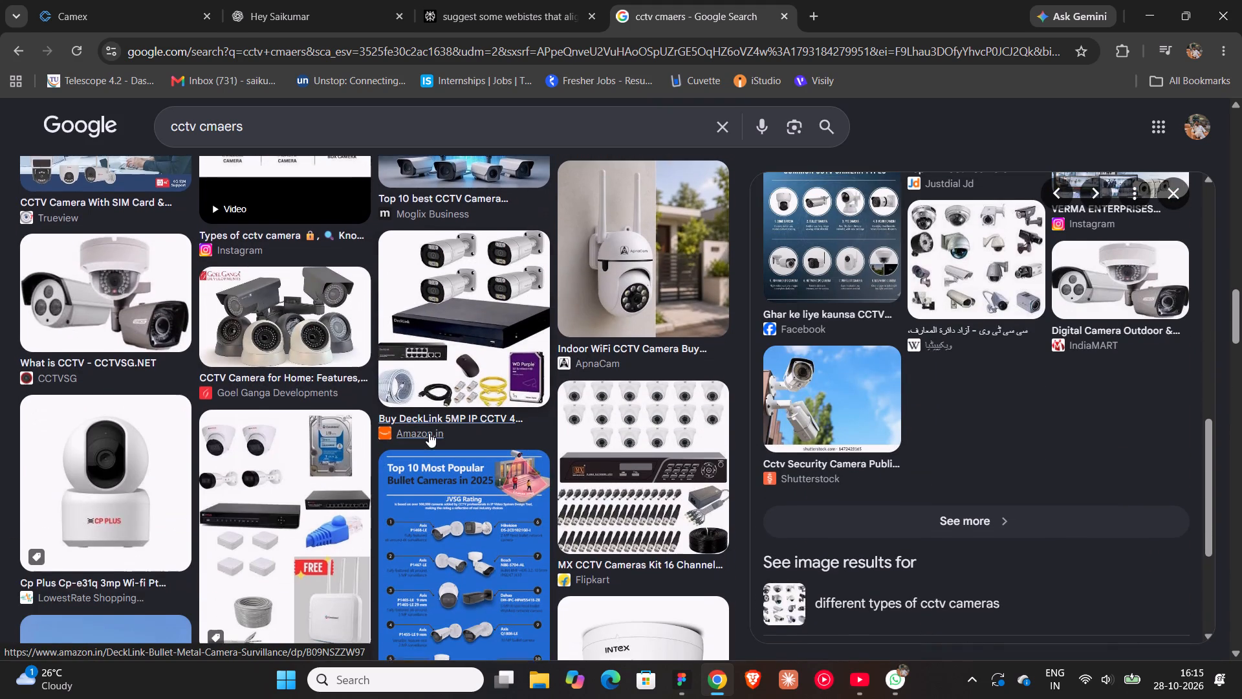
{"action": "scroll", "coordinate": [429, 433], "scroll_direction": "down", "scroll_amount": 1}
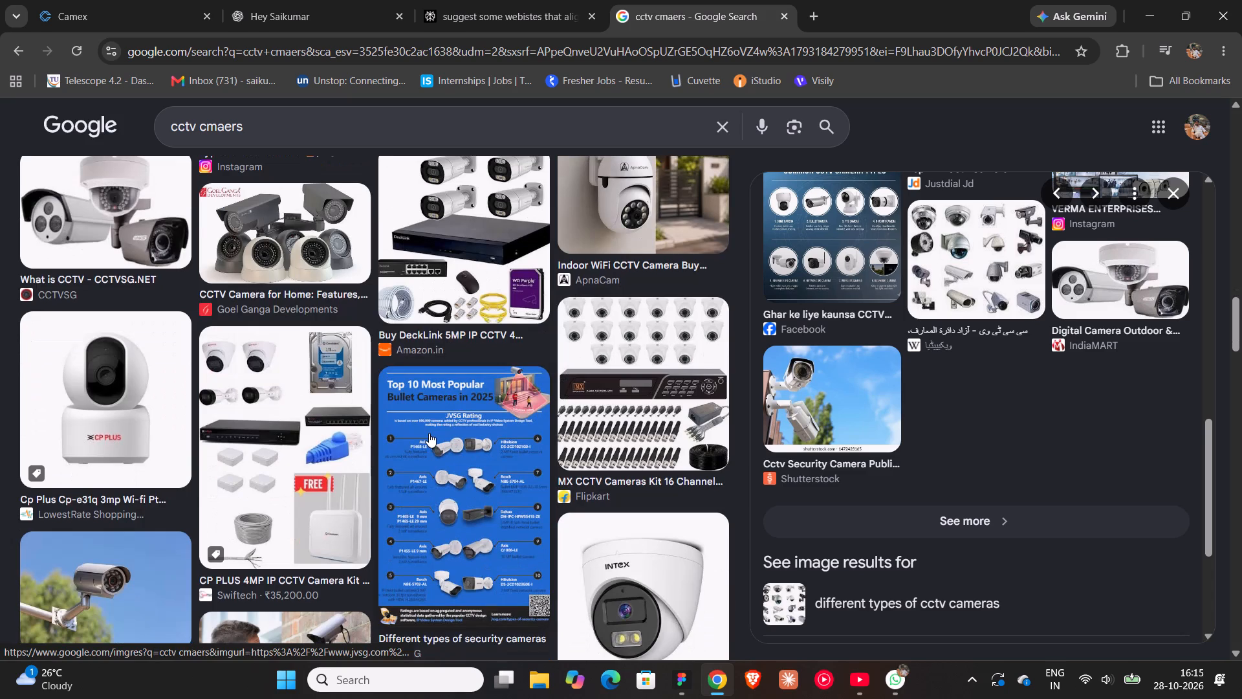
{"action": "scroll", "coordinate": [429, 433], "scroll_direction": "down", "scroll_amount": 5}
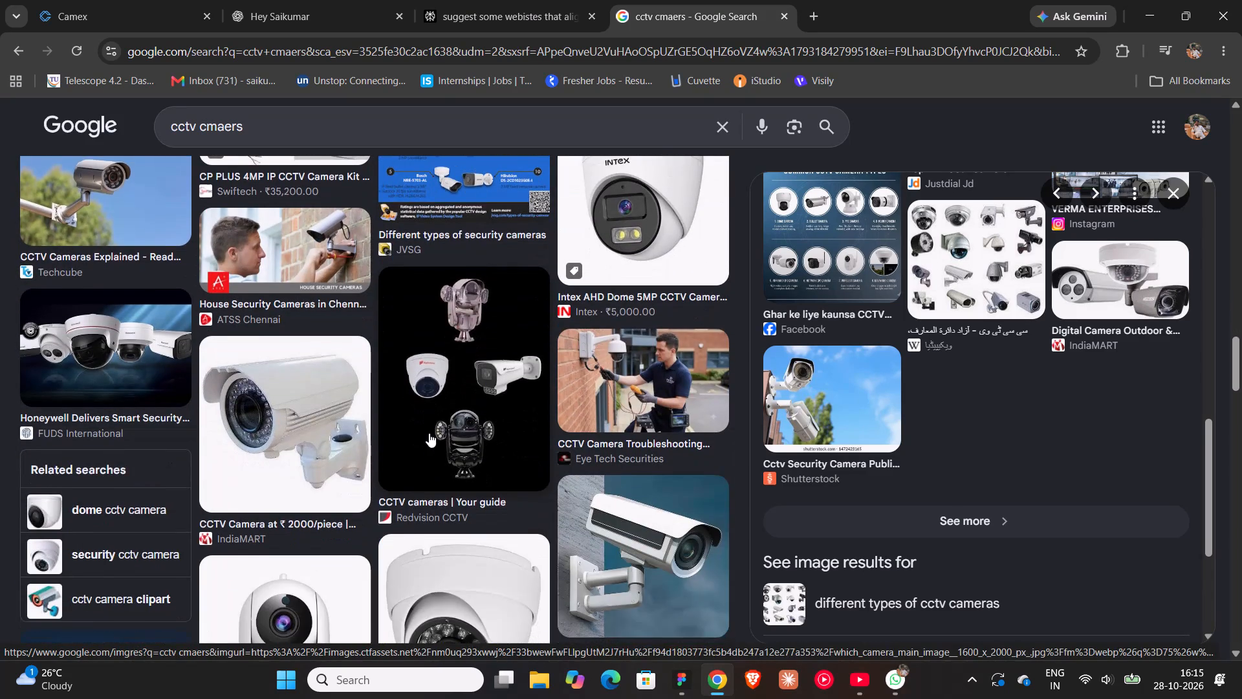
{"action": "scroll", "coordinate": [429, 433], "scroll_direction": "down", "scroll_amount": 5}
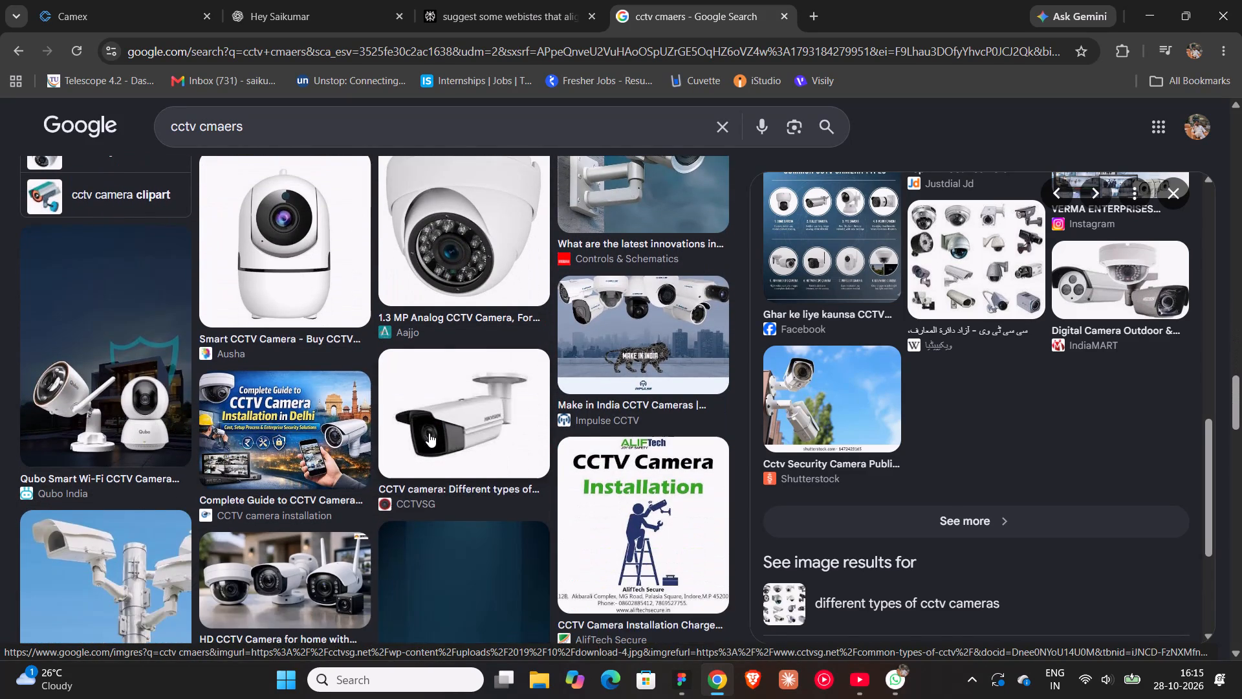
{"action": "scroll", "coordinate": [429, 433], "scroll_direction": "down", "scroll_amount": 4}
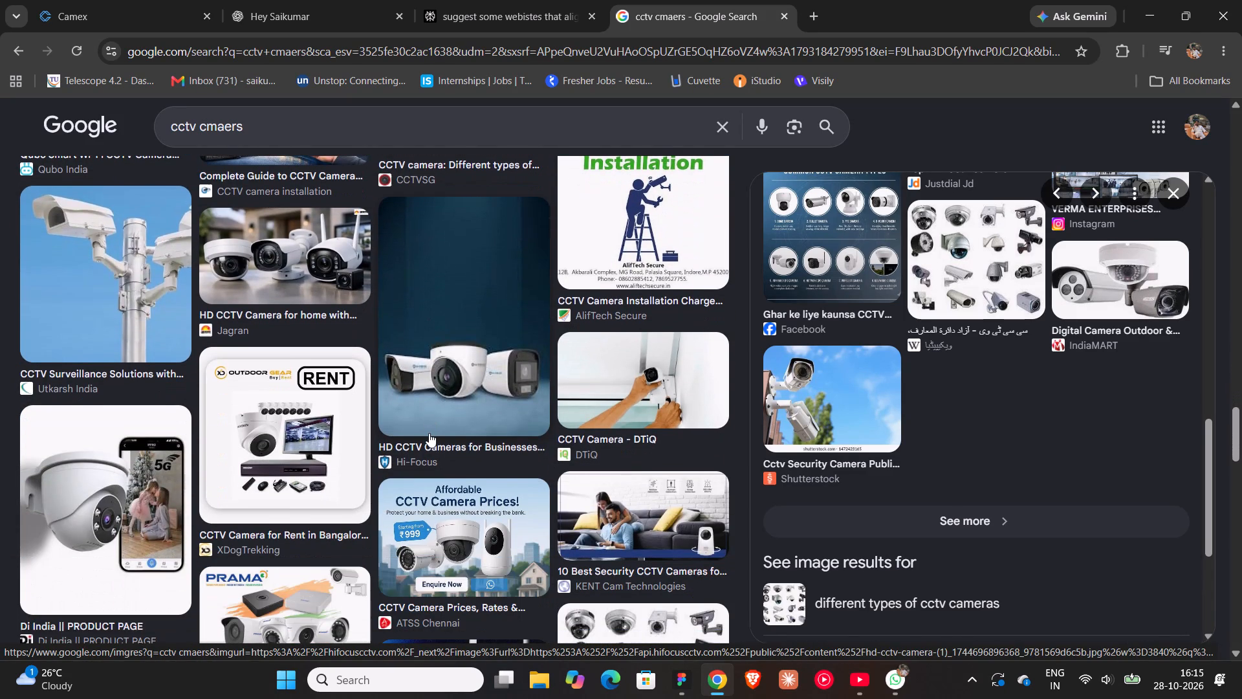
{"action": "scroll", "coordinate": [429, 433], "scroll_direction": "down", "scroll_amount": 2}
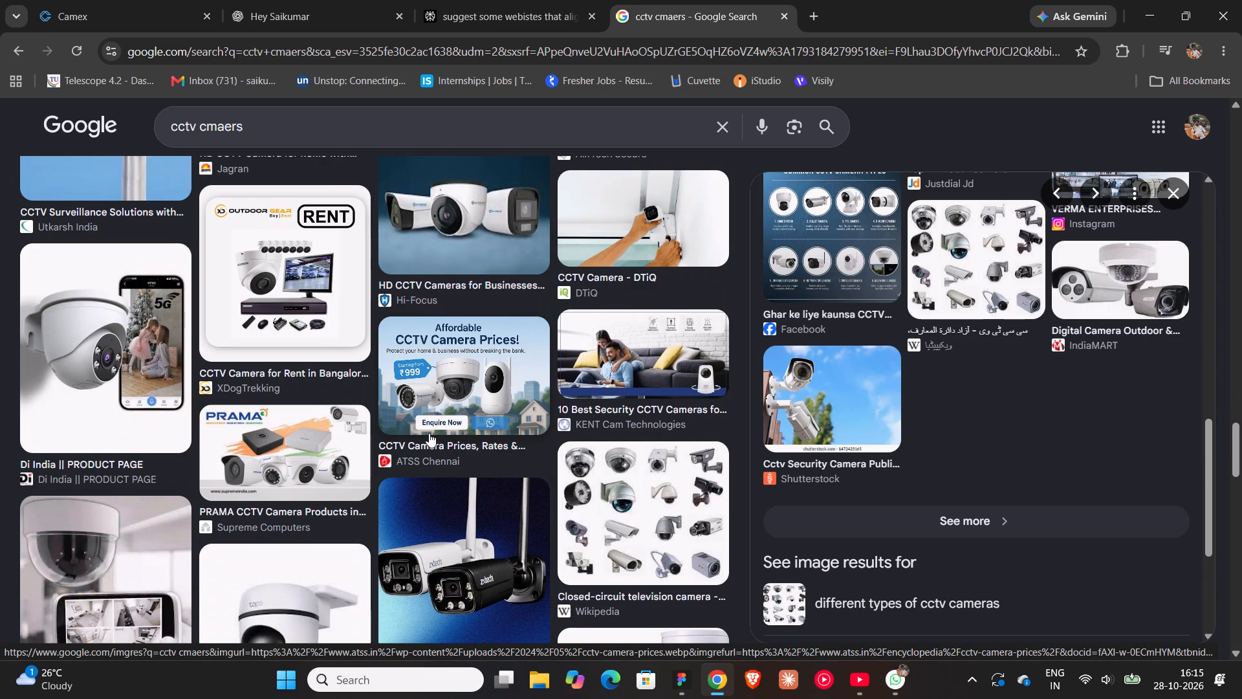
{"action": "scroll", "coordinate": [429, 433], "scroll_direction": "down", "scroll_amount": 3}
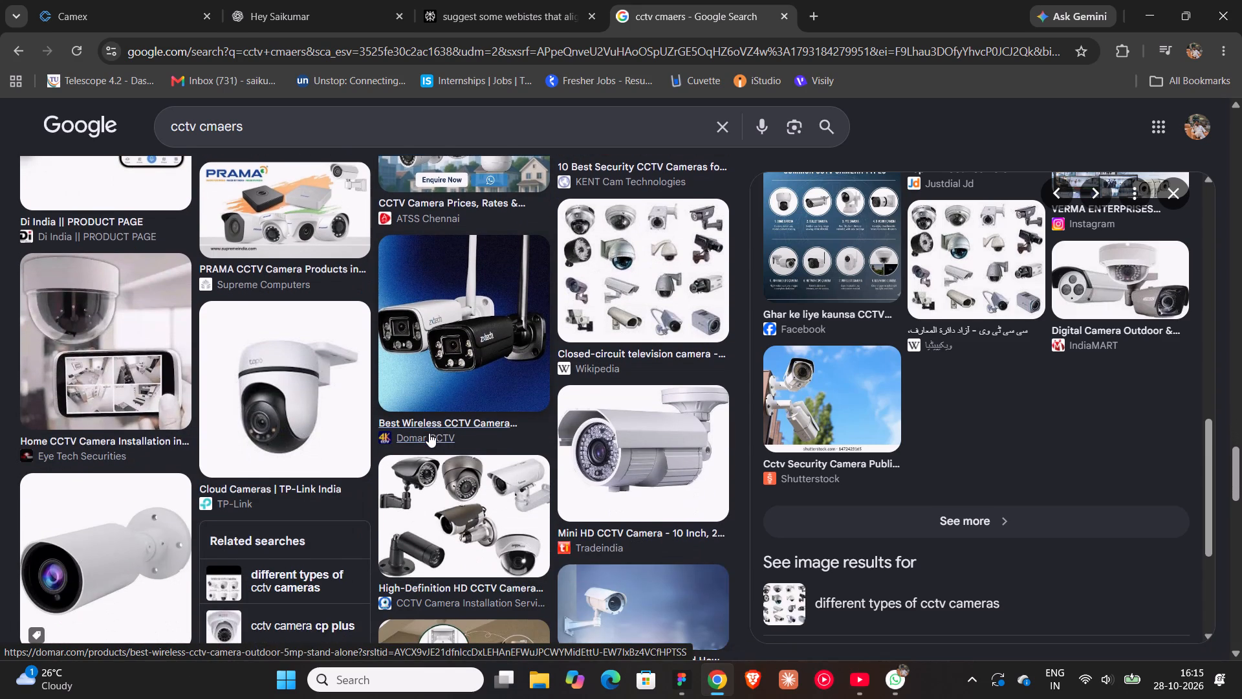
{"action": "scroll", "coordinate": [429, 433], "scroll_direction": "down", "scroll_amount": 6}
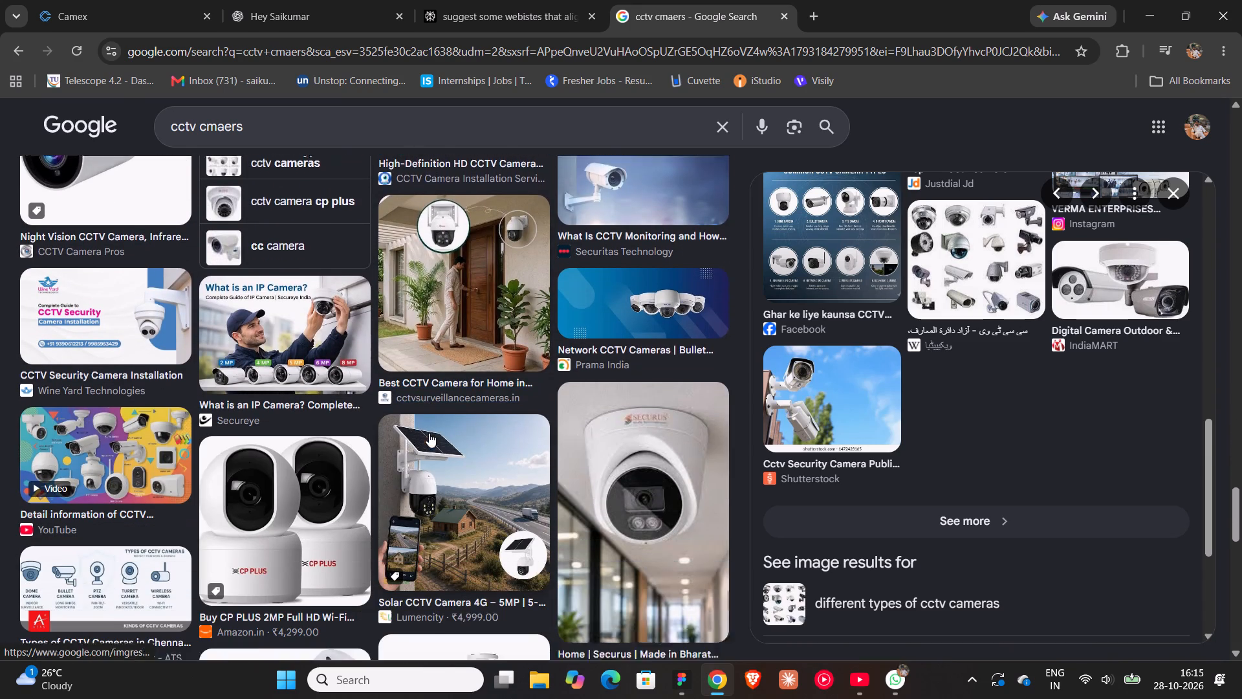
{"action": "scroll", "coordinate": [429, 433], "scroll_direction": "down", "scroll_amount": 6}
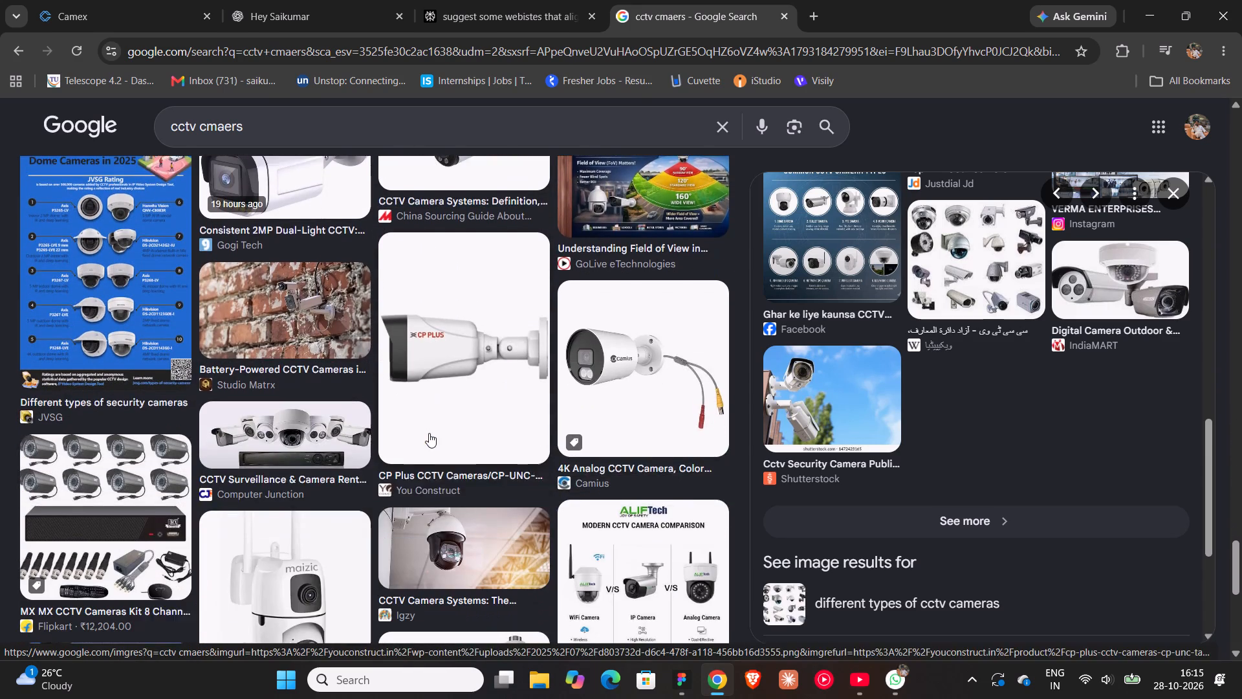
{"action": "scroll", "coordinate": [429, 433], "scroll_direction": "down", "scroll_amount": 3}
{"action": "scroll", "coordinate": [429, 433], "scroll_direction": "up", "scroll_amount": 1}
{"action": "scroll", "coordinate": [429, 433], "scroll_direction": "down", "scroll_amount": 1}
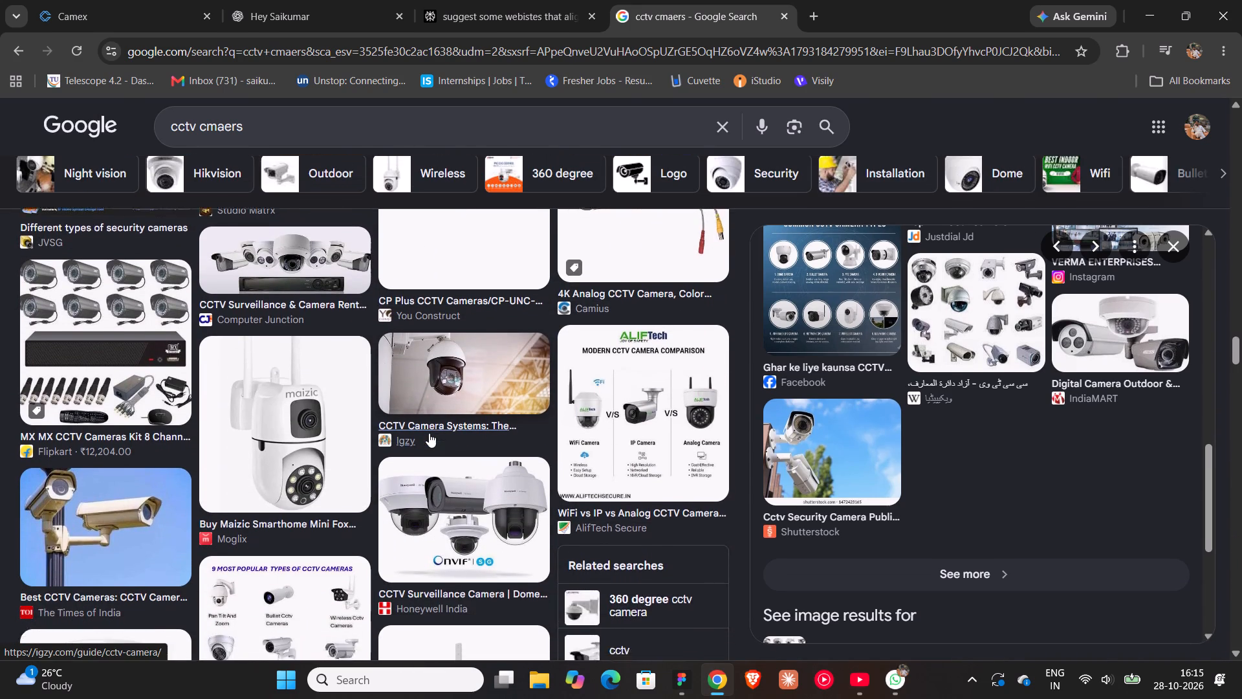
{"action": "scroll", "coordinate": [429, 433], "scroll_direction": "down", "scroll_amount": 2}
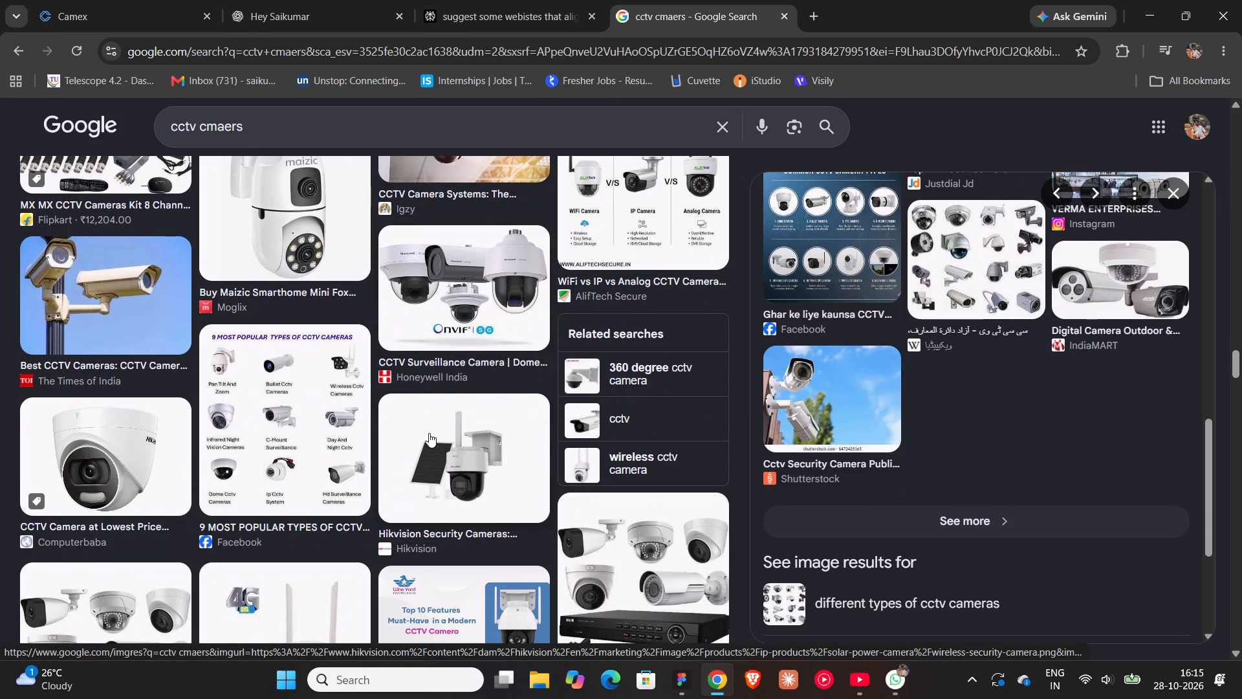
{"action": "scroll", "coordinate": [429, 433], "scroll_direction": "down", "scroll_amount": 4}
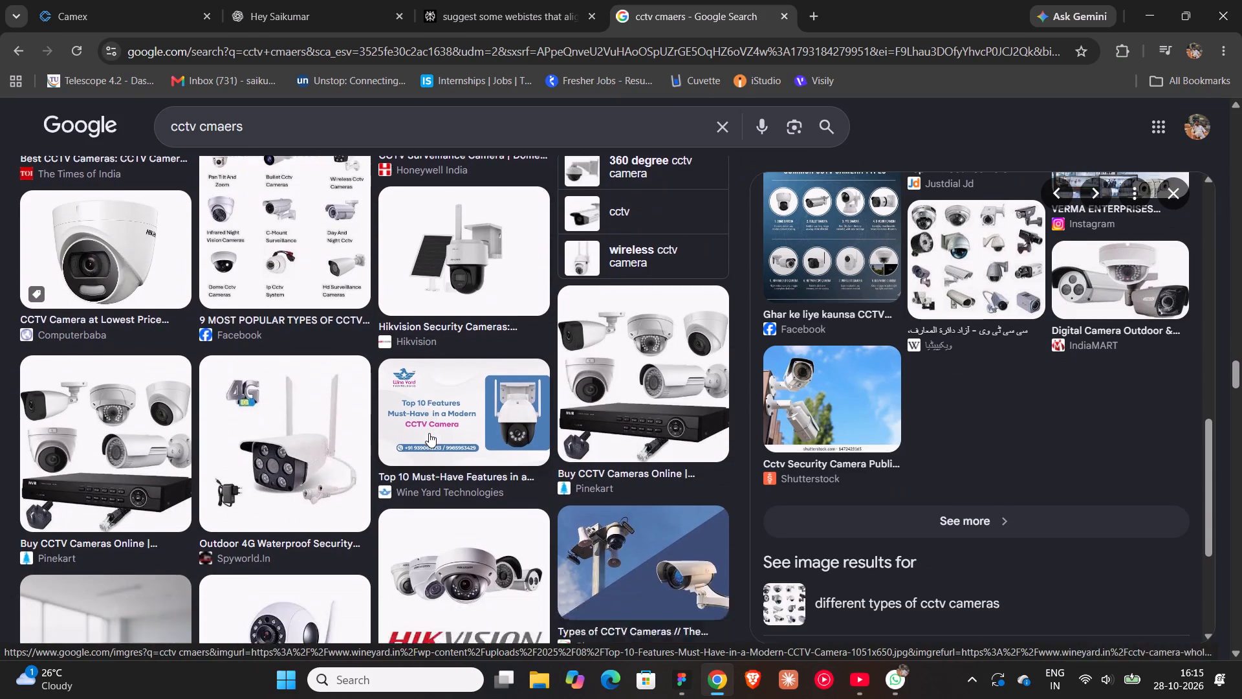
{"action": "scroll", "coordinate": [429, 433], "scroll_direction": "down", "scroll_amount": 4}
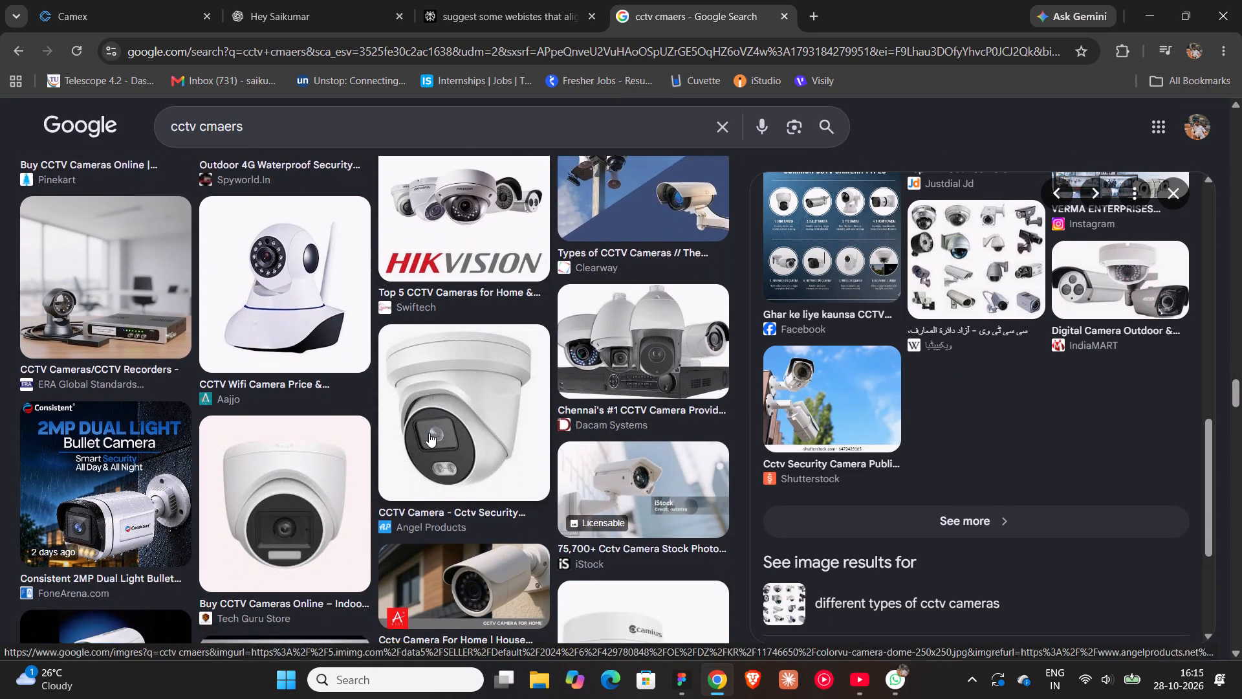
{"action": "scroll", "coordinate": [429, 433], "scroll_direction": "down", "scroll_amount": 3}
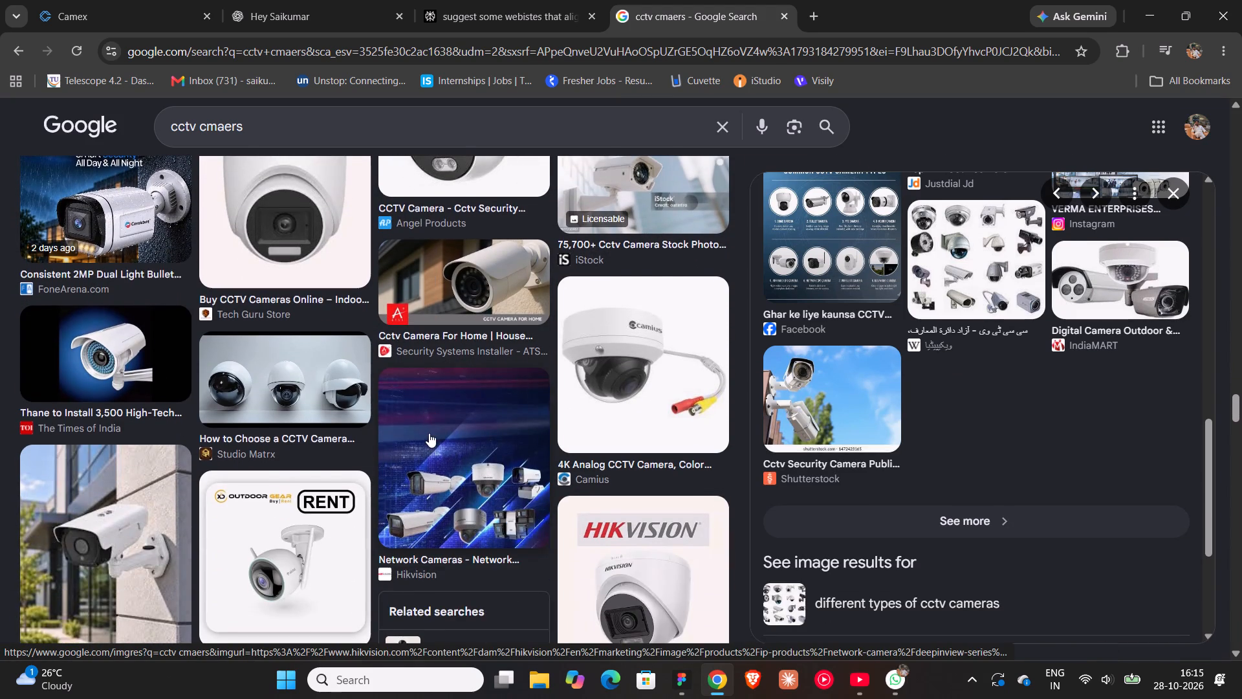
{"action": "scroll", "coordinate": [429, 433], "scroll_direction": "down", "scroll_amount": 7}
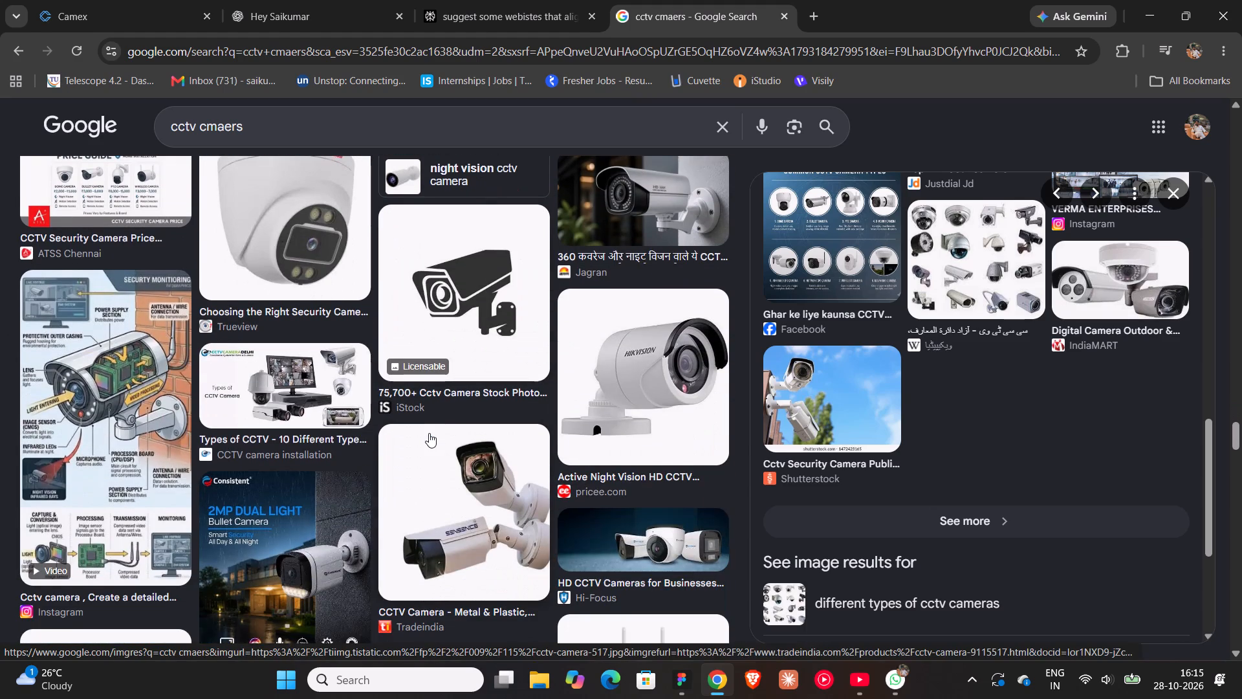
{"action": "scroll", "coordinate": [429, 433], "scroll_direction": "down", "scroll_amount": 1}
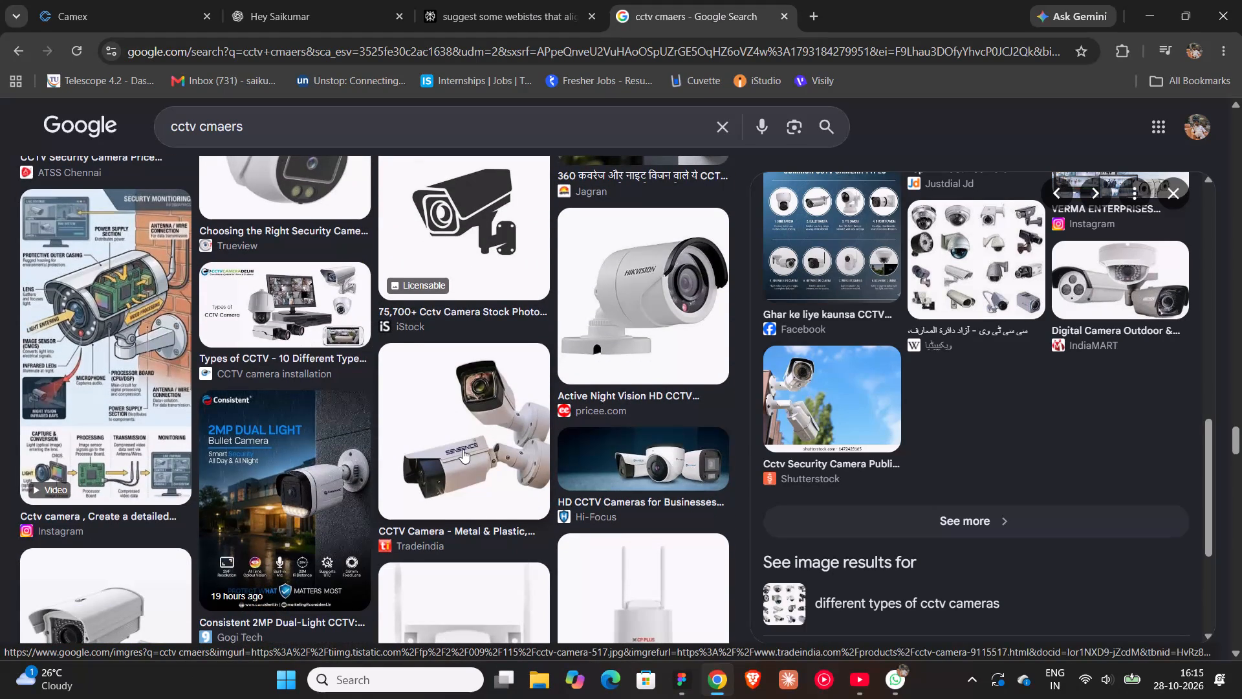
Copy the Tradeindia image of two white bullet cameras on wall brackets.
{"action": "right_click", "coordinate": [463, 449]}
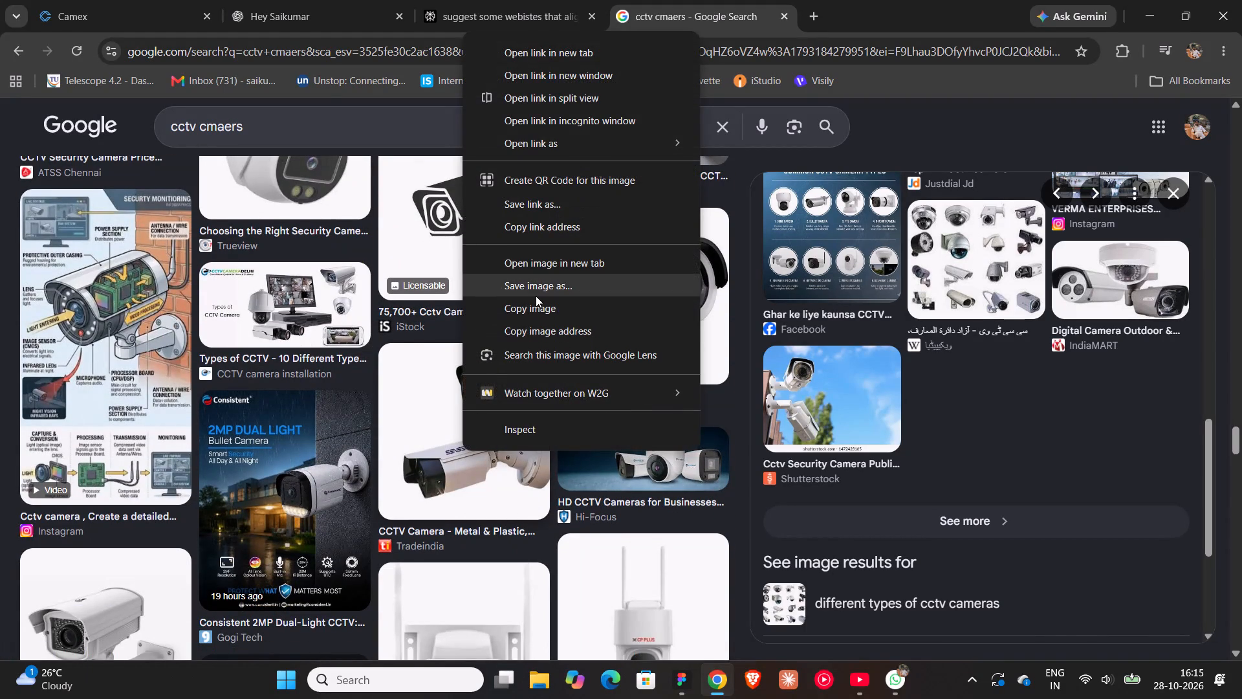
{"action": "left_click", "coordinate": [540, 314]}
Switch to Figma and paste the copied bullet-camera image beside the empty card frame in the Desktop - 1 page.
{"action": "left_click", "coordinate": [688, 674]}
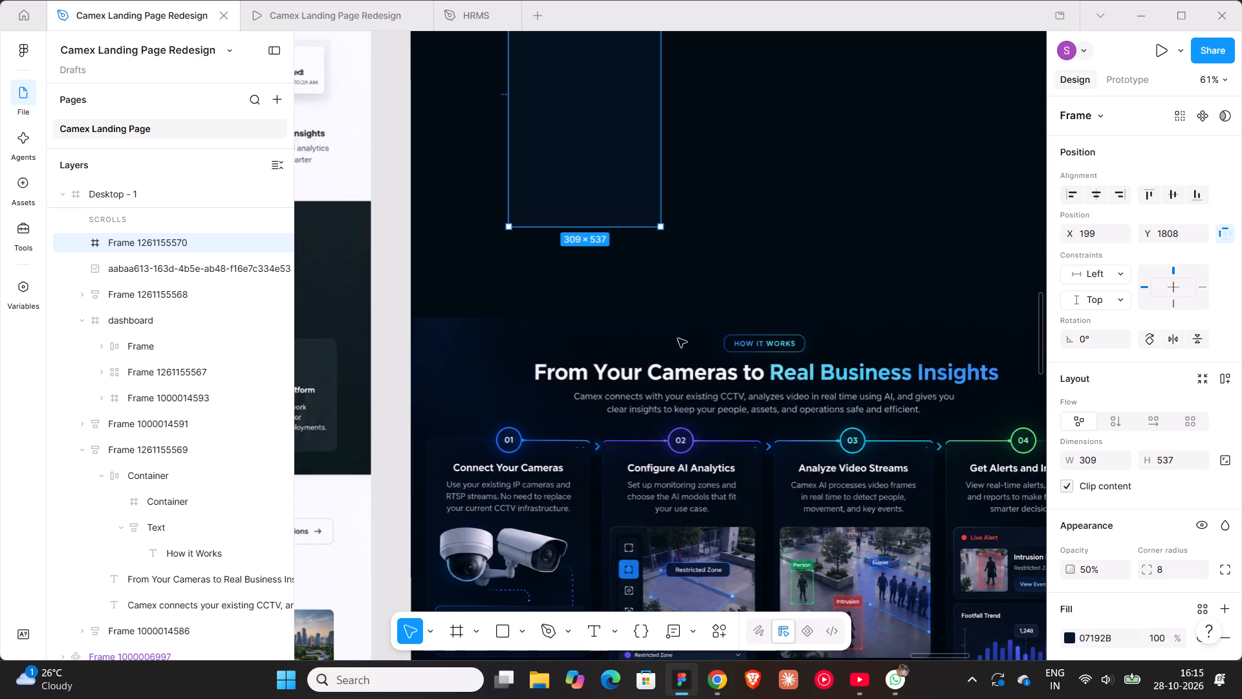
{"action": "scroll", "coordinate": [657, 325], "scroll_direction": "up", "scroll_amount": 7}
{"action": "scroll", "coordinate": [657, 325], "scroll_direction": "down", "scroll_amount": 7, "text": "ctrl"}
{"action": "right_click", "coordinate": [684, 257]}
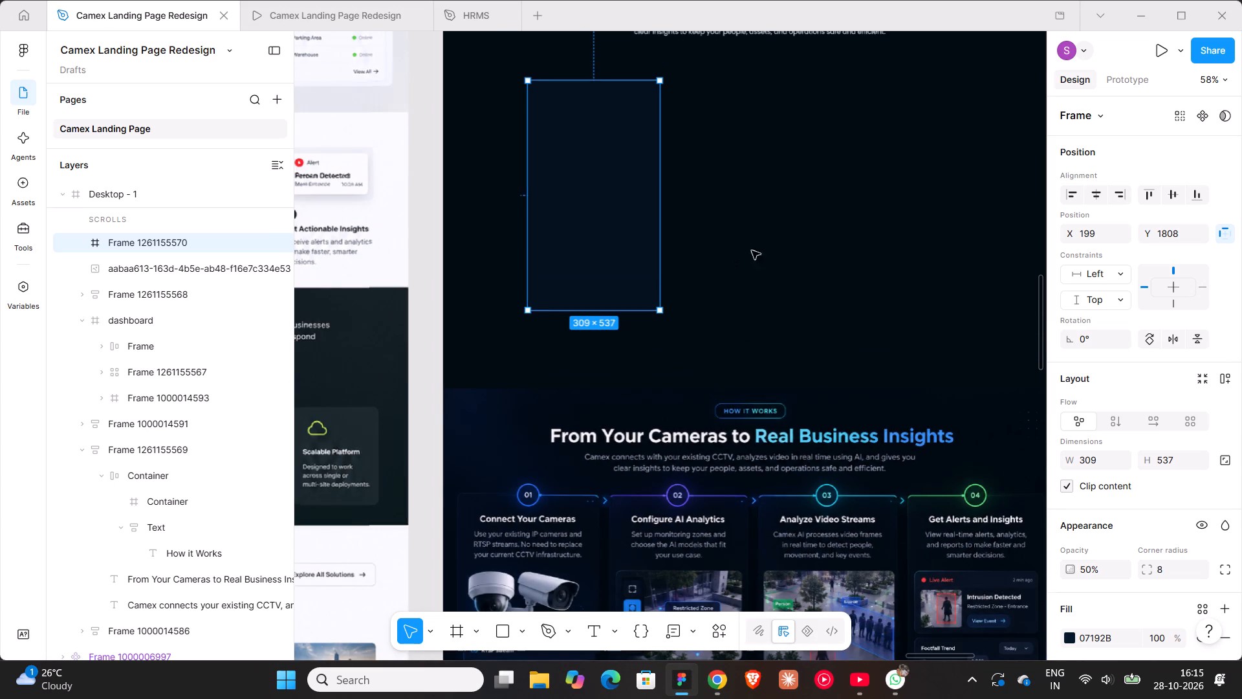
{"action": "scroll", "coordinate": [778, 258], "scroll_direction": "down", "scroll_amount": 6, "text": "ctrl"}
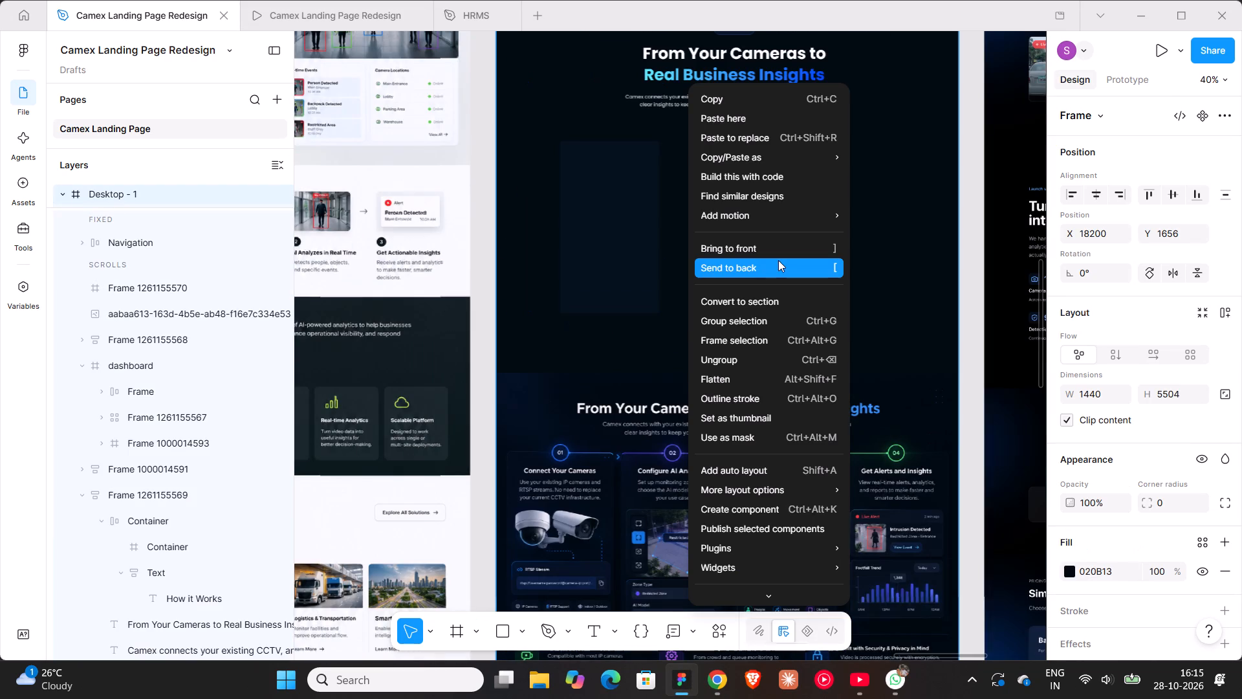
{"action": "left_click", "coordinate": [911, 232]}
{"action": "right_click", "coordinate": [763, 243]}
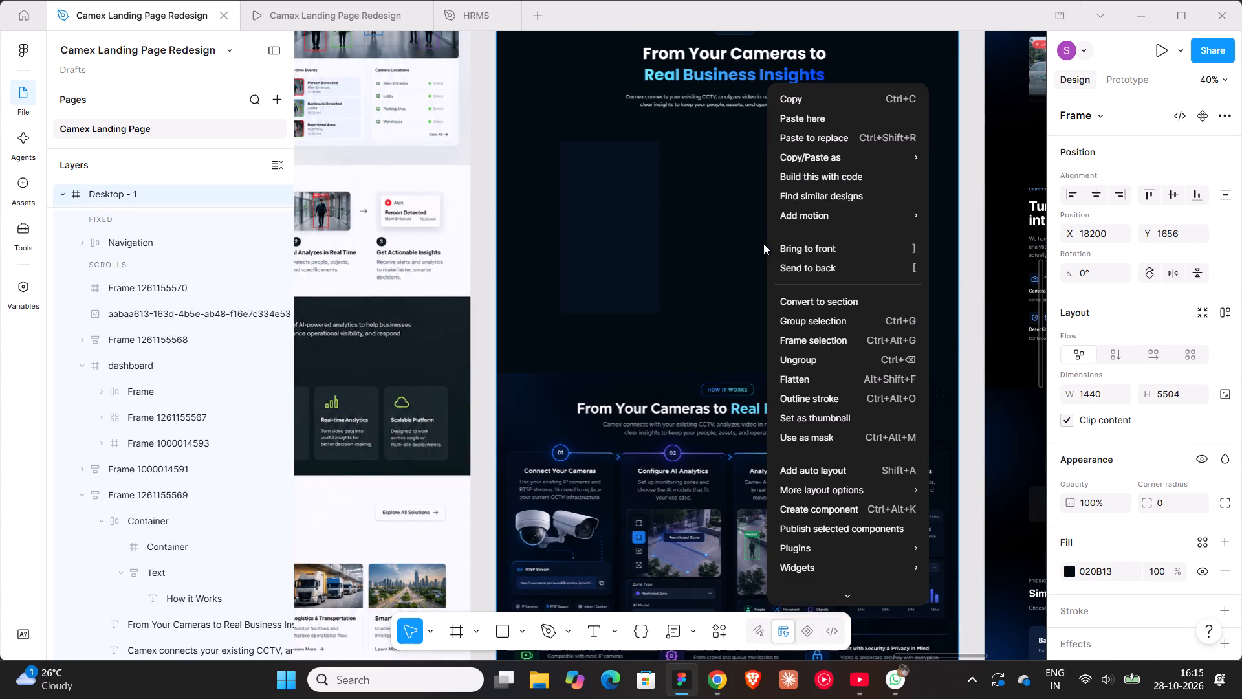
{"action": "left_click", "coordinate": [795, 124]}
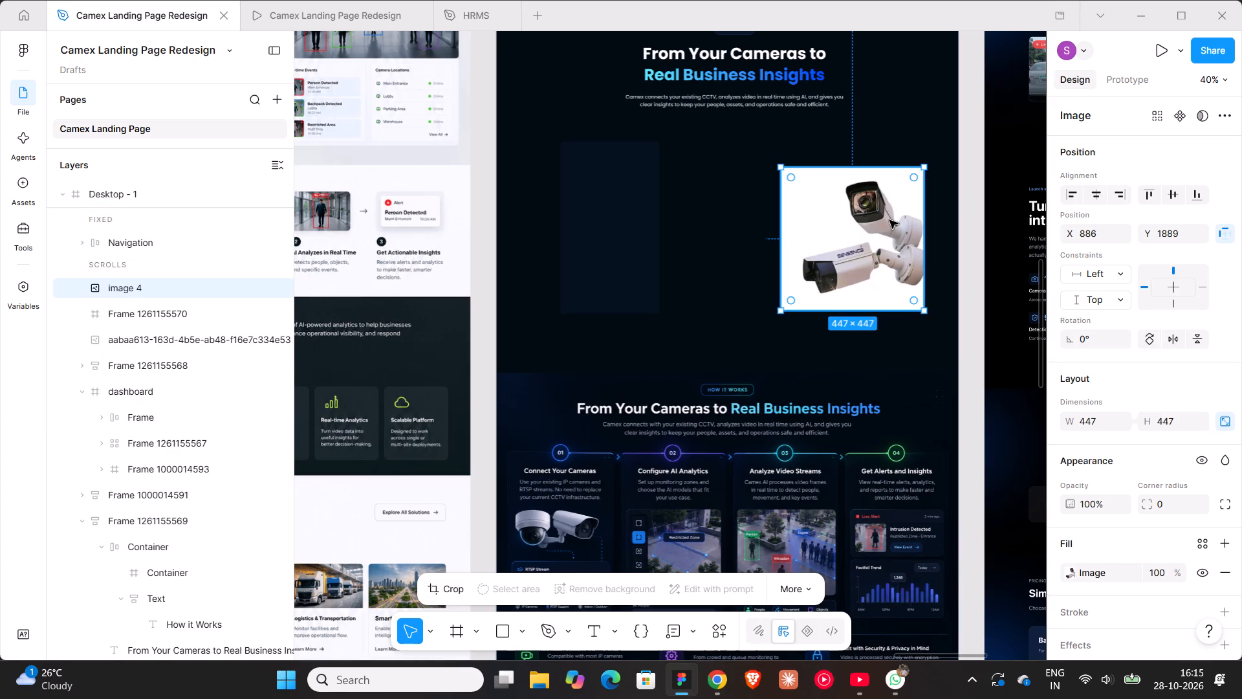
Move the pasted camera image out of Desktop - 1 onto the empty canvas beside the light landing page design.
{"action": "scroll", "coordinate": [889, 220], "scroll_direction": "down", "scroll_amount": 7, "text": "ctrl"}
{"action": "left_click_drag", "start_coordinate": [889, 220], "coordinate": [433, 405]}
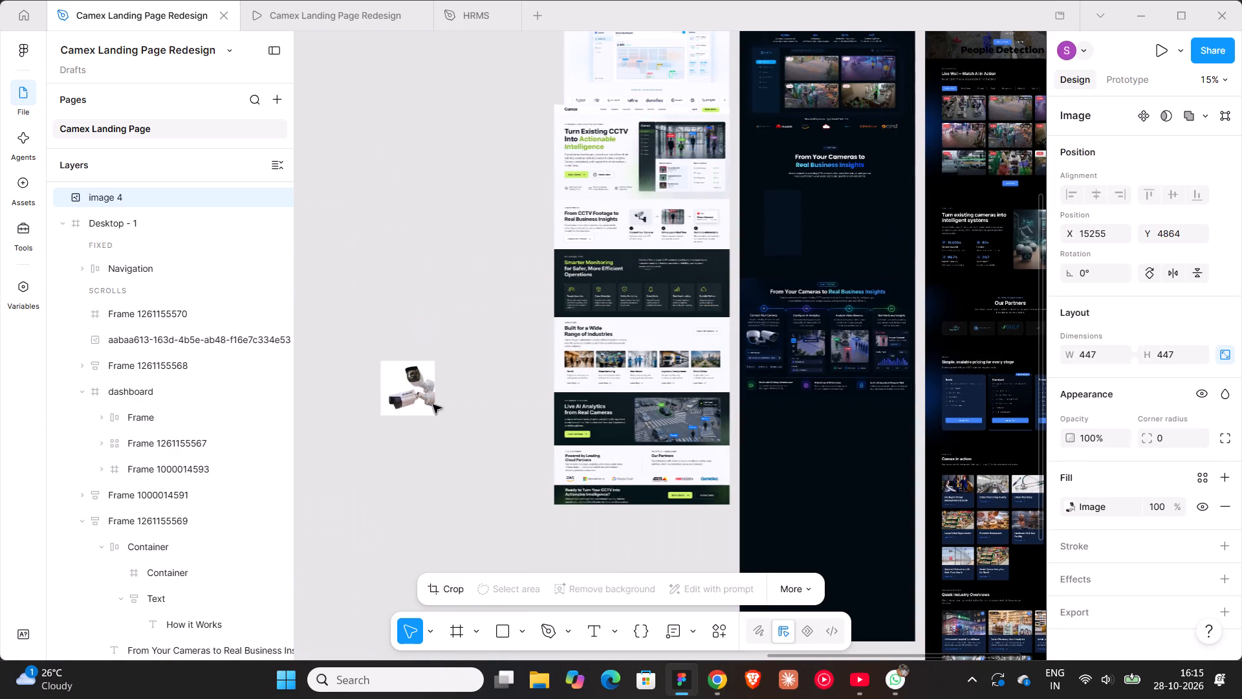
{"action": "left_click_drag", "start_coordinate": [433, 405], "coordinate": [439, 417]}
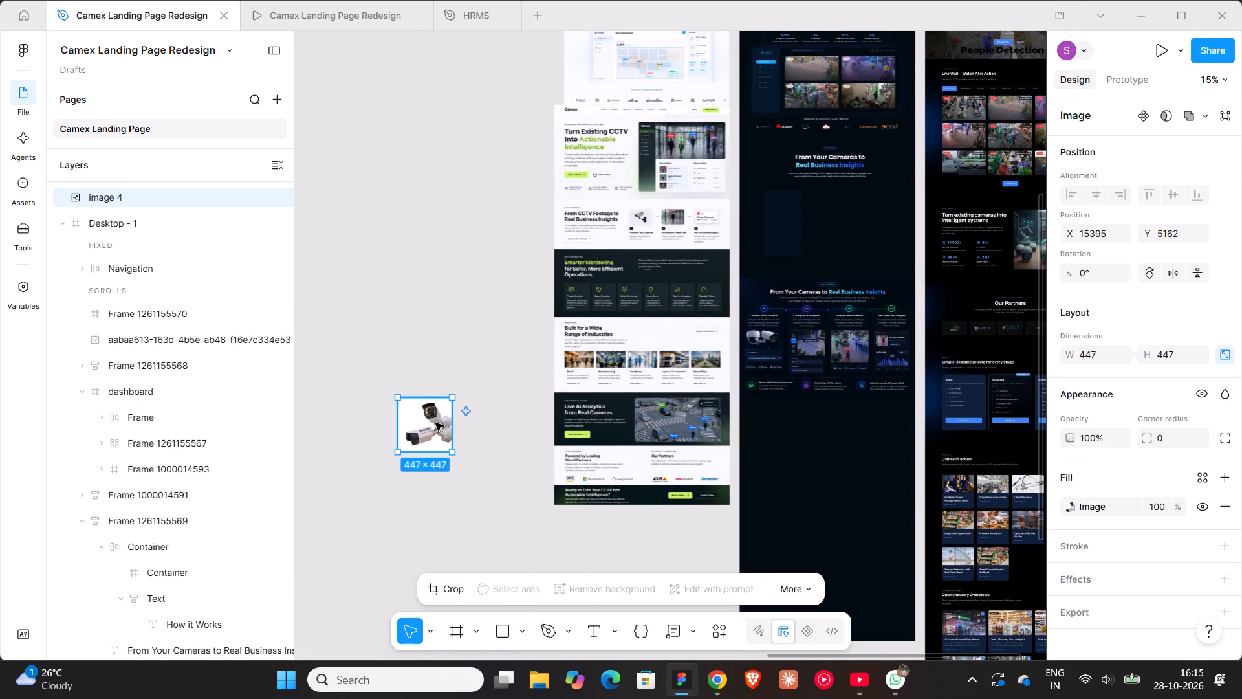
Search the plugins for "bg" and try to run Erase.bg - Remove Background on the camera image.
{"action": "right_click", "coordinate": [435, 423]}
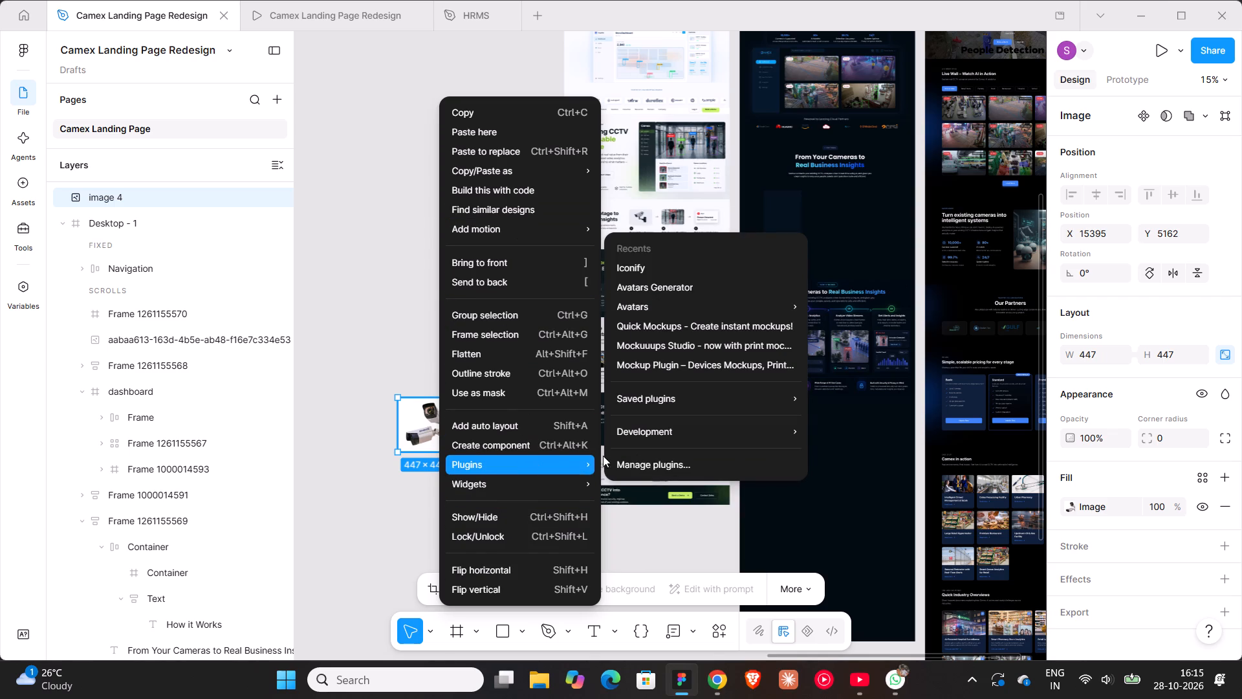
{"action": "left_click", "coordinate": [646, 462]}
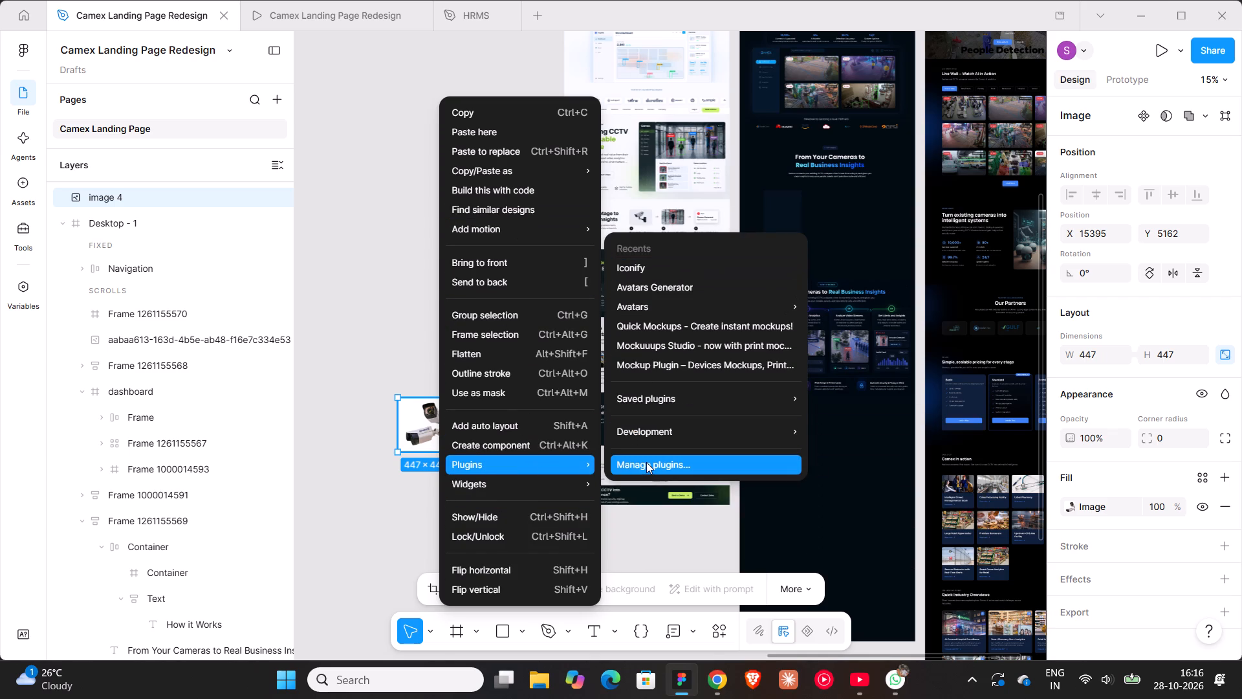
{"action": "type", "text": "bg"}
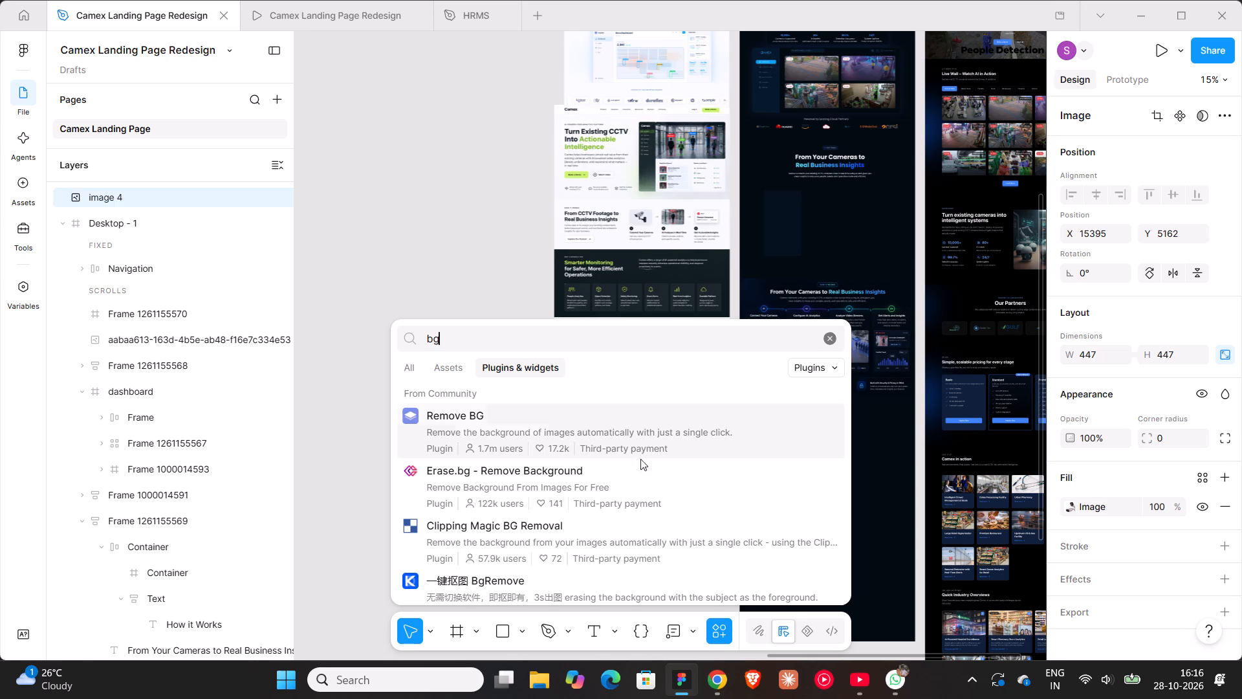
{"action": "left_click", "coordinate": [604, 481]}
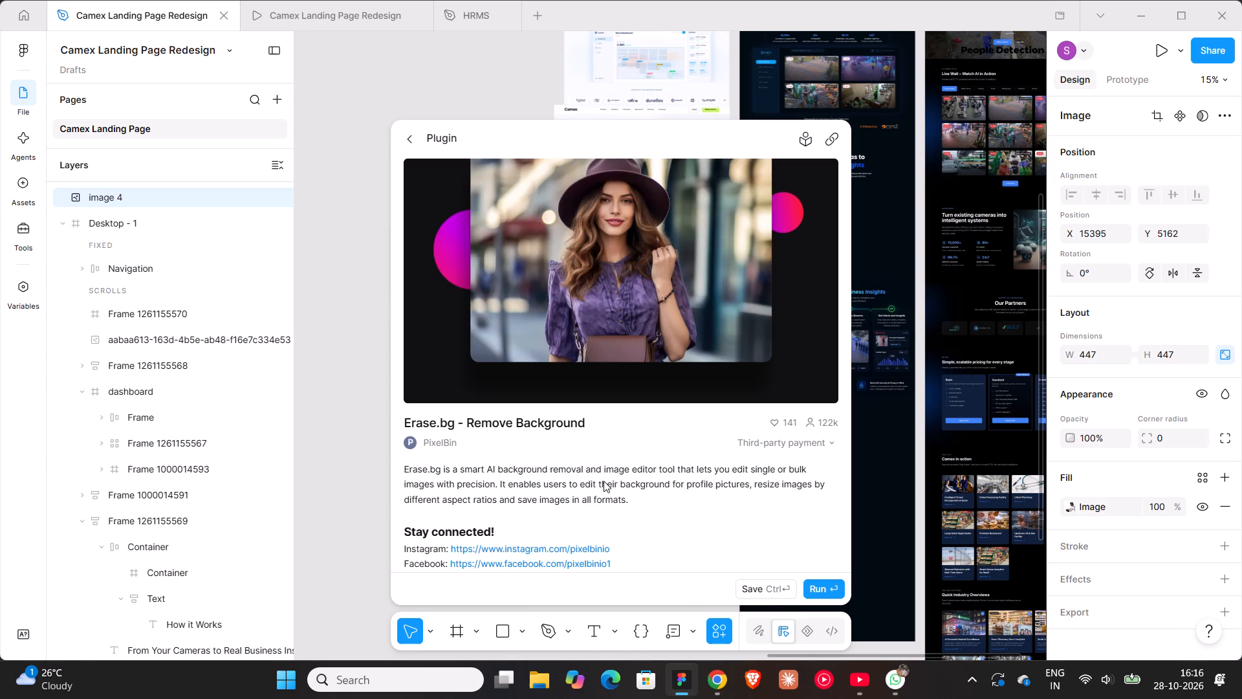
{"action": "left_click", "coordinate": [821, 586]}
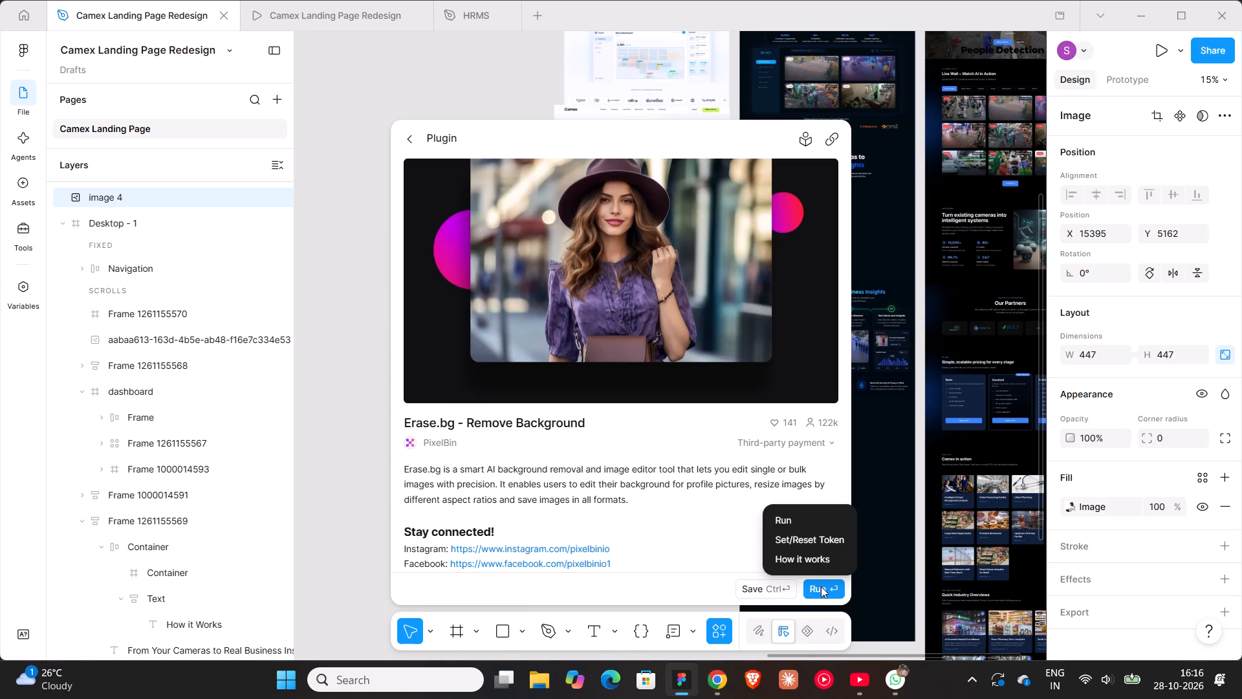
{"action": "left_click", "coordinate": [805, 520]}
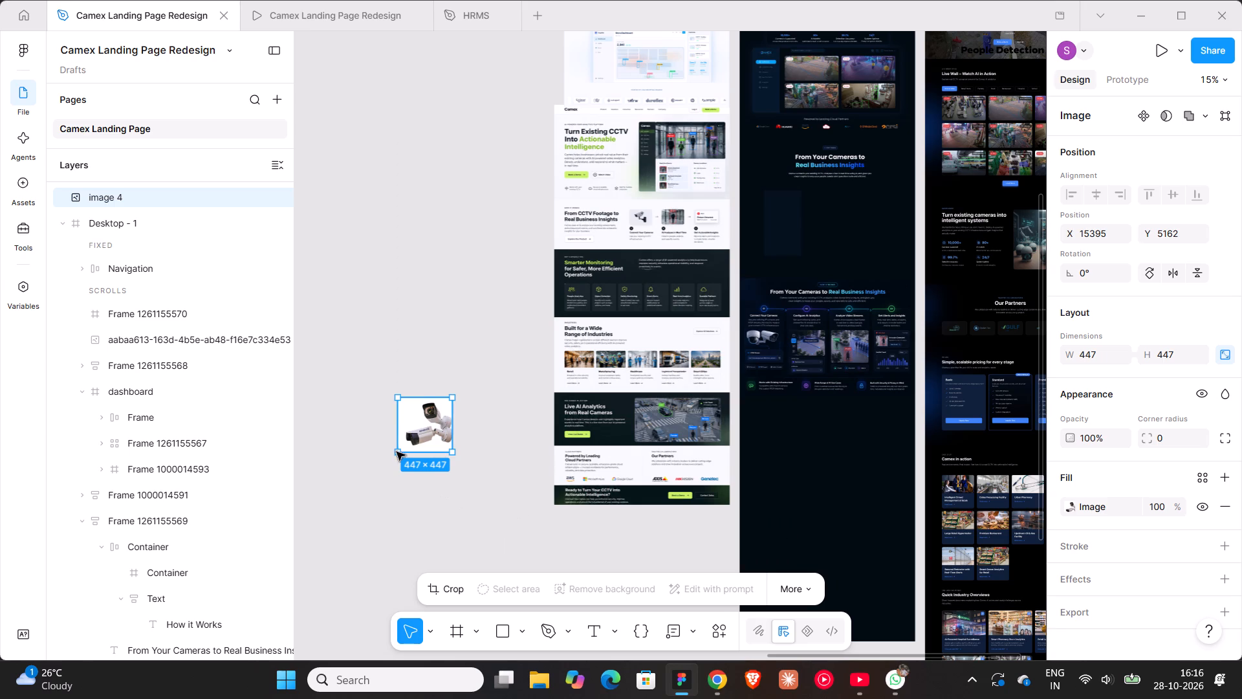
{"action": "right_click", "coordinate": [408, 428]}
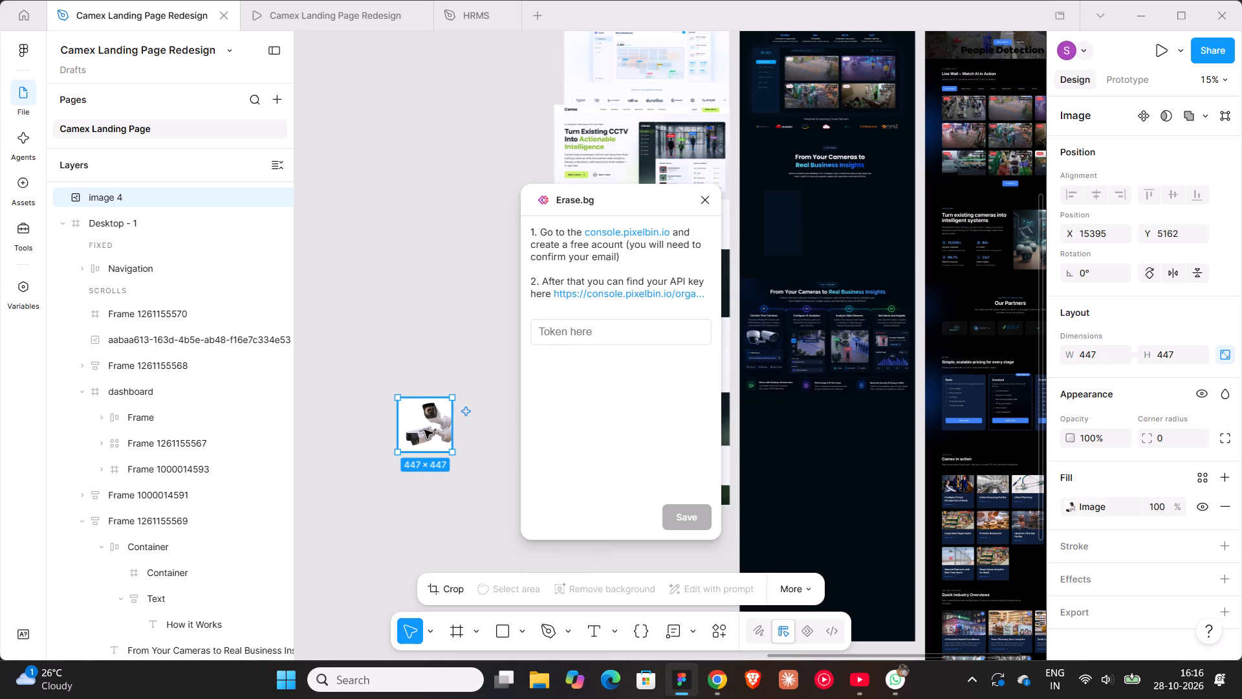
{"action": "left_click", "coordinate": [424, 430]}
{"action": "left_click", "coordinate": [593, 327]}
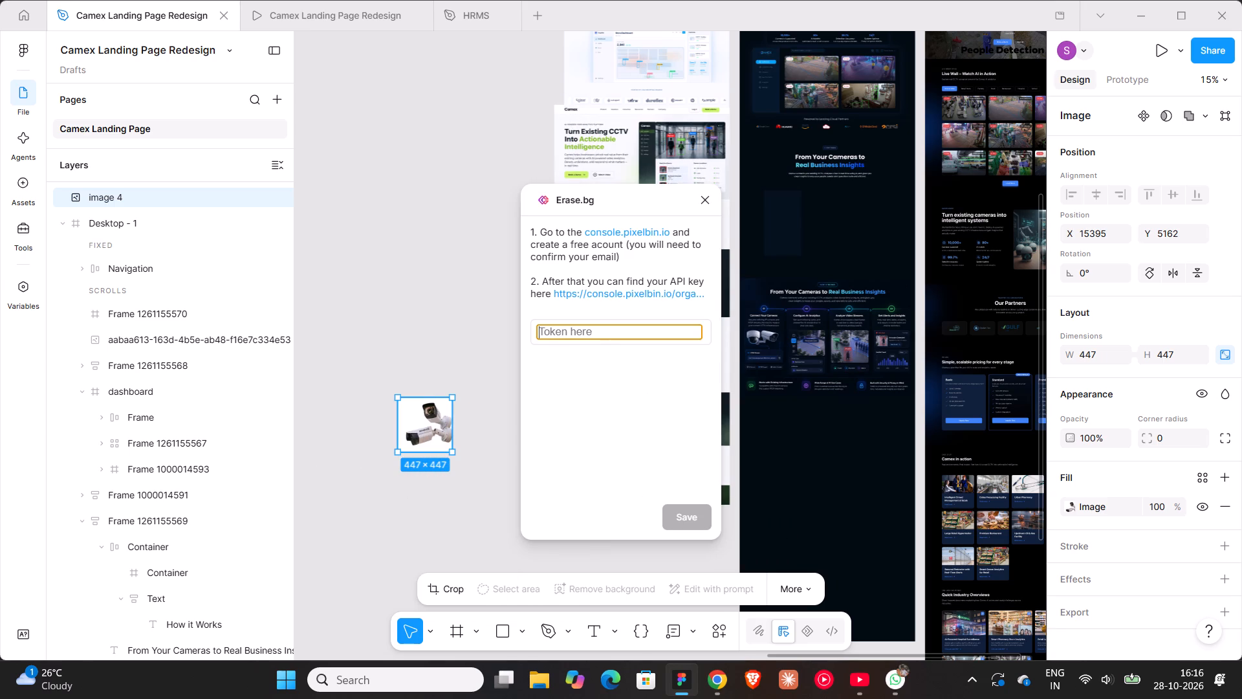
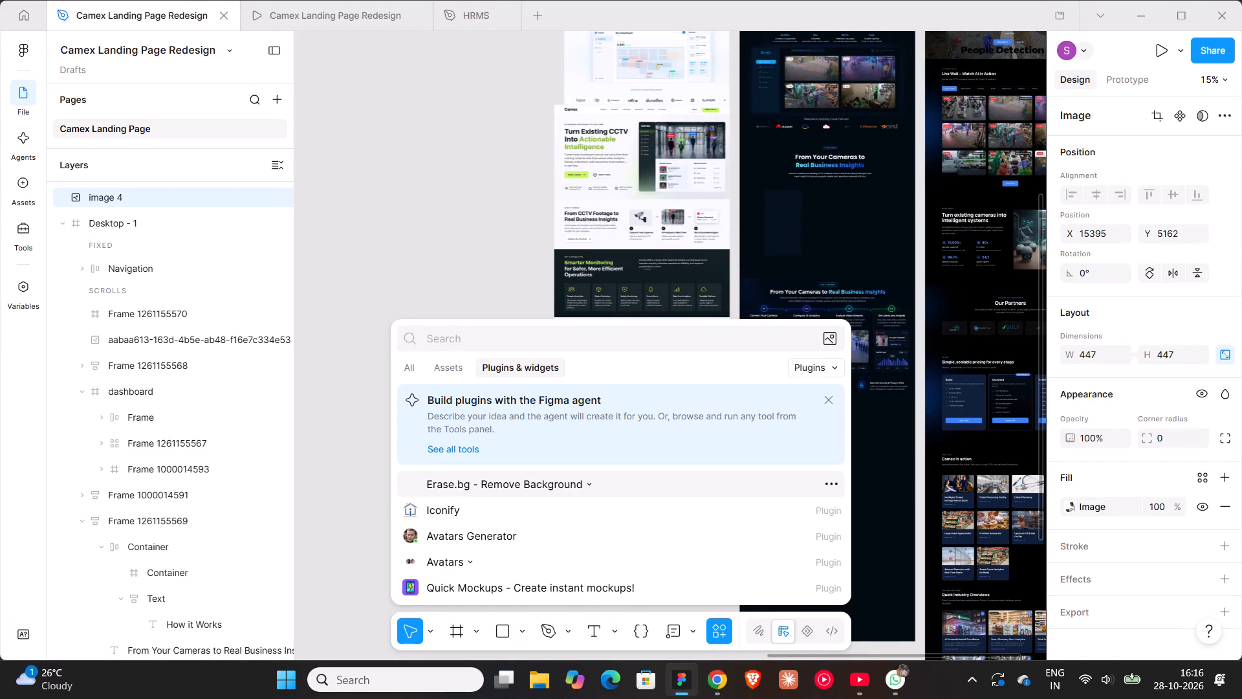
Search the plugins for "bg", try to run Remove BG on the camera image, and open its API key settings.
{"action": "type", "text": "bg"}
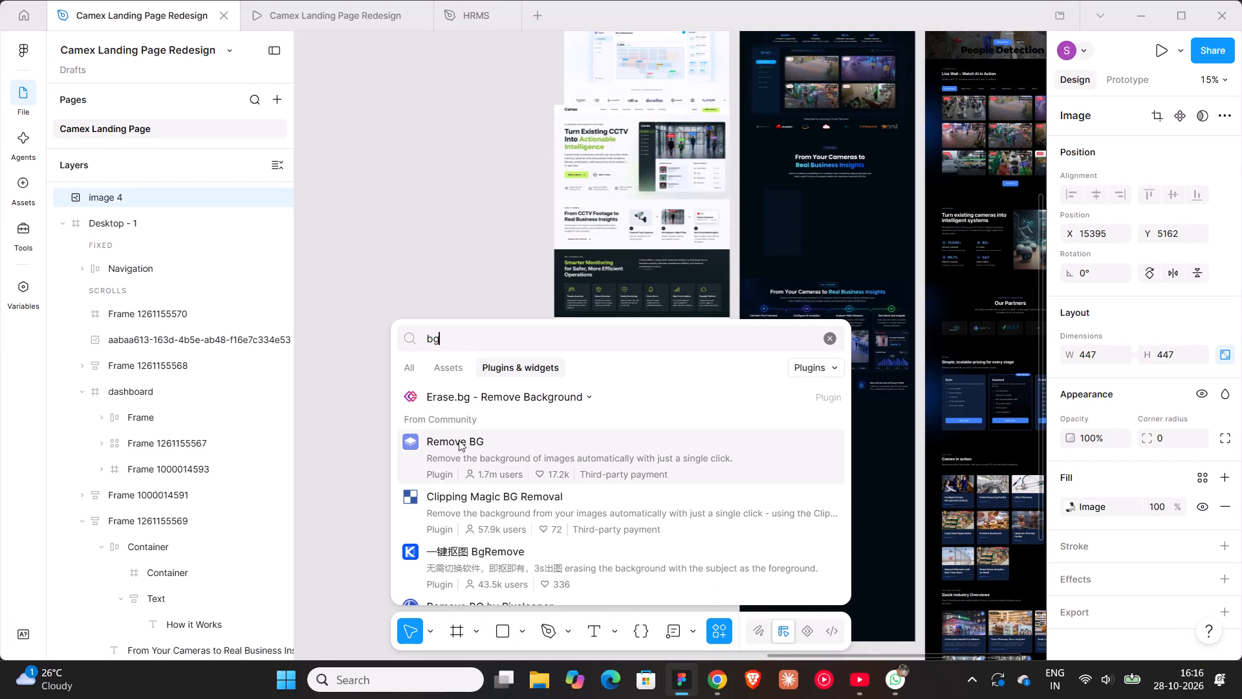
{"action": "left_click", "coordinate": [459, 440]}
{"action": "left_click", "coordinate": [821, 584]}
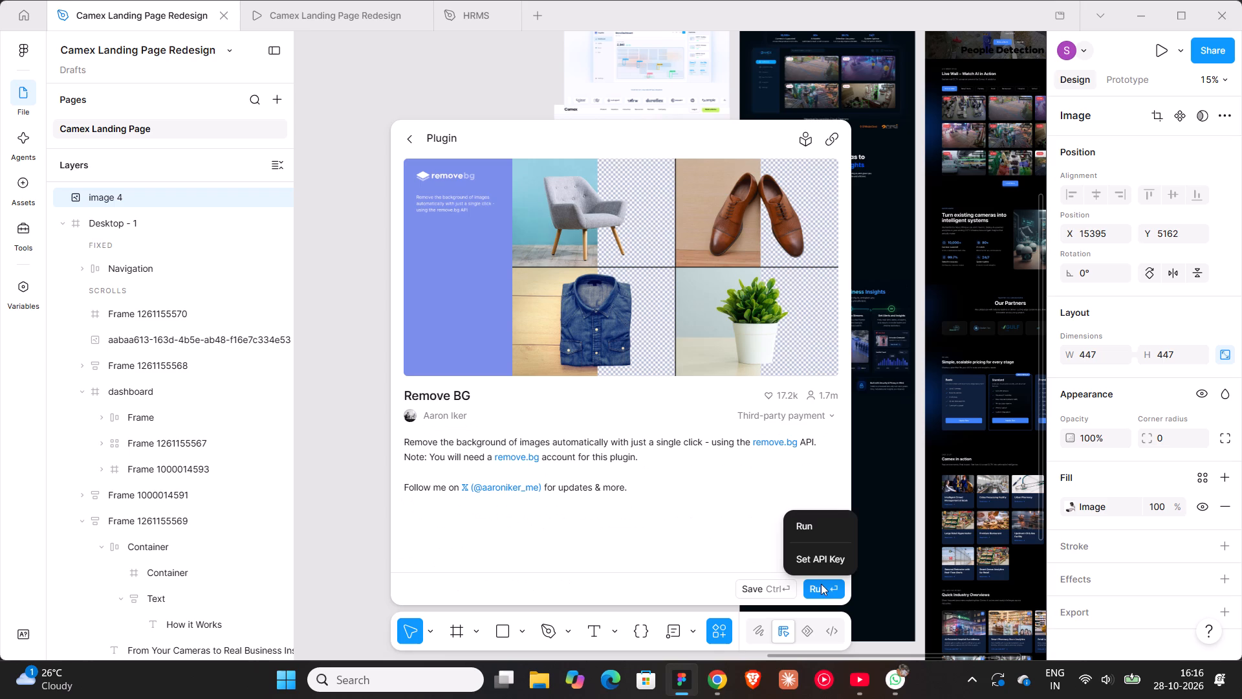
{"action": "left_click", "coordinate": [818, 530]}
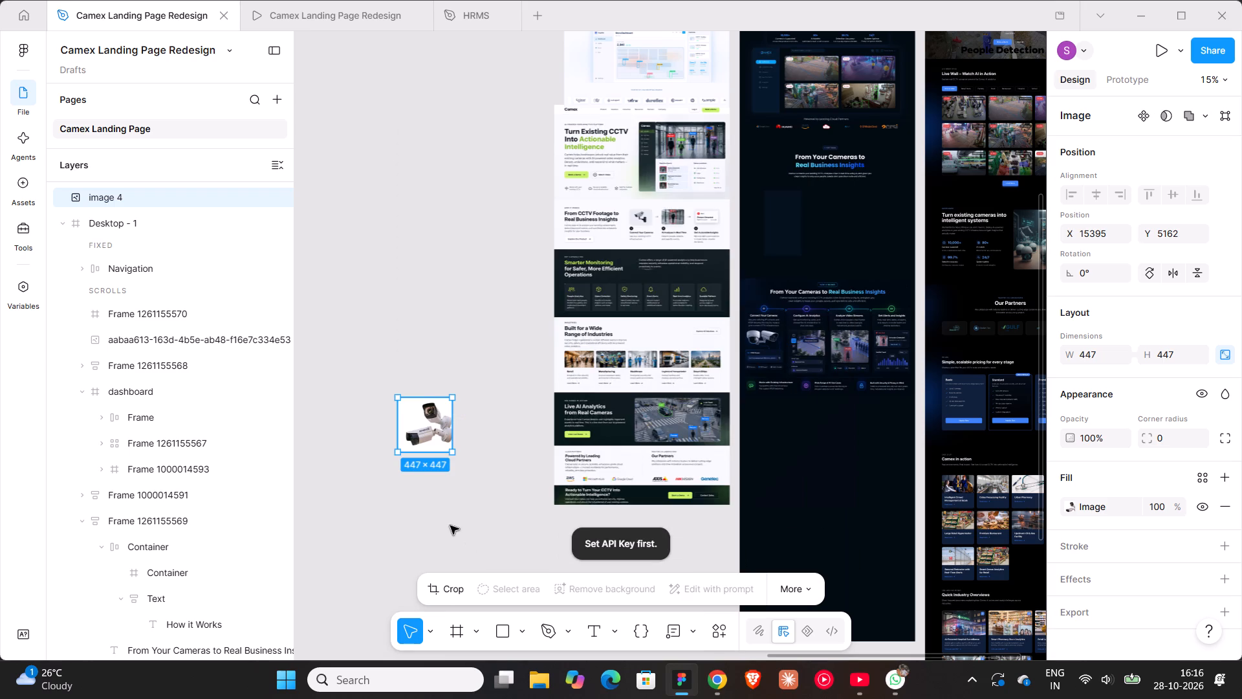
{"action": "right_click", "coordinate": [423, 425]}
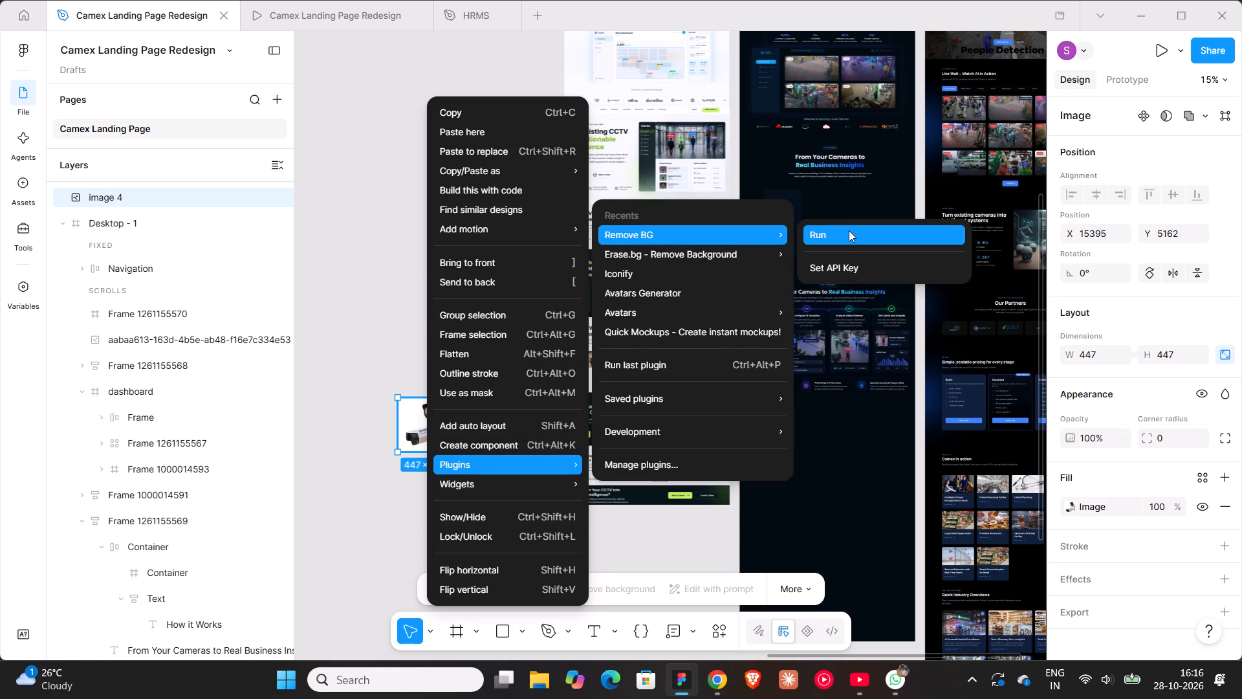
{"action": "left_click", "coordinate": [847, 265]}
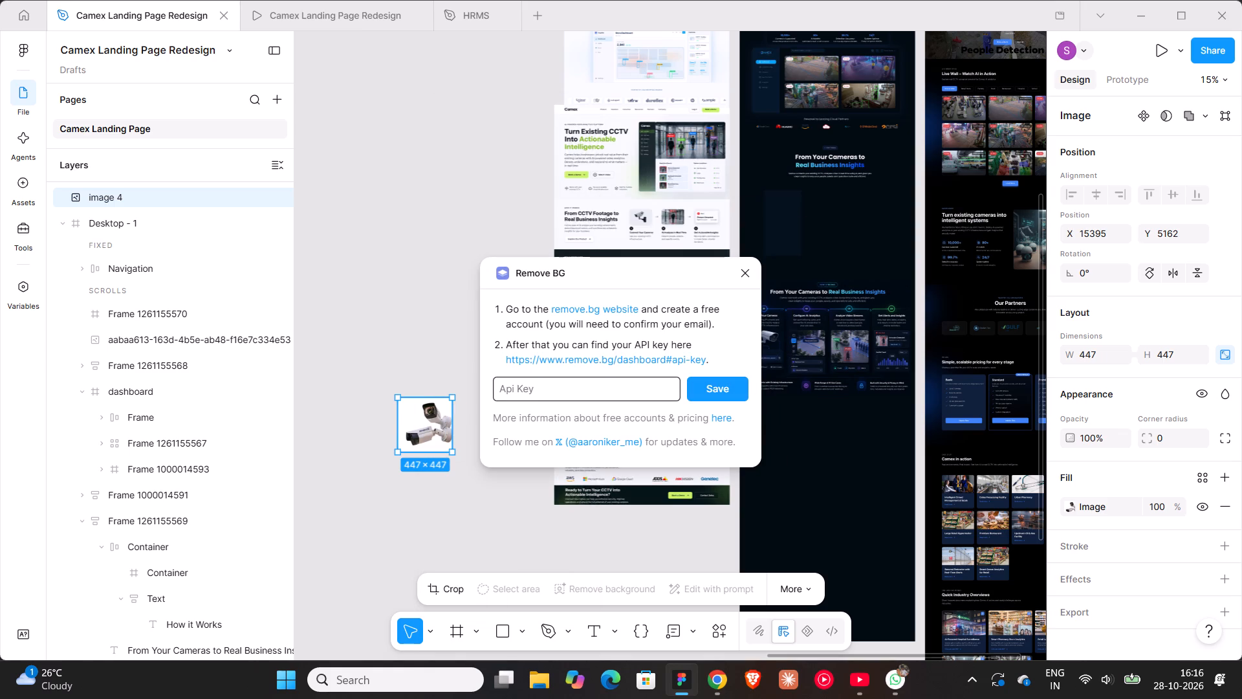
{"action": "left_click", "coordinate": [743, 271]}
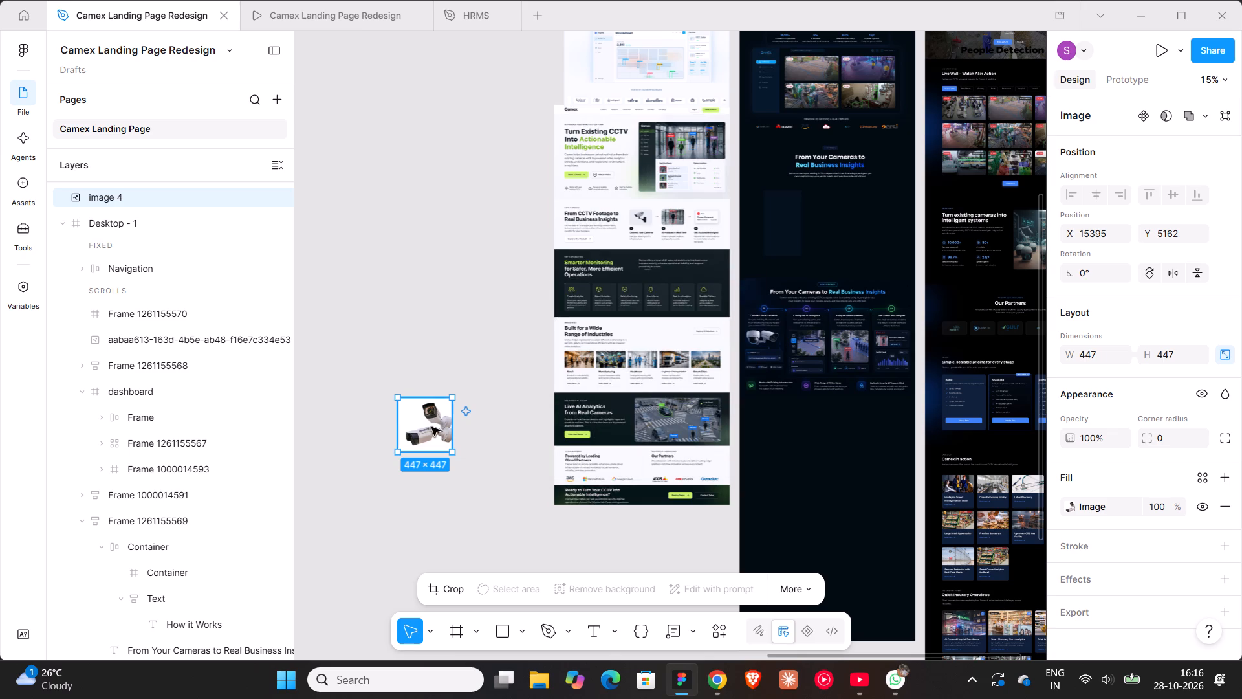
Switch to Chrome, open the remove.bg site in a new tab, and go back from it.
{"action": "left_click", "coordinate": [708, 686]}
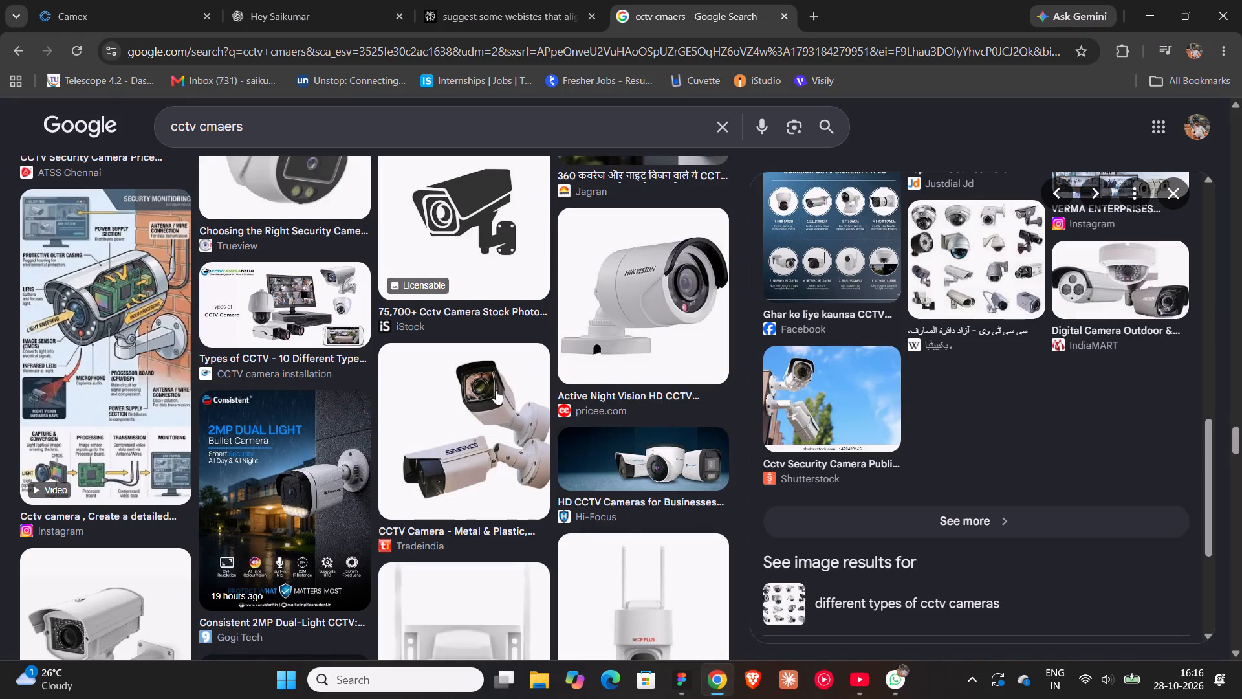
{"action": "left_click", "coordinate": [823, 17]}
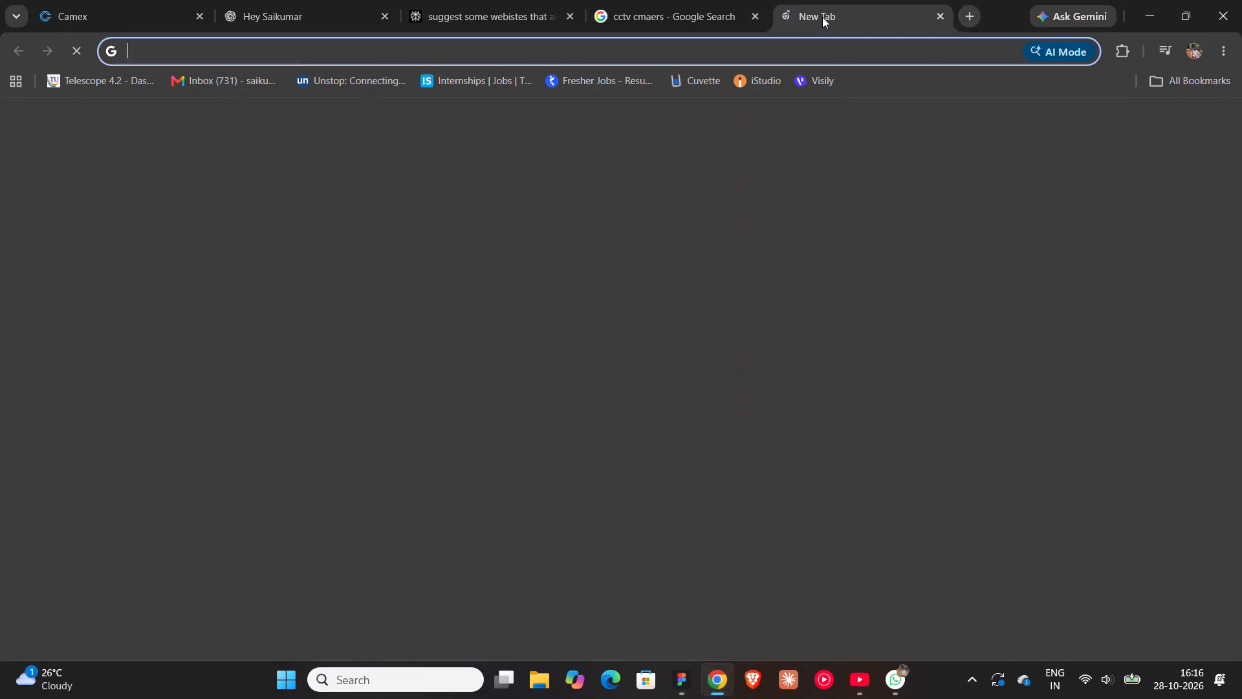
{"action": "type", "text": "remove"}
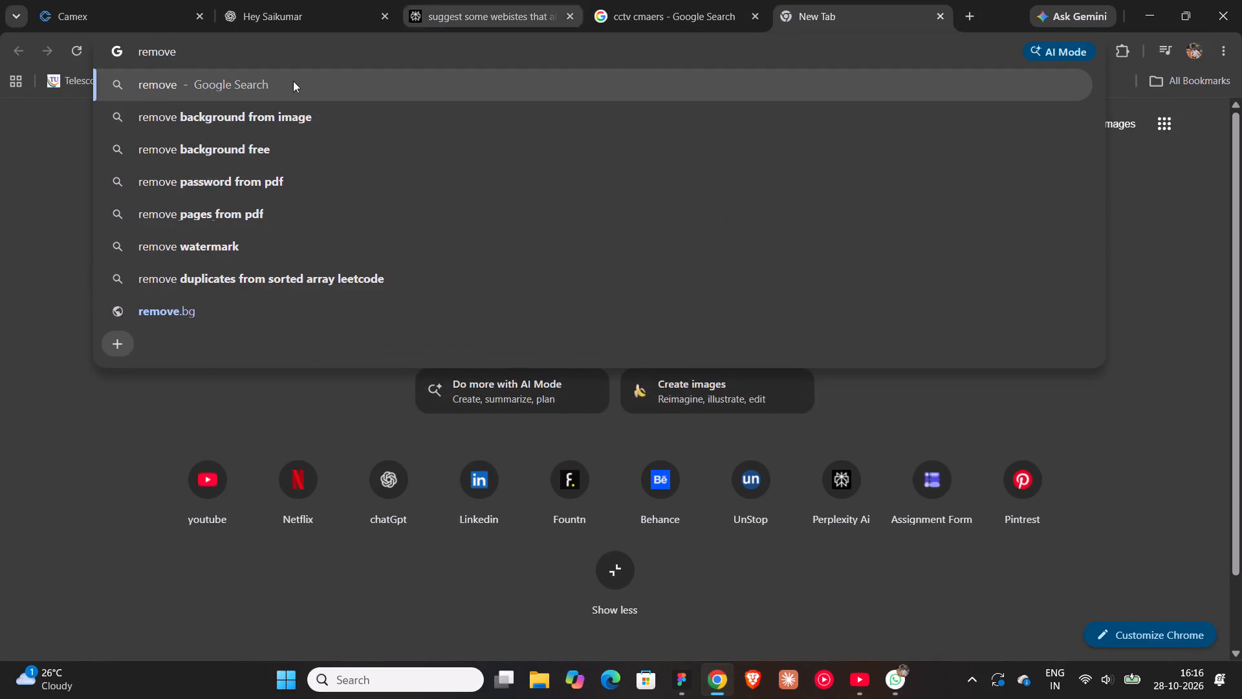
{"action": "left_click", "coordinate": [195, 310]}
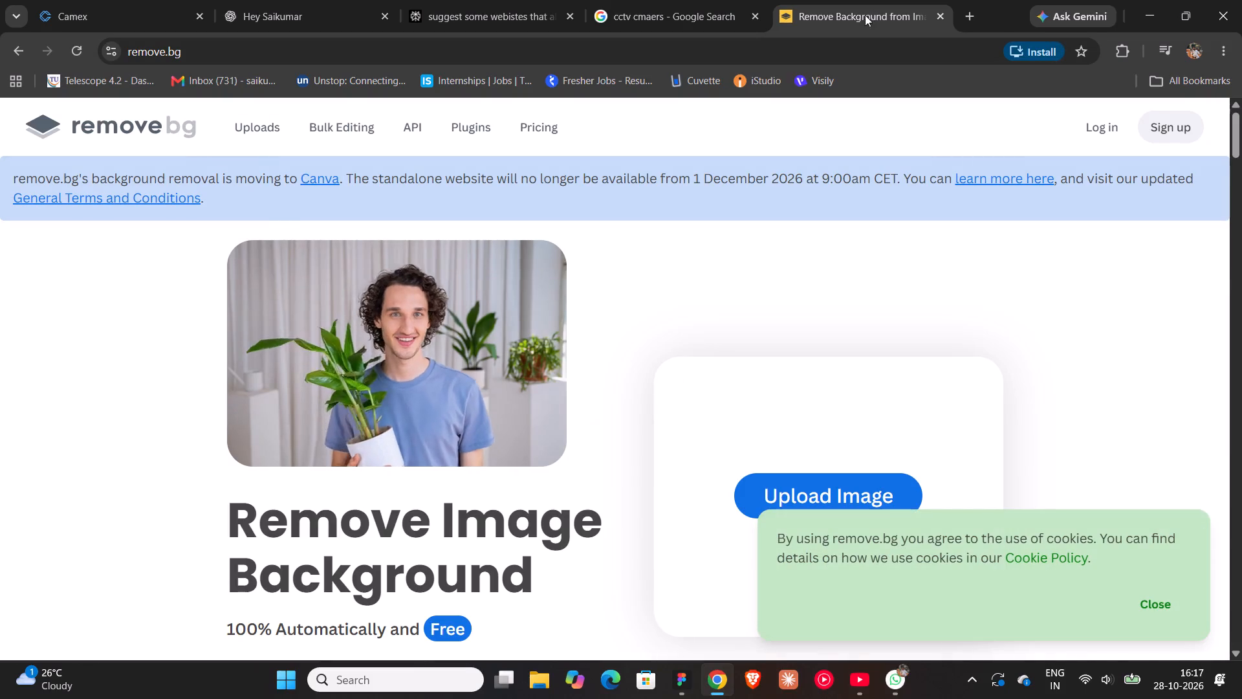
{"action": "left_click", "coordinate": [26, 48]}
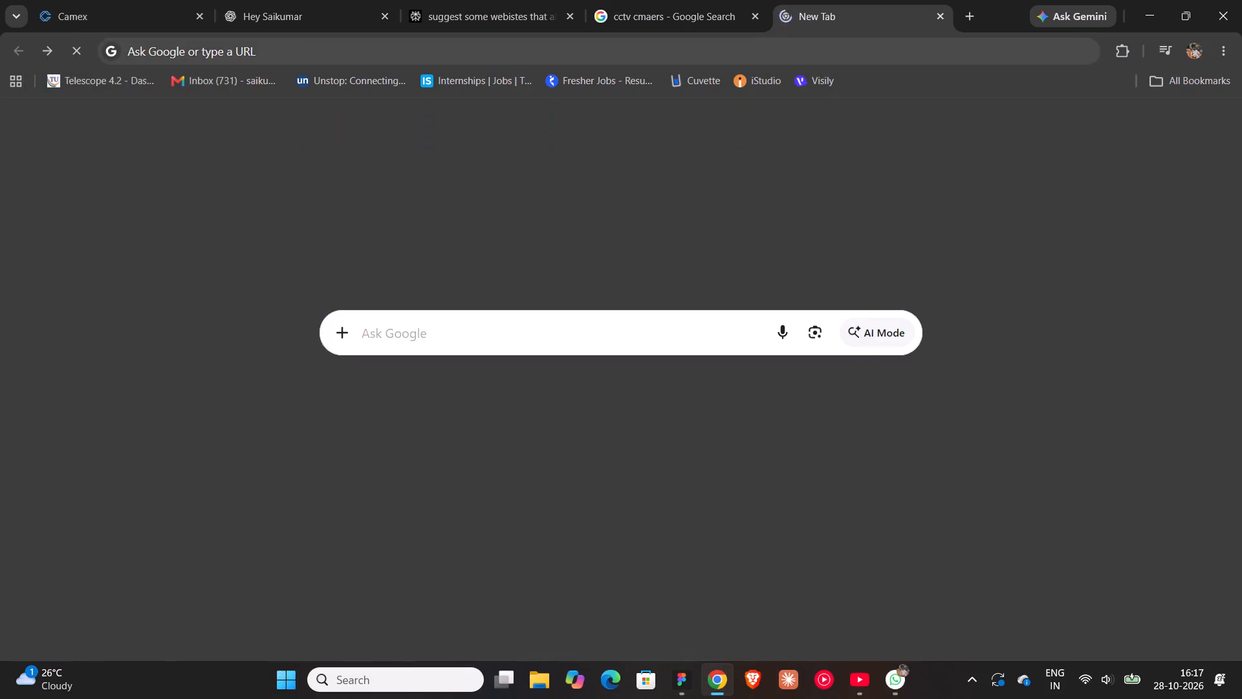
Search the web for "remove background" and look through the results for another background remover.
{"action": "left_click", "coordinate": [784, 50]}
{"action": "type", "text": "remove ba"}
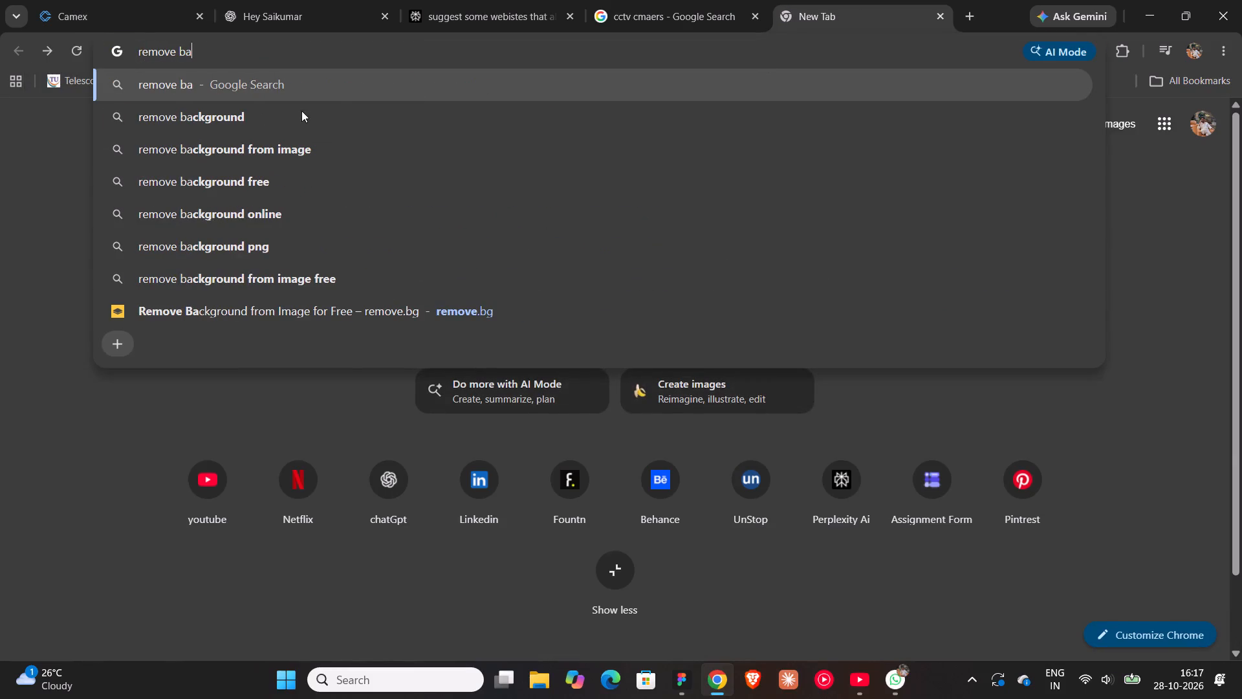
{"action": "left_click", "coordinate": [289, 121]}
{"action": "scroll", "coordinate": [307, 280], "scroll_direction": "down", "scroll_amount": 3}
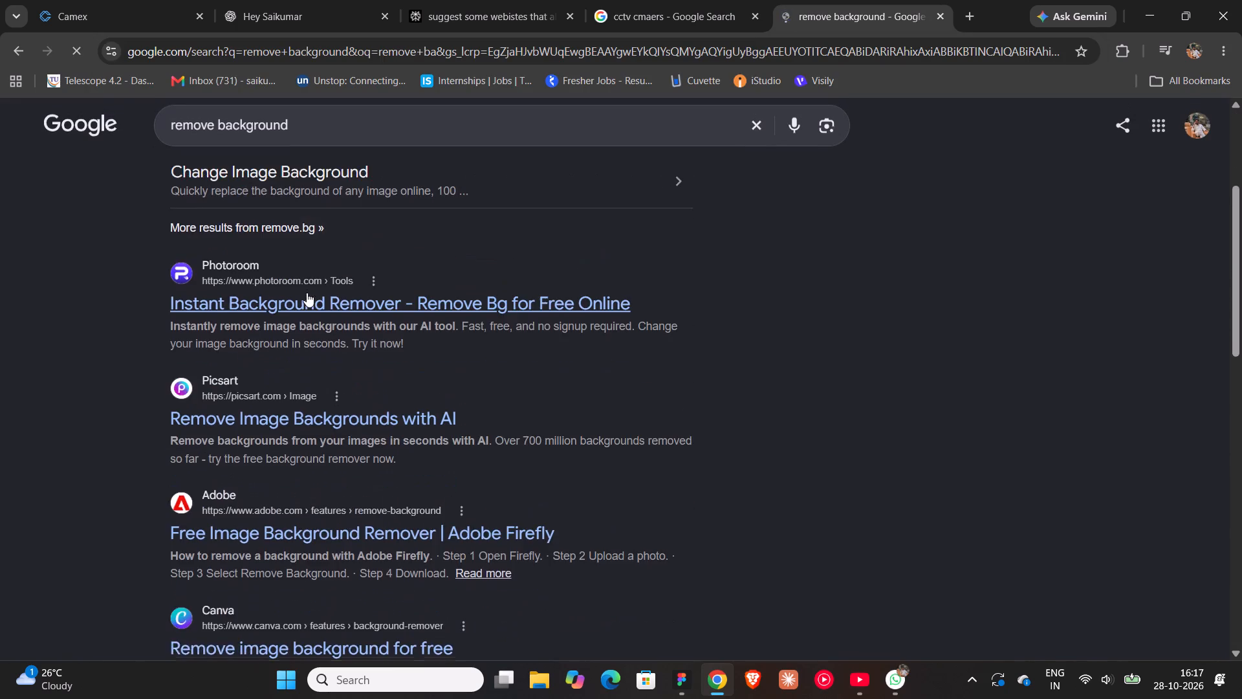
{"action": "scroll", "coordinate": [307, 293], "scroll_direction": "down", "scroll_amount": 11}
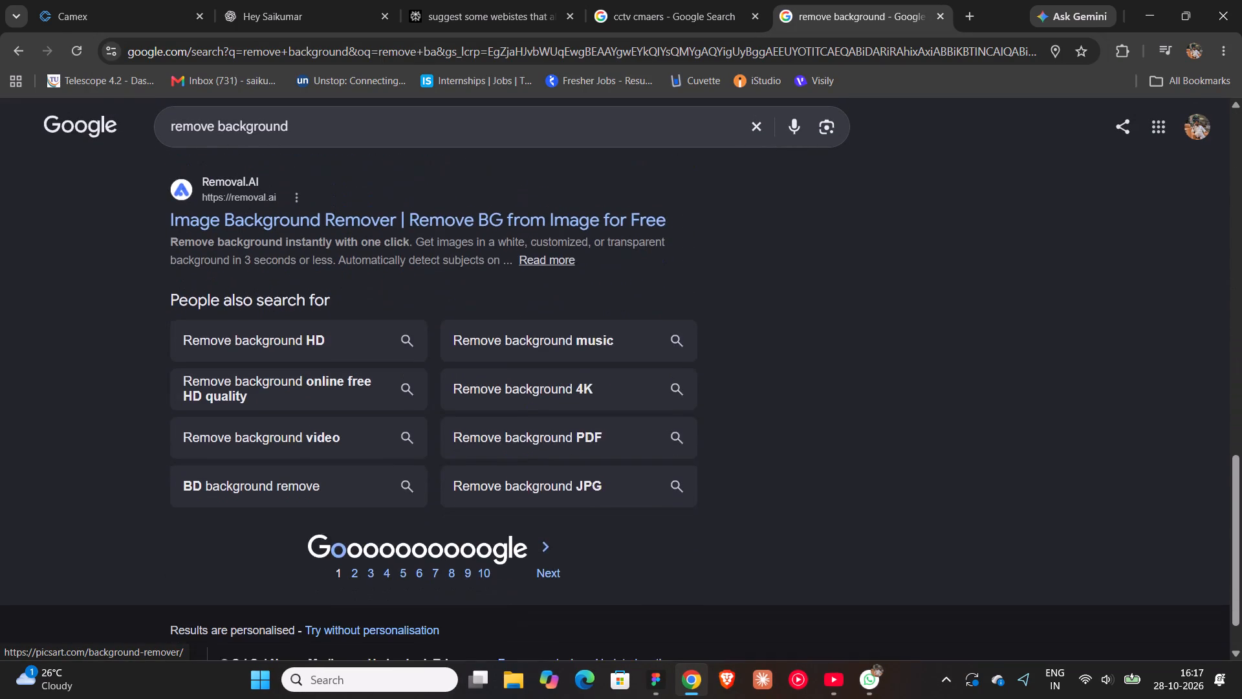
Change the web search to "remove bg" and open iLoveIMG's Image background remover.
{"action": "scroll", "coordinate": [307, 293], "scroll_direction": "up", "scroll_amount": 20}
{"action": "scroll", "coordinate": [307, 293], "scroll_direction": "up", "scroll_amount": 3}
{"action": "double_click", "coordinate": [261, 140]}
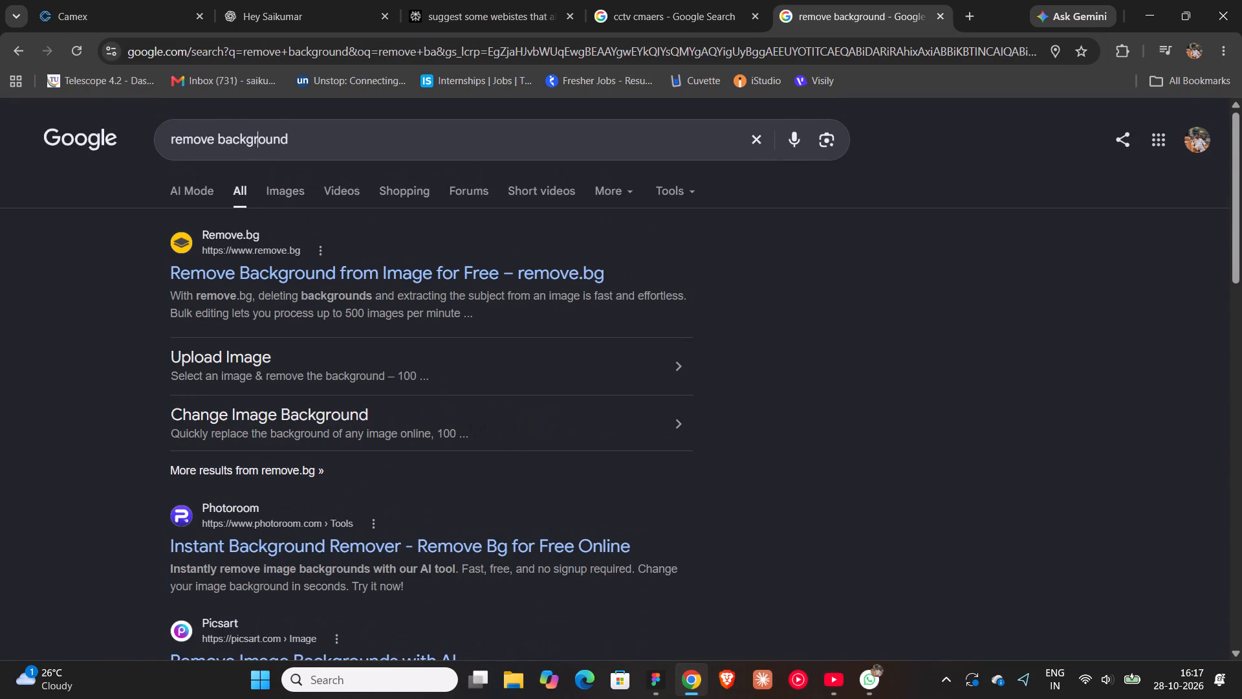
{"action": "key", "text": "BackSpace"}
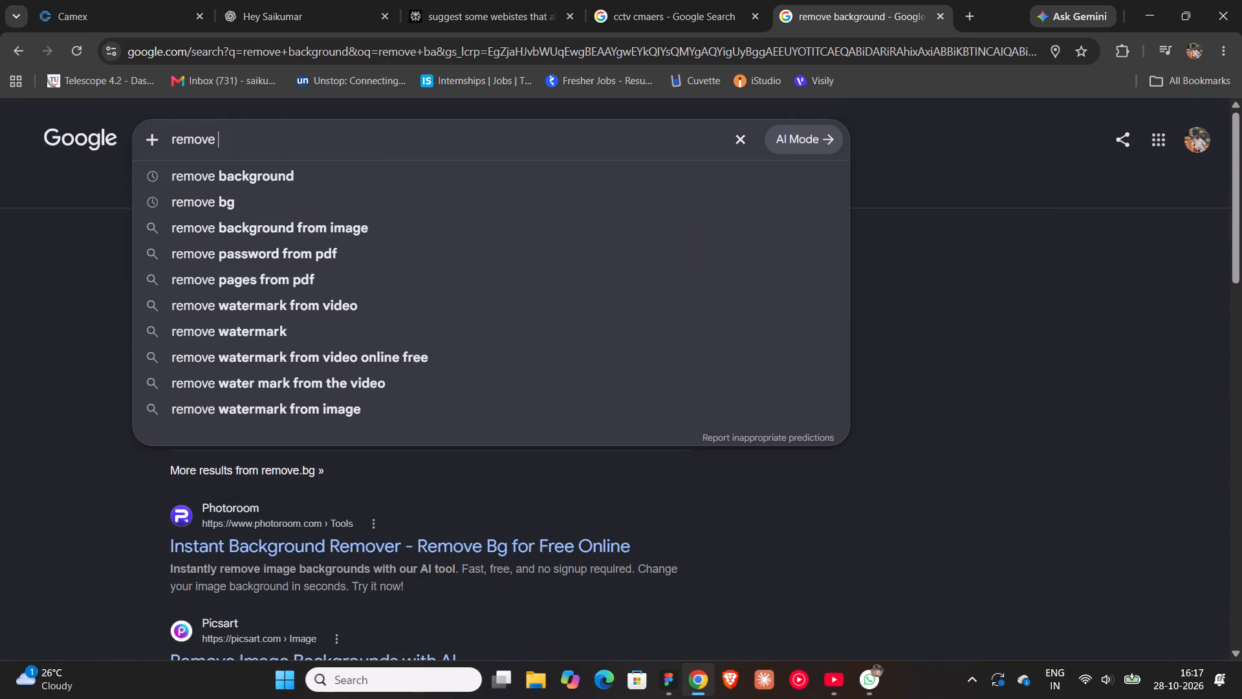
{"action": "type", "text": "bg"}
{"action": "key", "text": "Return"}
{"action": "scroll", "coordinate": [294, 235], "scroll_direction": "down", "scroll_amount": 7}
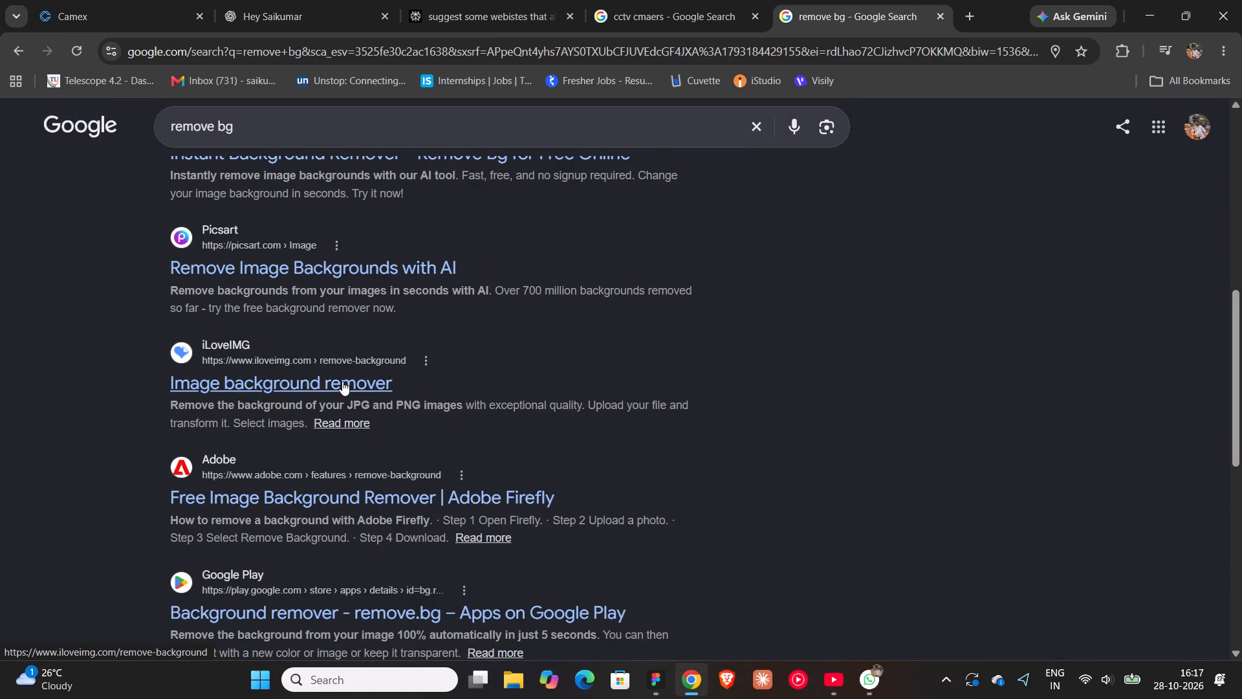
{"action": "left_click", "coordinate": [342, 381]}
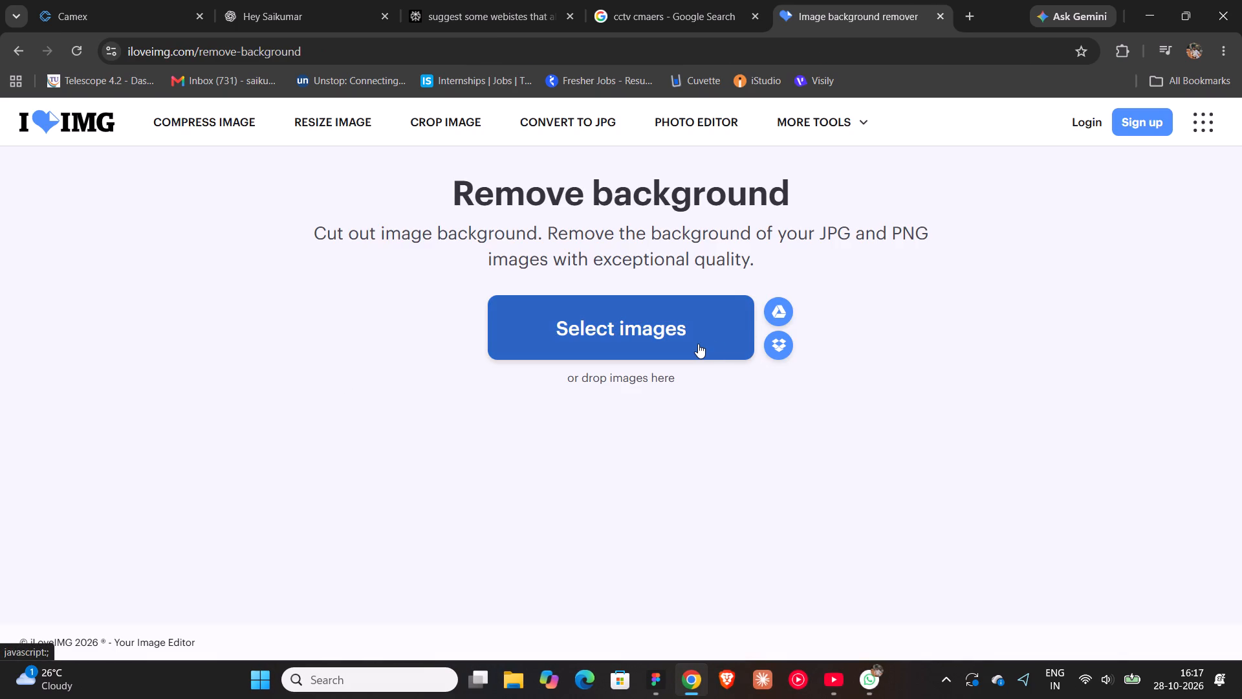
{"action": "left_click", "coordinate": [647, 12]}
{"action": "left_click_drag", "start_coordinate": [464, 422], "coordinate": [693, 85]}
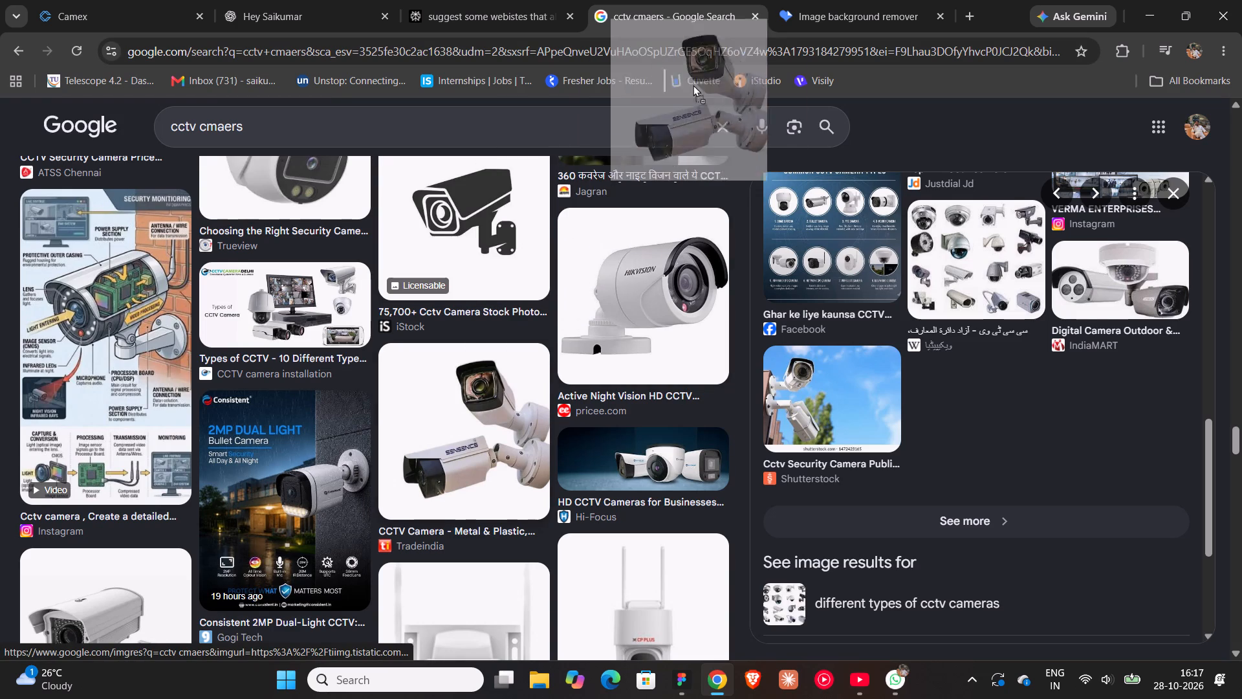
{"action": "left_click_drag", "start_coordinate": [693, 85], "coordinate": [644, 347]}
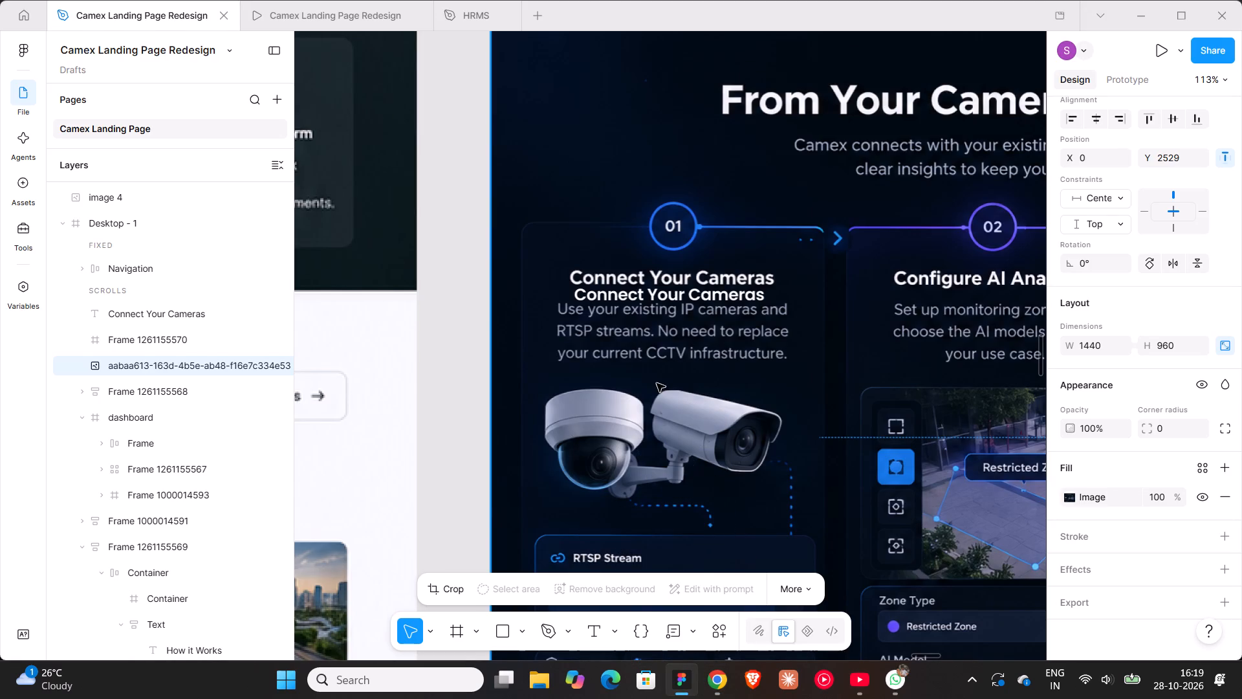
Scale the newly placed background-free camera picture down proportionally to a width of 200.
{"action": "scroll", "coordinate": [657, 383], "scroll_direction": "down", "scroll_amount": 20, "text": "ctrl"}
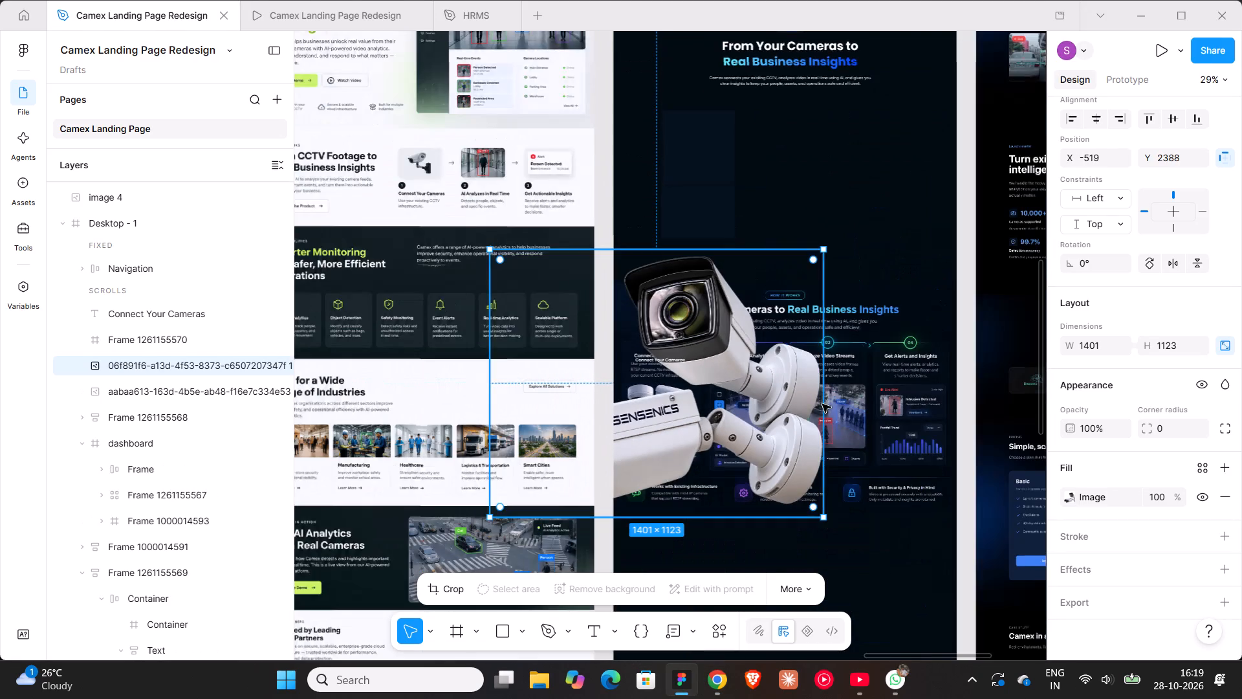
{"action": "left_click", "coordinate": [1096, 341]}
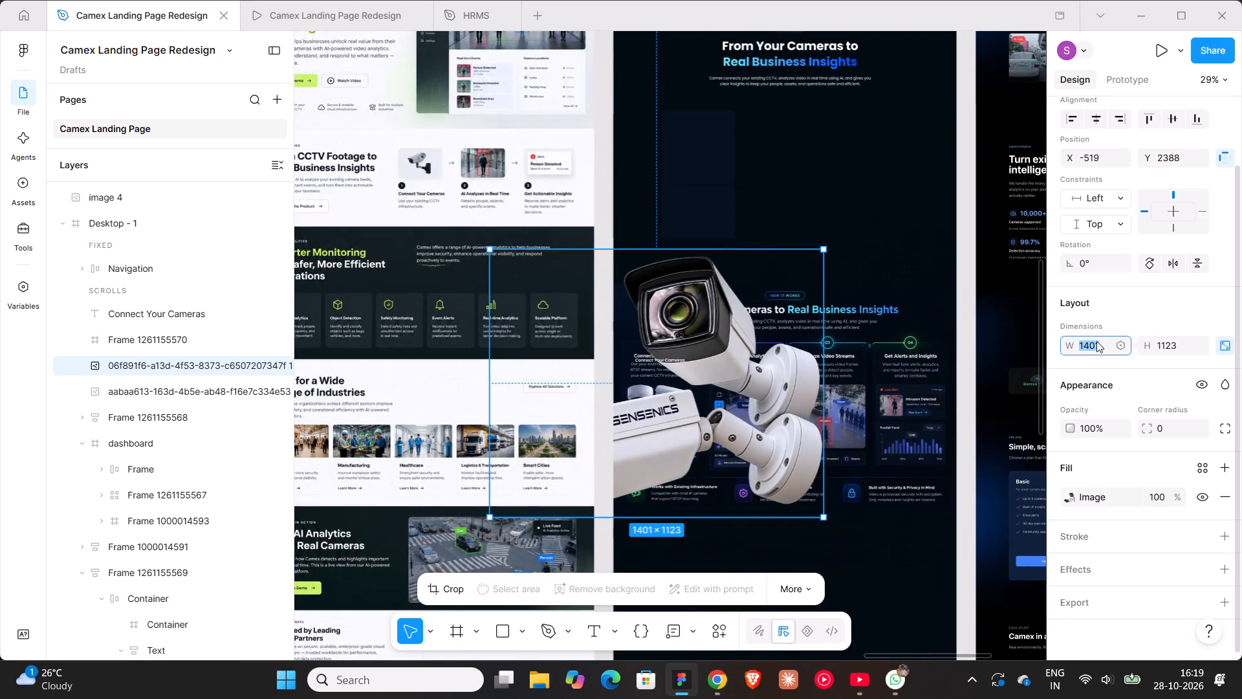
{"action": "type", "text": "200"}
{"action": "key", "text": "Return"}
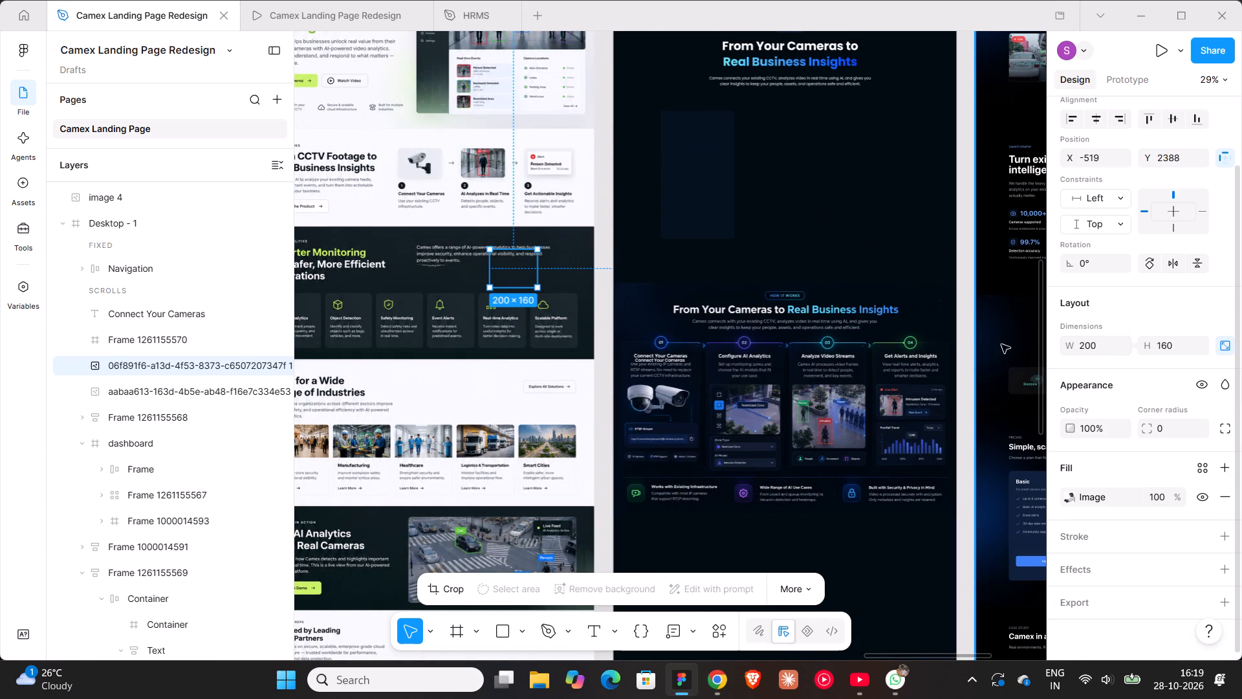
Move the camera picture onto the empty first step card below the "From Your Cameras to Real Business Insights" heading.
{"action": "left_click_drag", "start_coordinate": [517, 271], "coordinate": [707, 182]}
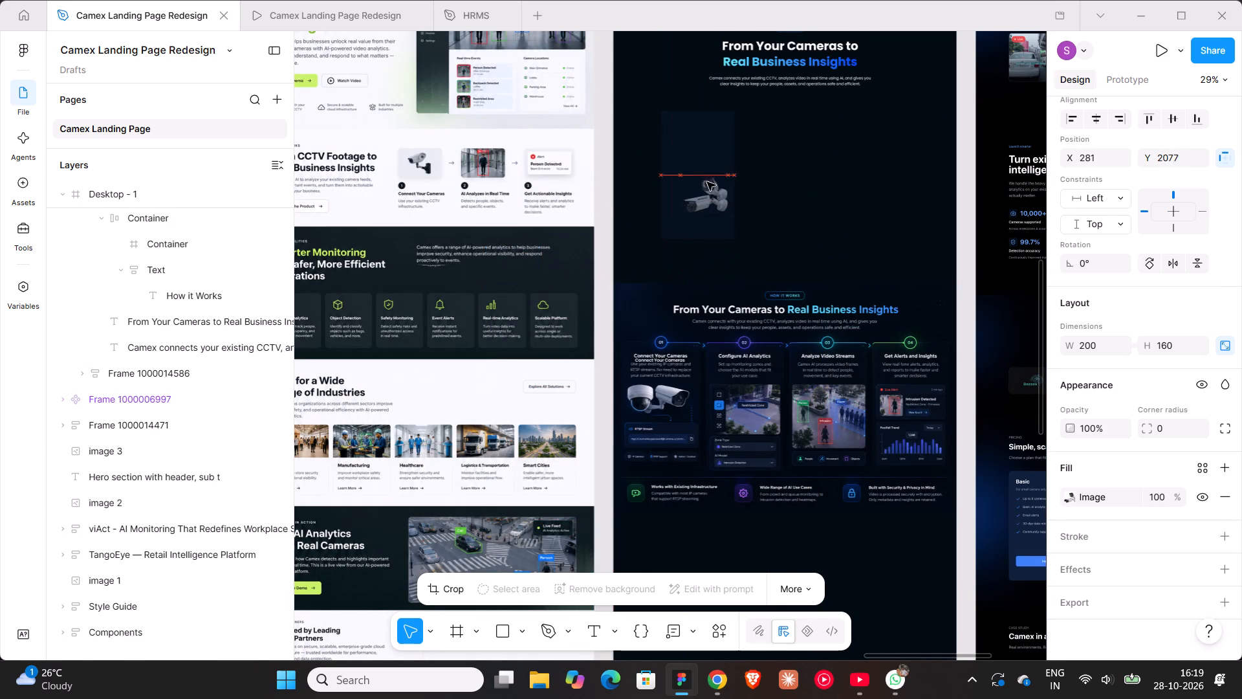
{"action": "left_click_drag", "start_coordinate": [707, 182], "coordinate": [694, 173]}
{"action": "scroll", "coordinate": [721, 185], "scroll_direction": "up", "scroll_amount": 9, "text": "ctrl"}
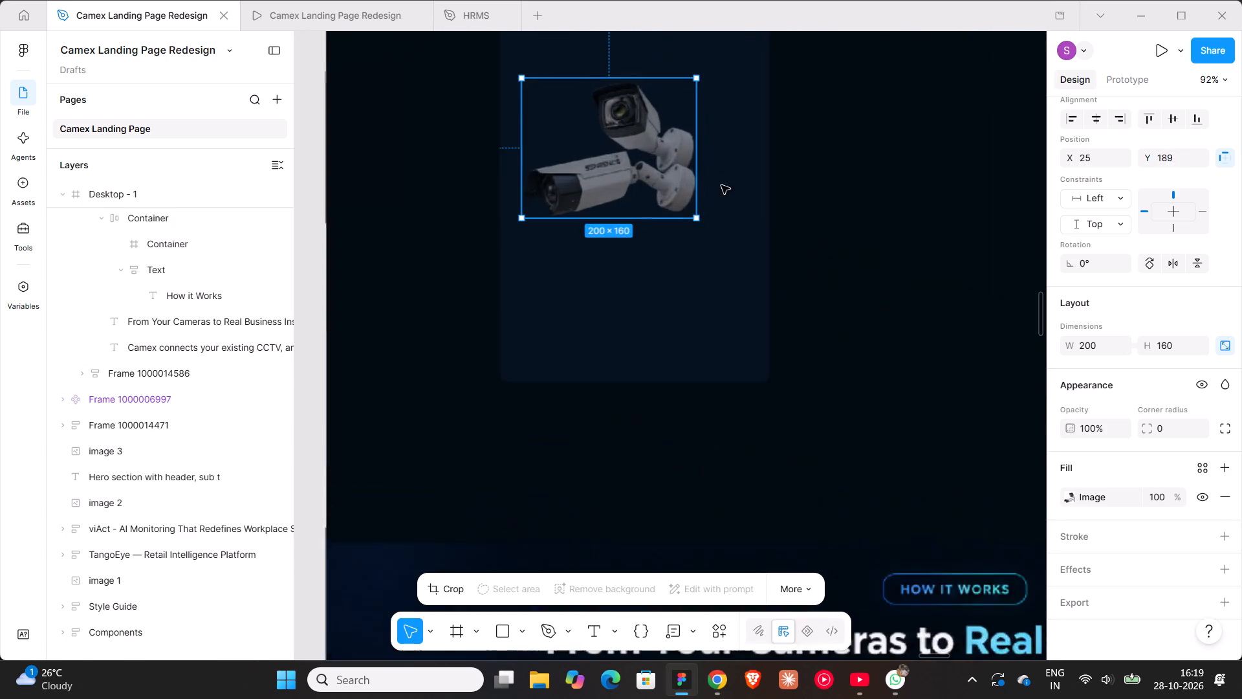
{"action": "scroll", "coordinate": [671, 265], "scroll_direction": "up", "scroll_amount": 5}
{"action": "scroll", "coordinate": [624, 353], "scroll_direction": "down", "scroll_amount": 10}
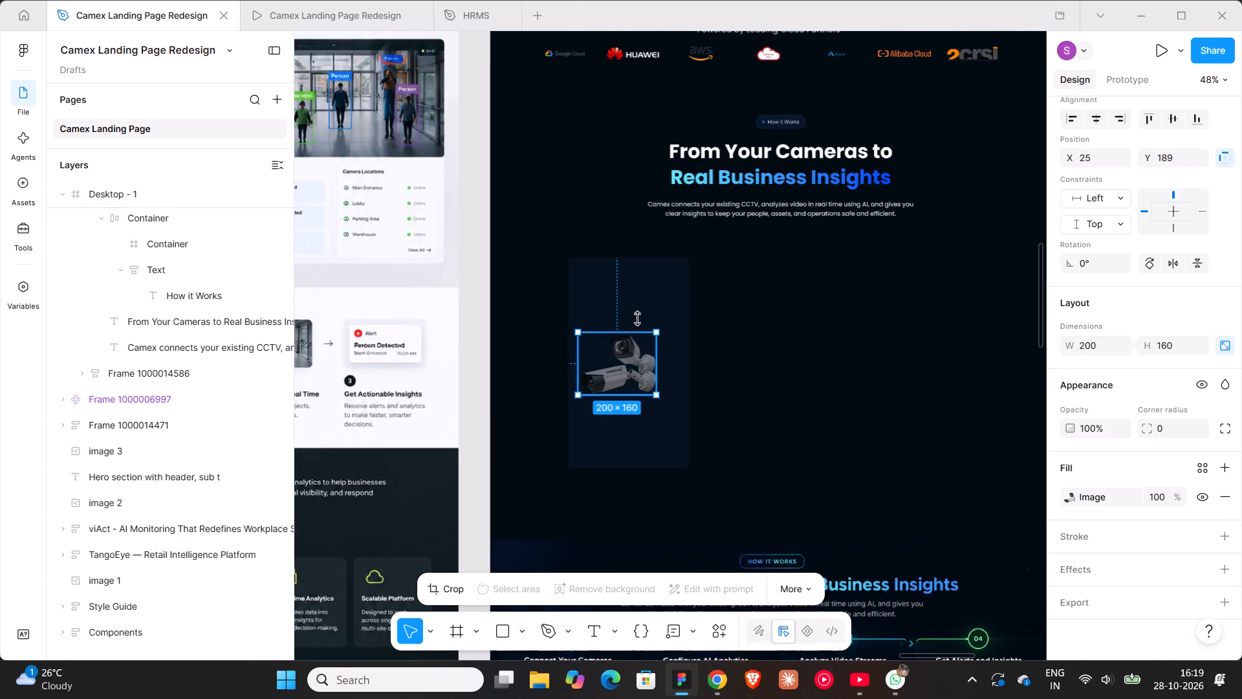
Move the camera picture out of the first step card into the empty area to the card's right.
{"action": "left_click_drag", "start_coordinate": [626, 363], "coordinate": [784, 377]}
Set the first step card's layer opacity to 100%.
{"action": "left_click", "coordinate": [655, 360]}
{"action": "scroll", "coordinate": [655, 360], "scroll_direction": "down", "scroll_amount": 6}
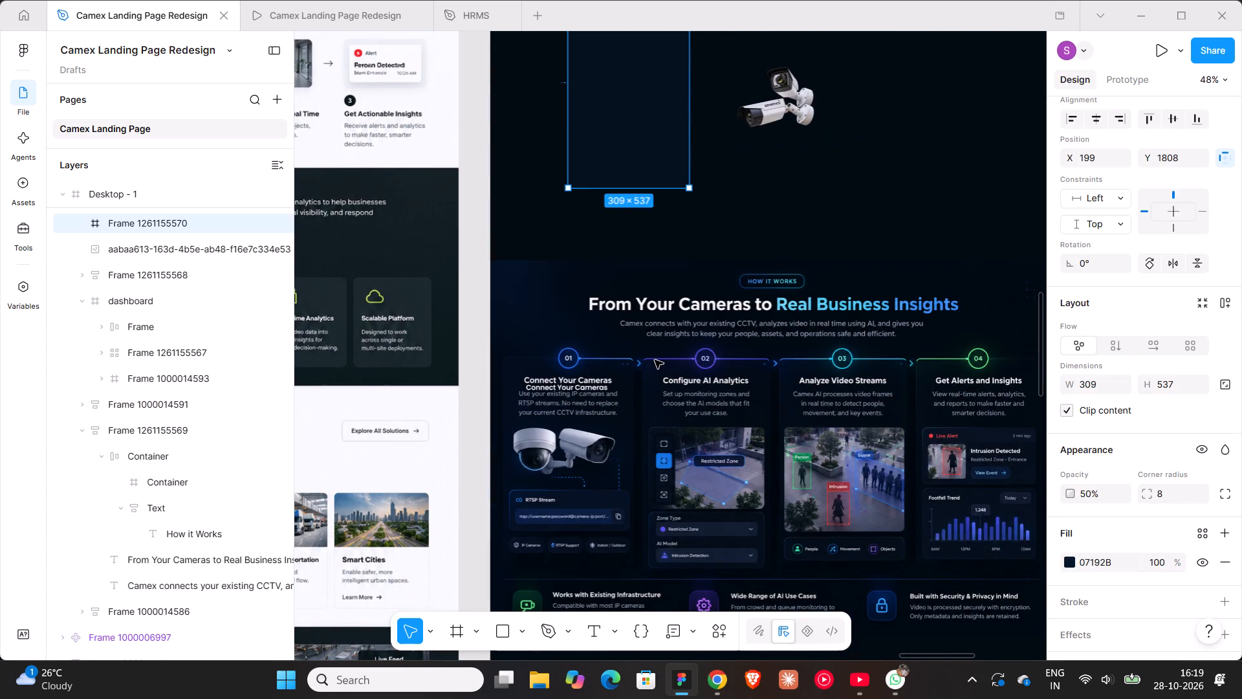
{"action": "scroll", "coordinate": [655, 360], "scroll_direction": "up", "scroll_amount": 7}
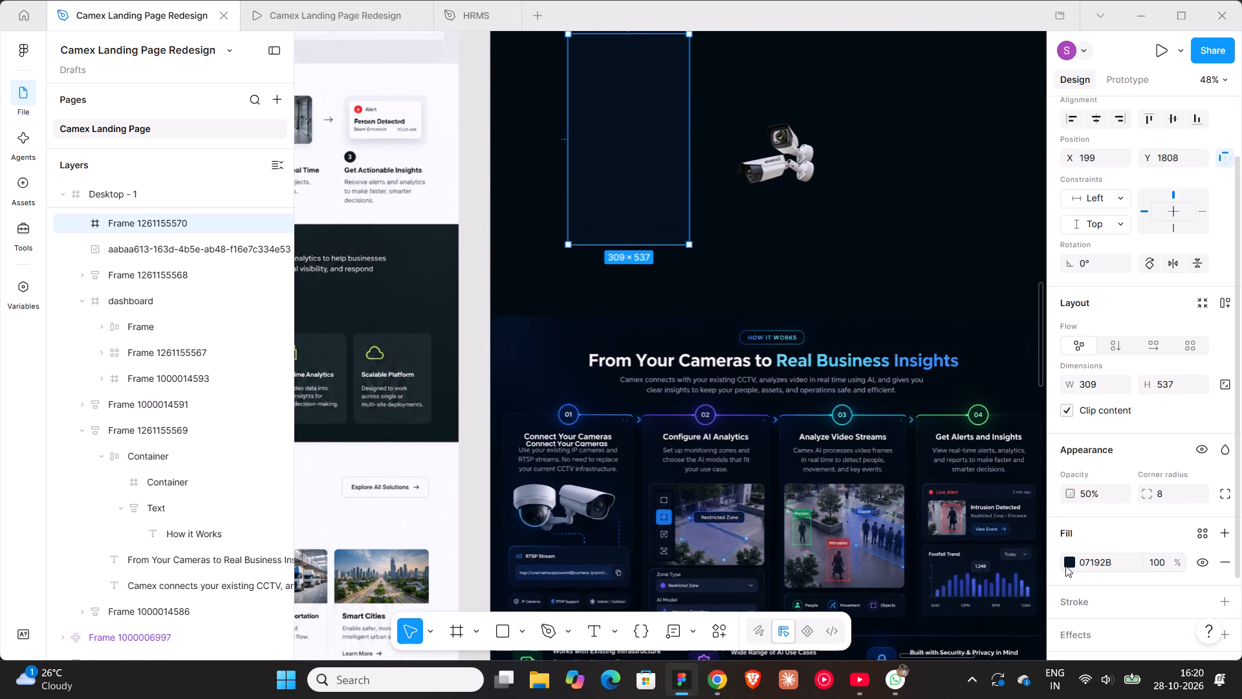
{"action": "left_click", "coordinate": [1100, 497]}
{"action": "type", "text": "10"}
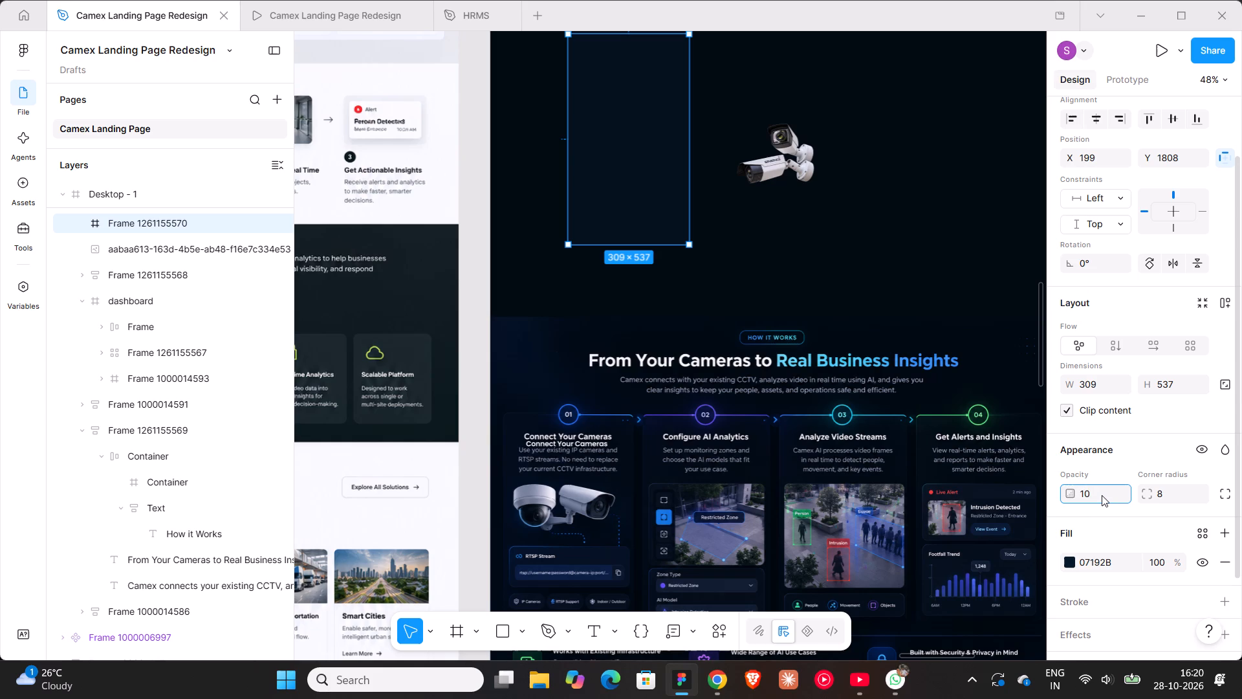
{"action": "key", "text": "0"}
{"action": "key", "text": "Return"}
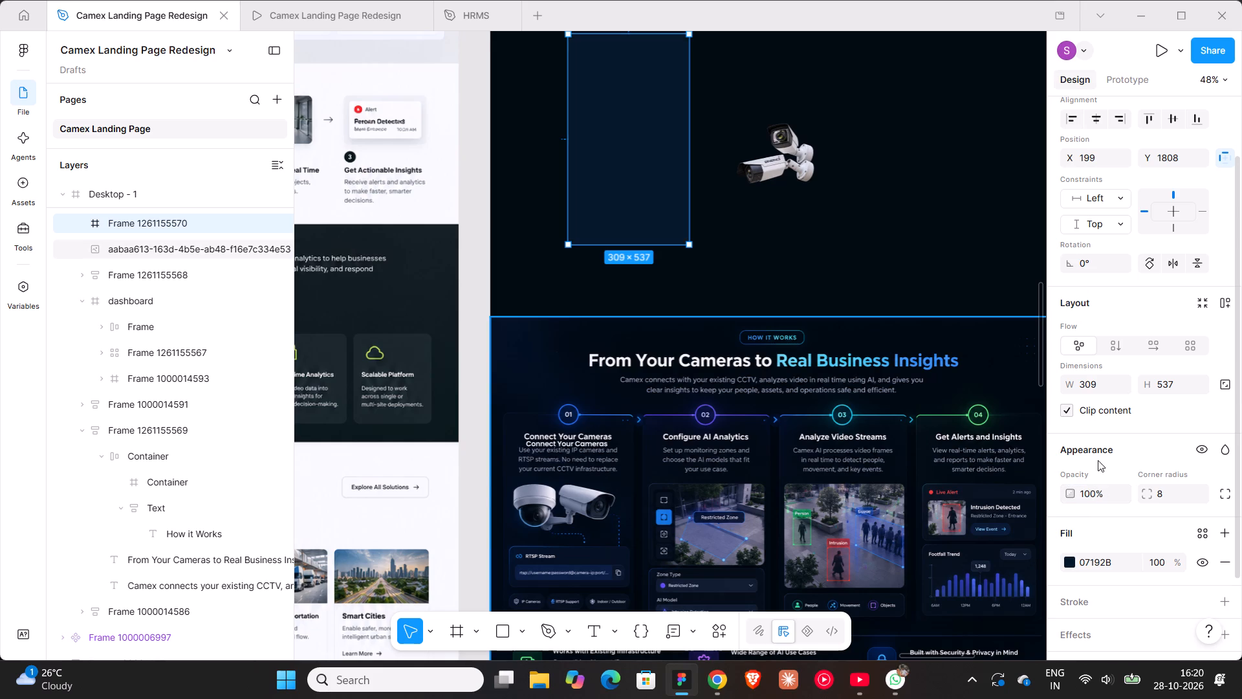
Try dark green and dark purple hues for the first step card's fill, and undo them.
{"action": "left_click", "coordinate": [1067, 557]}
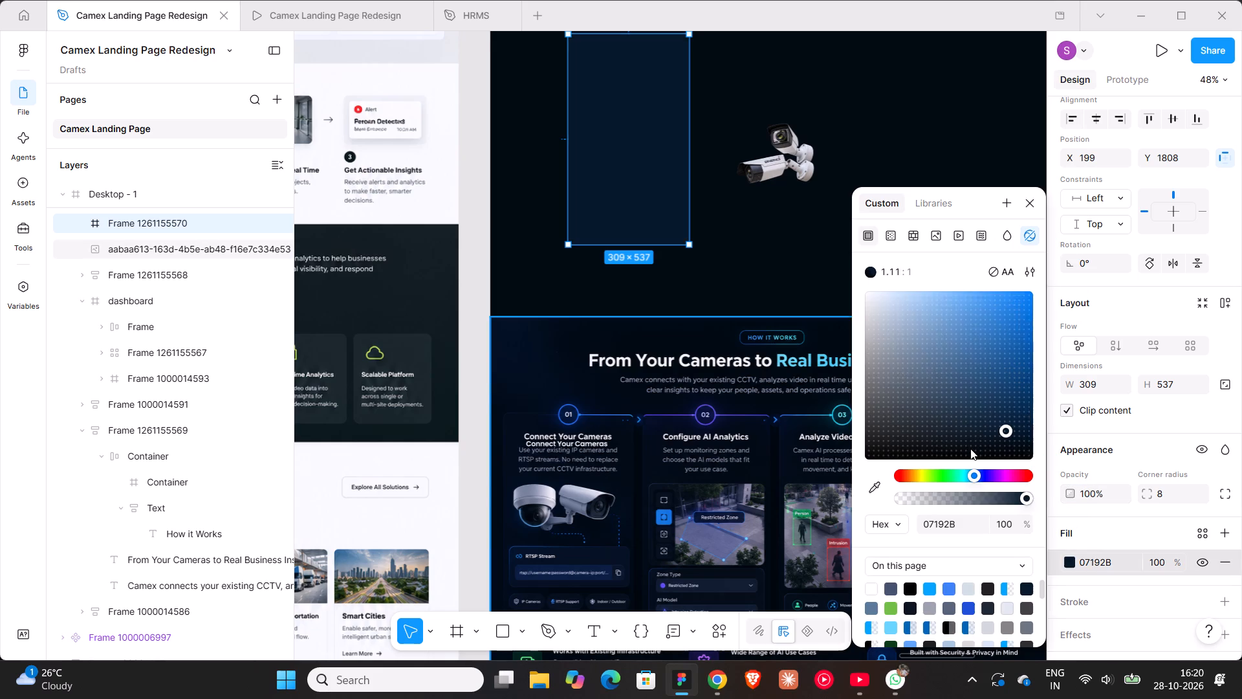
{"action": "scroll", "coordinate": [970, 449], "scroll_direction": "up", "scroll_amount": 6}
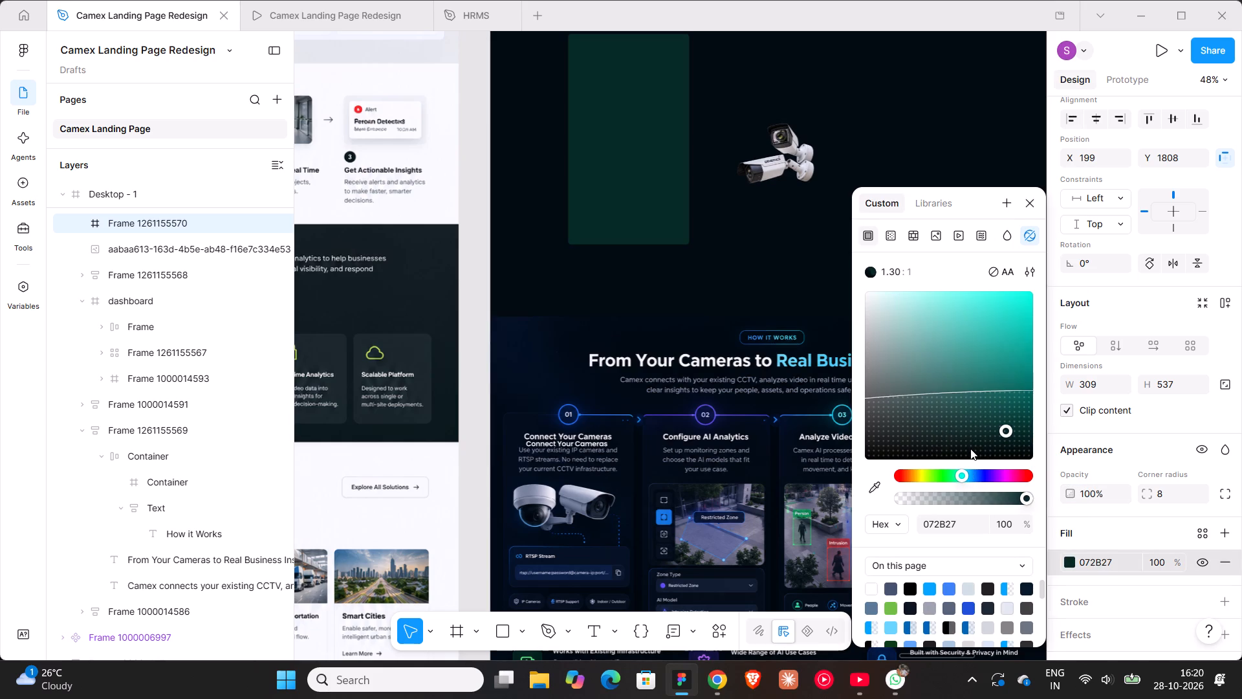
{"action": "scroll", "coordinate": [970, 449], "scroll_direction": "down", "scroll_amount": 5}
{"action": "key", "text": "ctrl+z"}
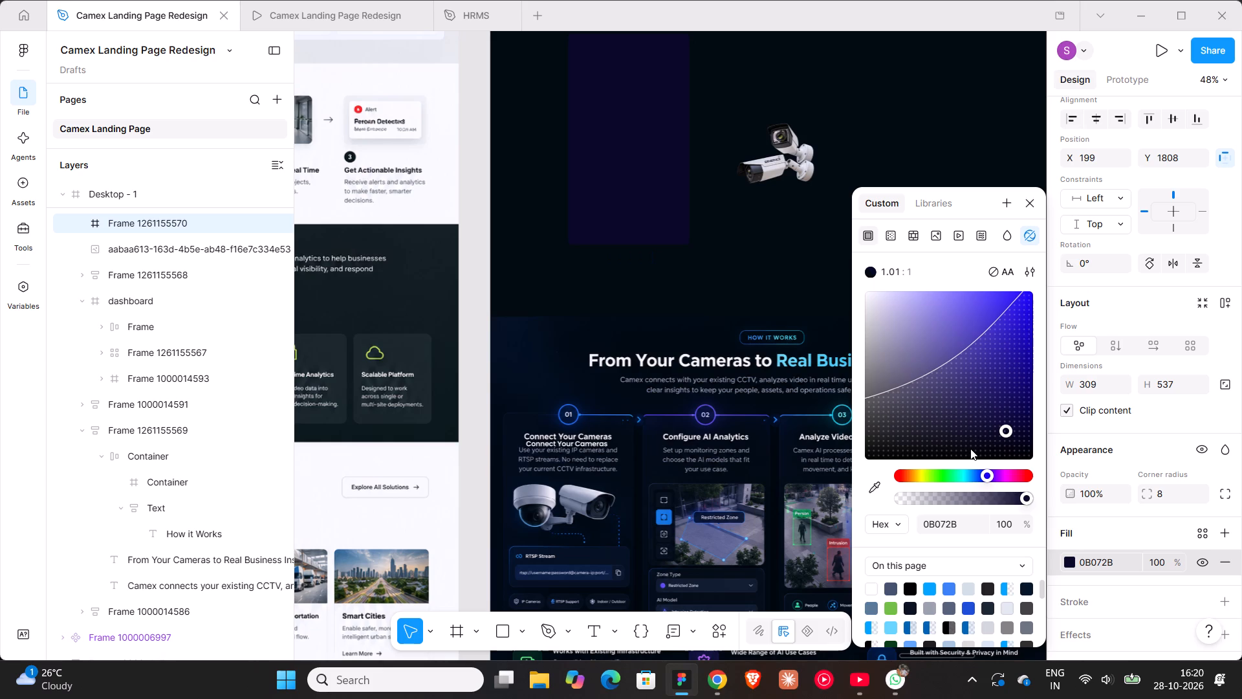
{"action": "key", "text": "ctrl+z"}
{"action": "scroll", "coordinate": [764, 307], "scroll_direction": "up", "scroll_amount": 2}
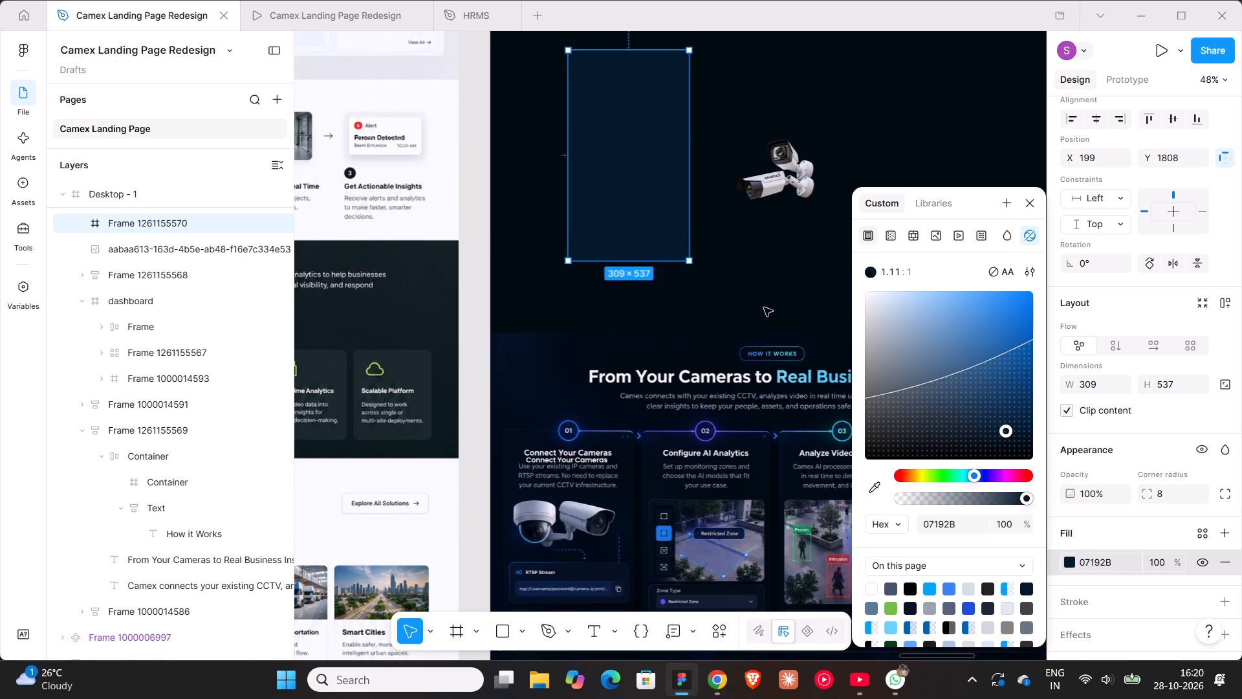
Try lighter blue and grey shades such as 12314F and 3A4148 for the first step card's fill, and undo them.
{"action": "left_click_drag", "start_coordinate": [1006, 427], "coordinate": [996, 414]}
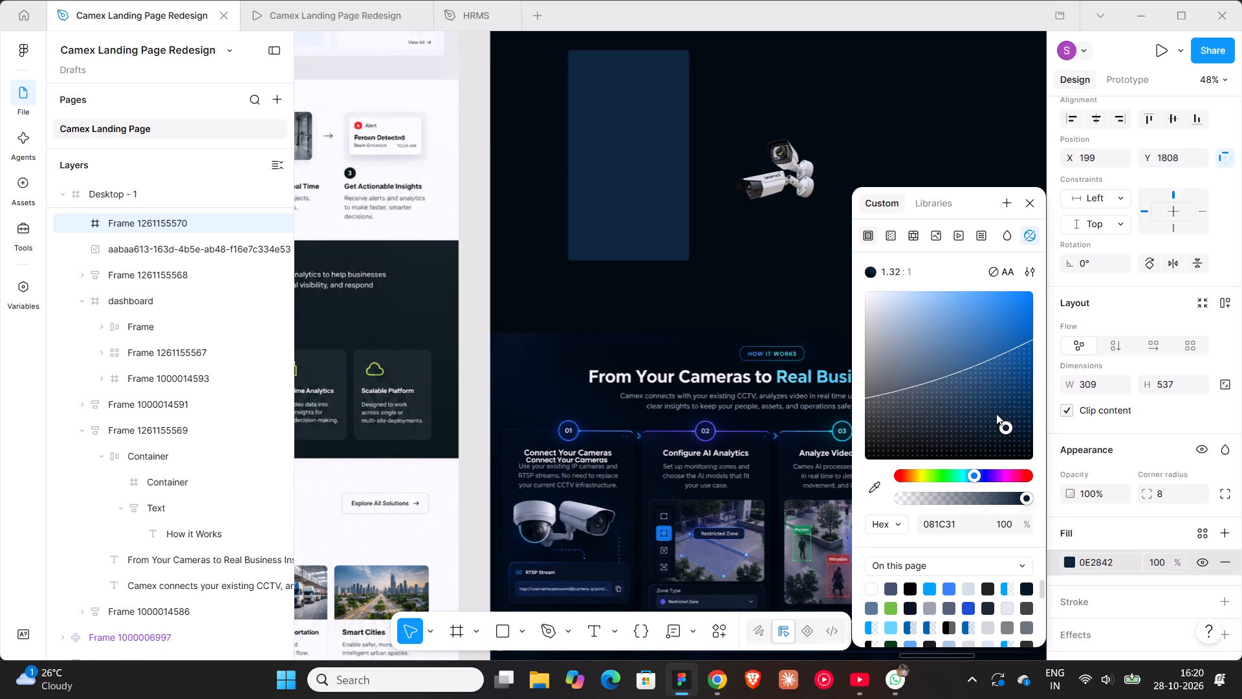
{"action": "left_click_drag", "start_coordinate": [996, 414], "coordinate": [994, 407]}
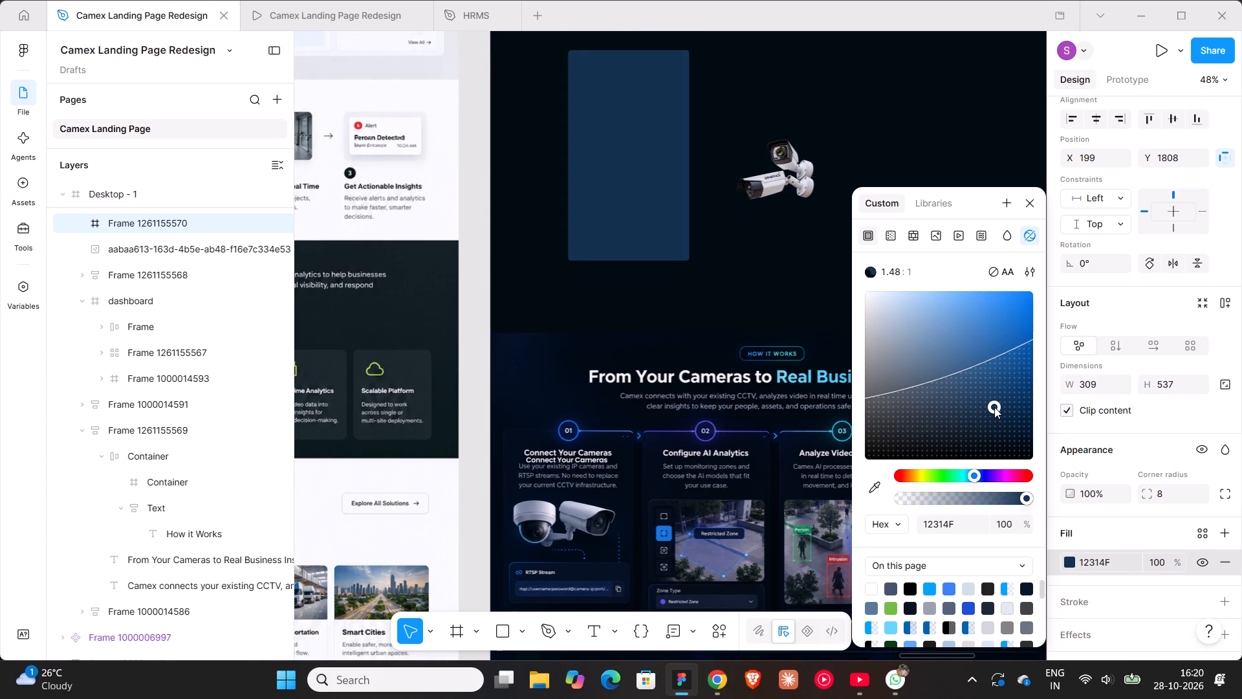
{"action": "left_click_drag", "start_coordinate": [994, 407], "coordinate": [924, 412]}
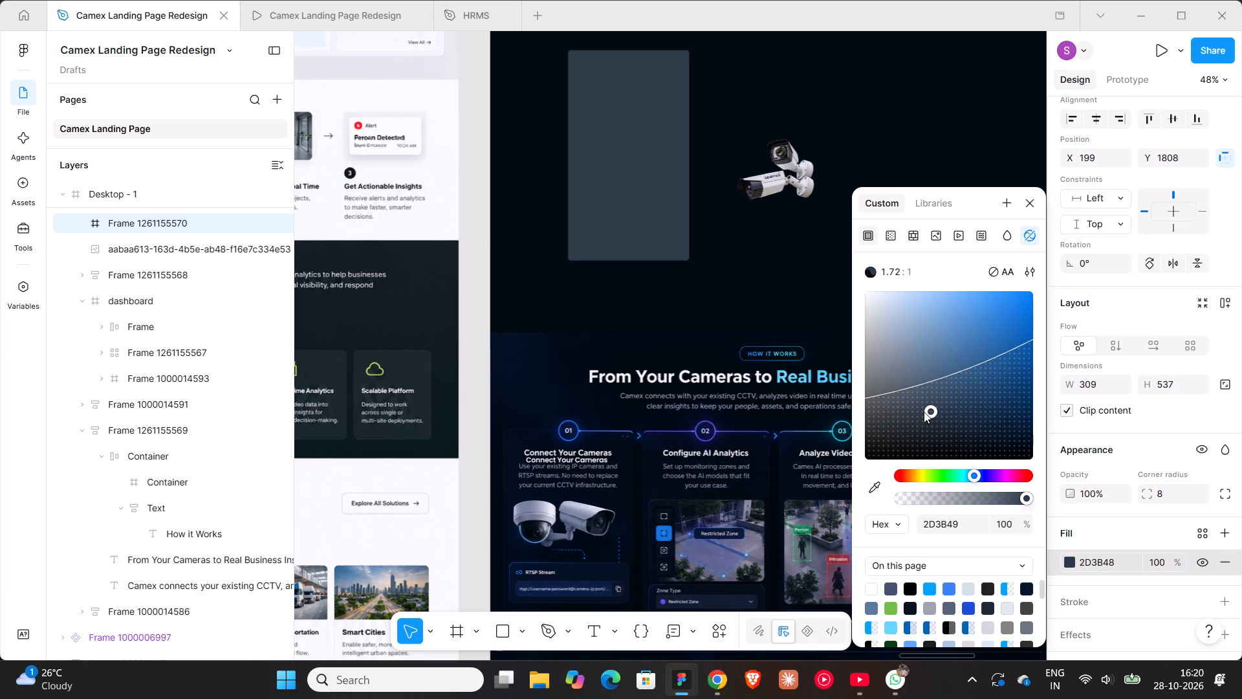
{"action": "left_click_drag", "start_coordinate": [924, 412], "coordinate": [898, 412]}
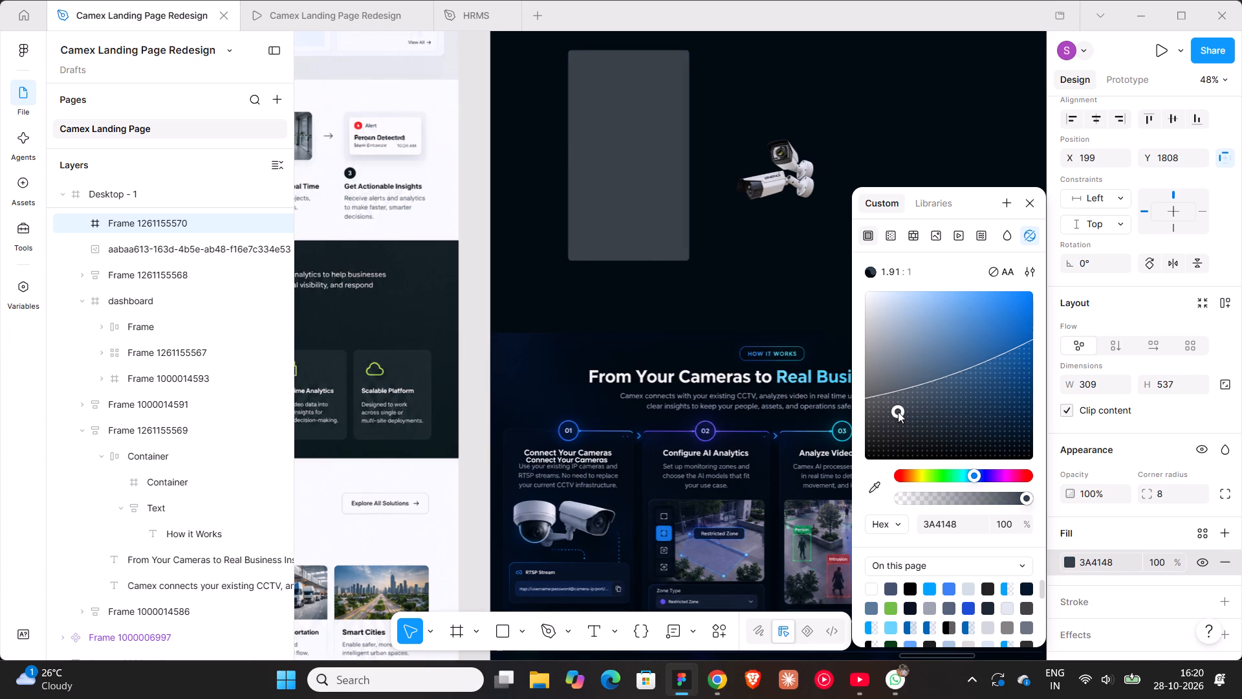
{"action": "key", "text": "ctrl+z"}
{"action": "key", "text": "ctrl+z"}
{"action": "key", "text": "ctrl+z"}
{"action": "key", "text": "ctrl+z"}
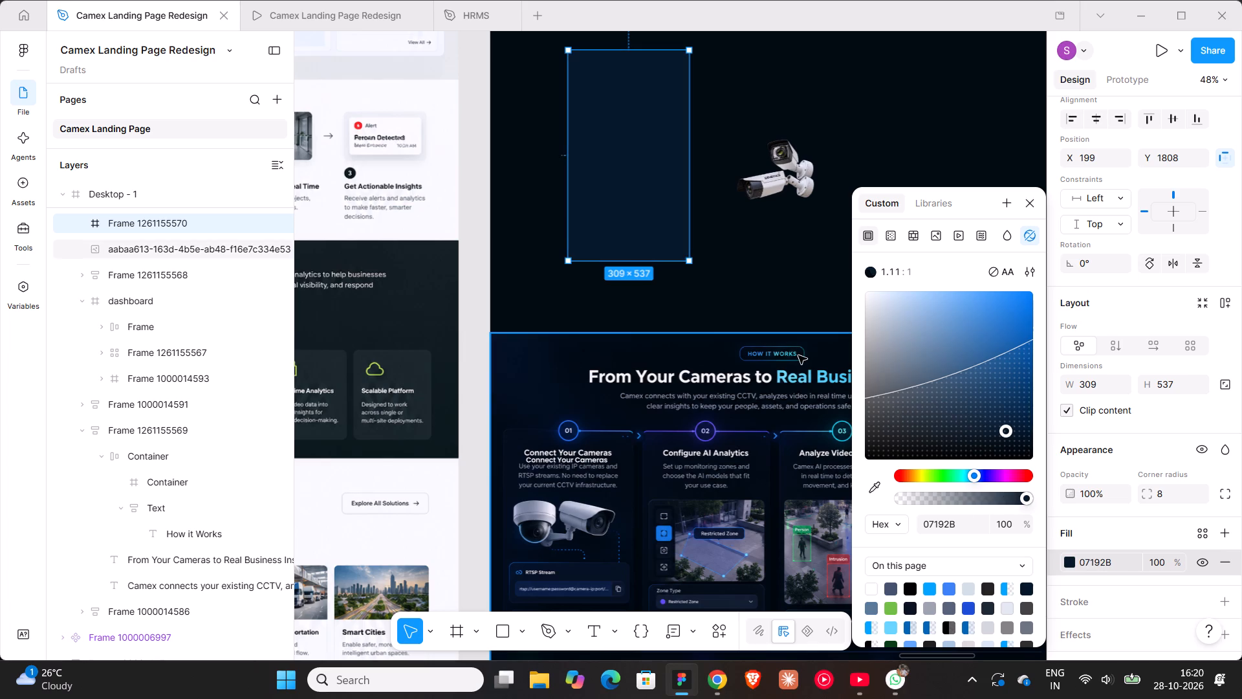
Set the opacity of the first step card's 07192B fill to 50%.
{"action": "left_click", "coordinate": [1162, 560]}
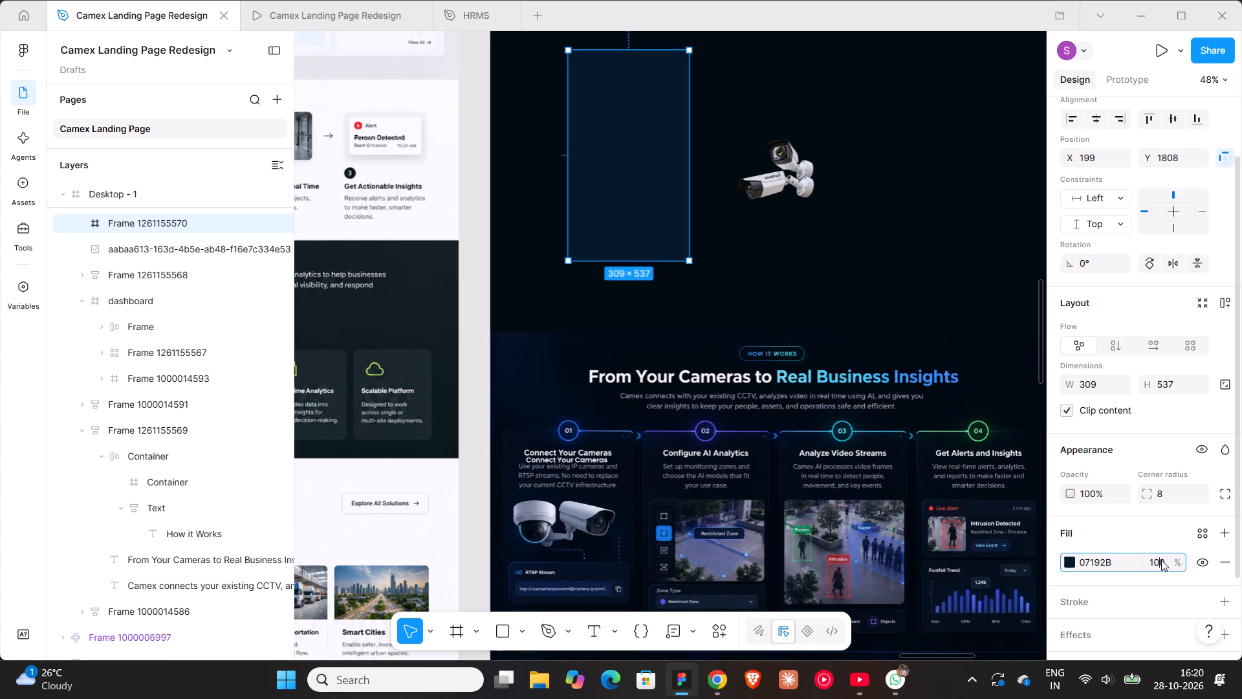
{"action": "type", "text": "50"}
{"action": "key", "text": "Return"}
Move the camera picture back into the first step card, at about X 41, Y 189.
{"action": "scroll", "coordinate": [775, 362], "scroll_direction": "up", "scroll_amount": 2}
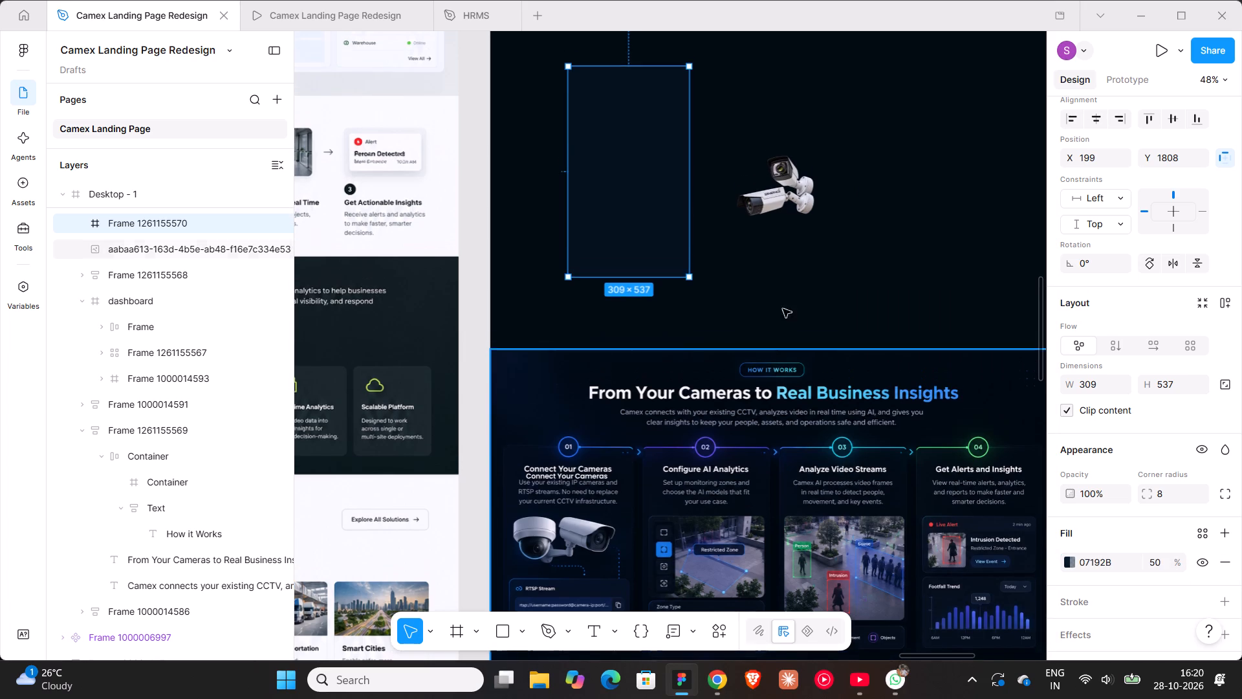
{"action": "left_click", "coordinate": [816, 270]}
{"action": "scroll", "coordinate": [816, 270], "scroll_direction": "up", "scroll_amount": 4}
{"action": "left_click", "coordinate": [782, 259]}
{"action": "left_click_drag", "start_coordinate": [785, 274], "coordinate": [637, 260]}
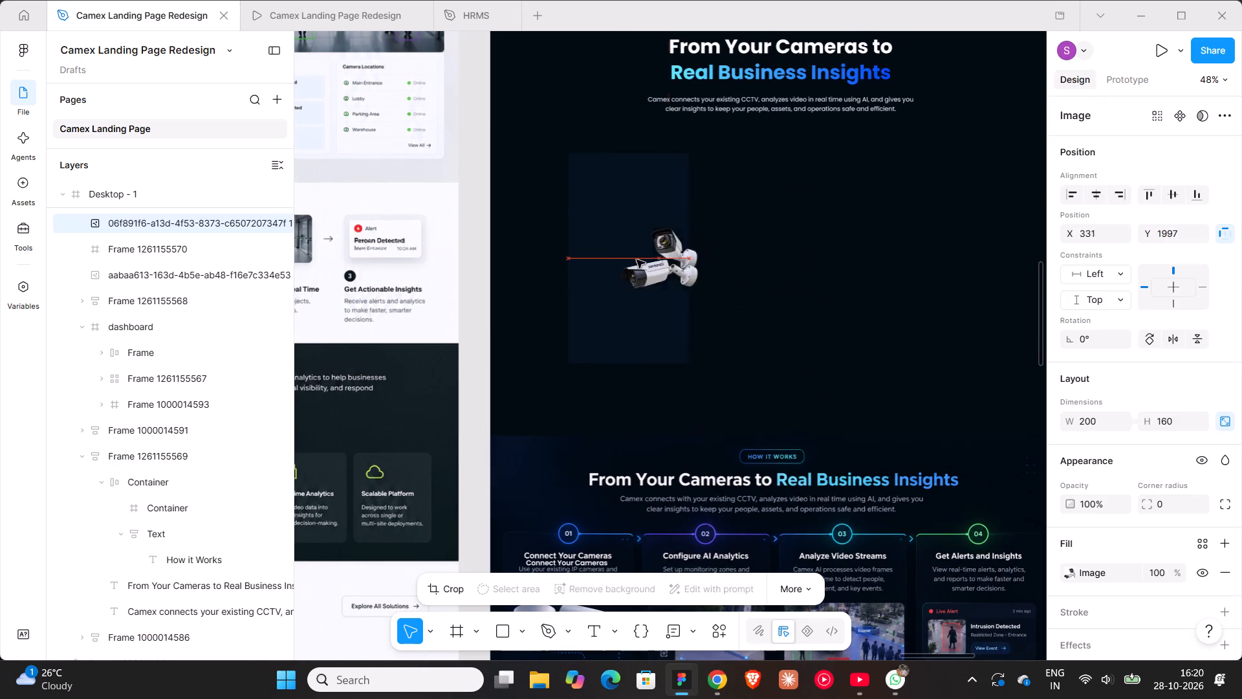
{"action": "left_click_drag", "start_coordinate": [637, 260], "coordinate": [633, 256]}
Add a drop shadow effect to the camera picture with its Y offset set to 0.
{"action": "scroll", "coordinate": [633, 256], "scroll_direction": "down", "scroll_amount": 6}
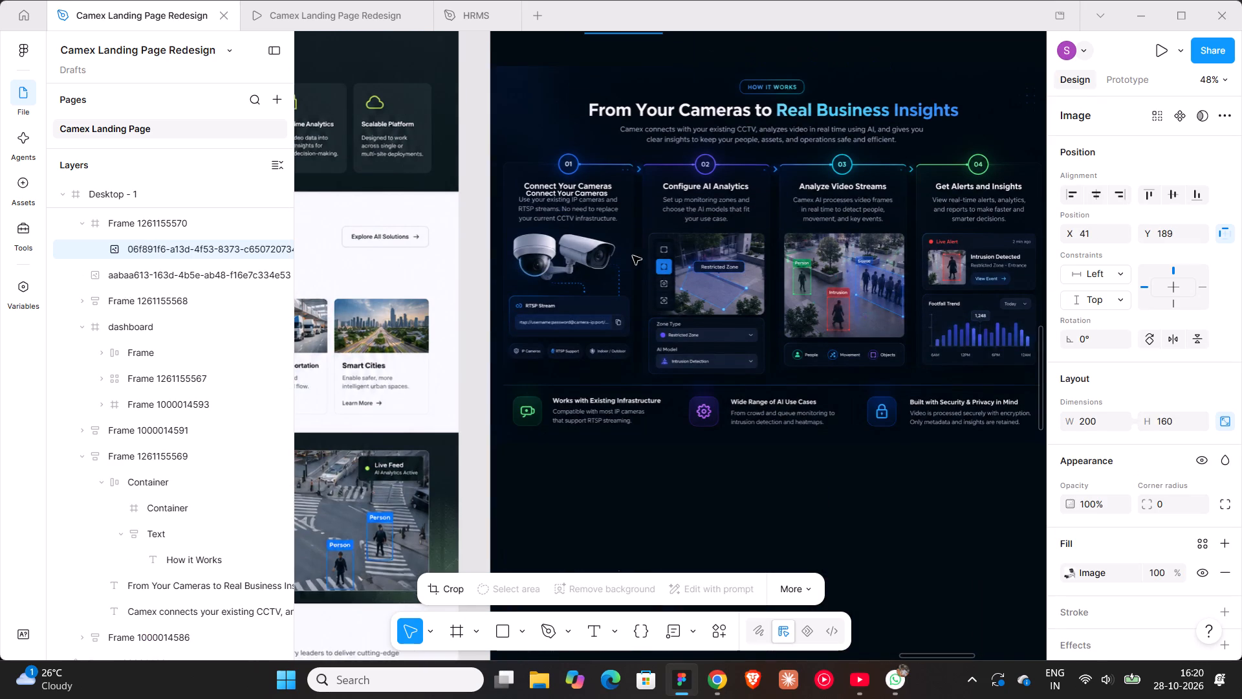
{"action": "scroll", "coordinate": [554, 414], "scroll_direction": "up", "scroll_amount": 7}
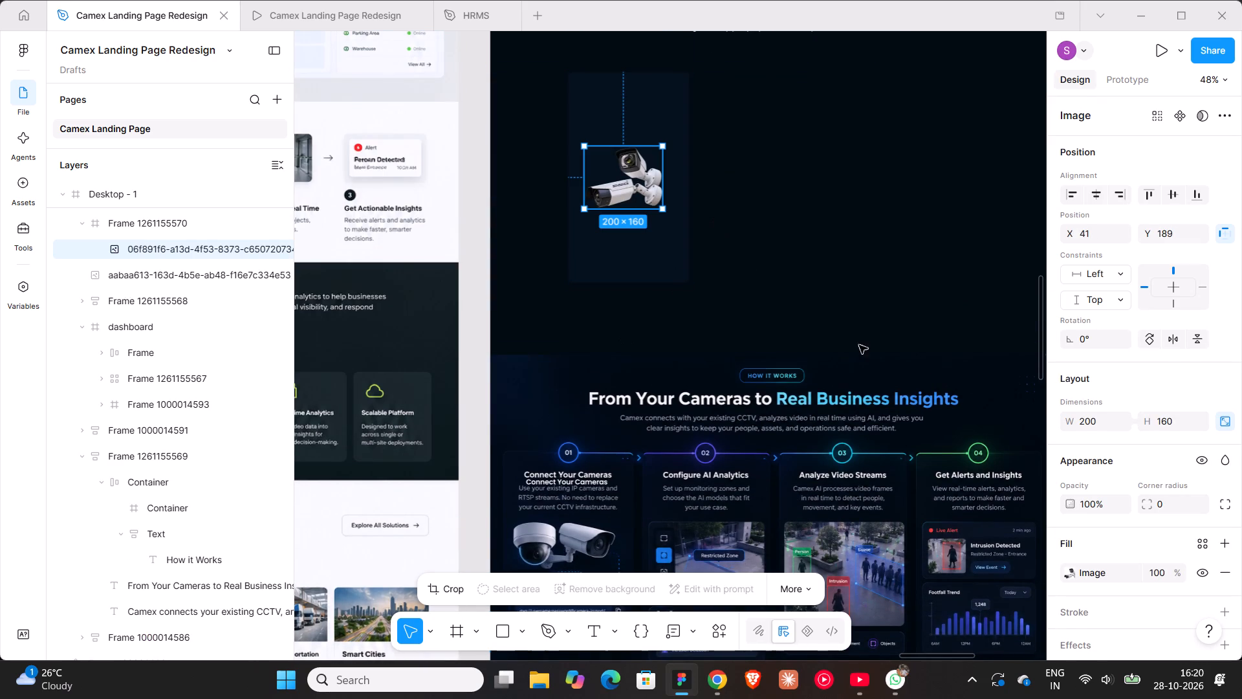
{"action": "scroll", "coordinate": [1122, 549], "scroll_direction": "down", "scroll_amount": 2}
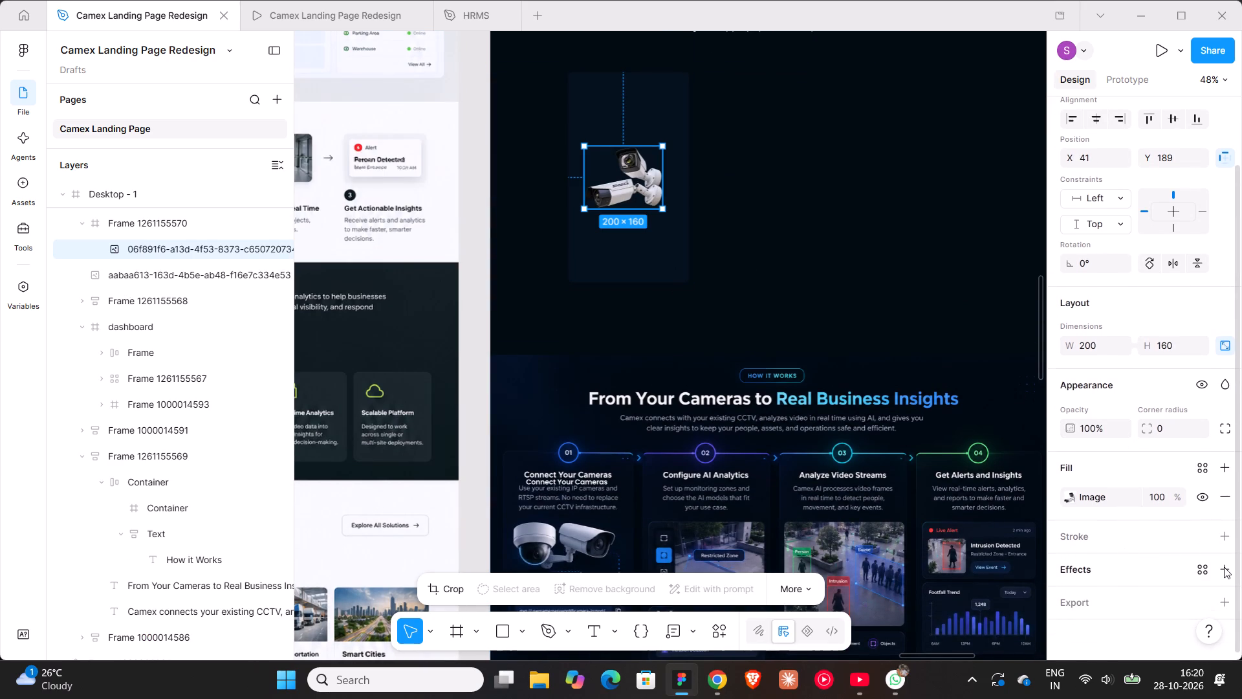
{"action": "left_click", "coordinate": [1224, 567]}
{"action": "left_click", "coordinate": [1171, 430]}
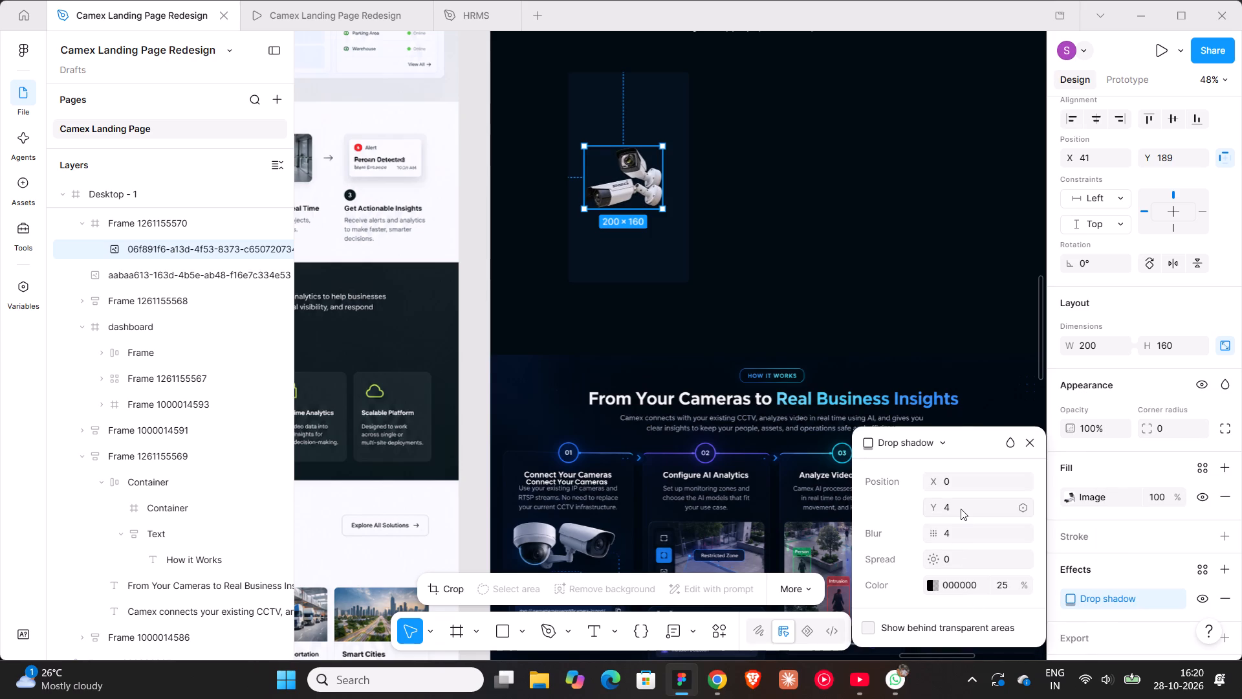
{"action": "left_click", "coordinate": [961, 509]}
{"action": "key", "text": "0"}
{"action": "key", "text": "Return"}
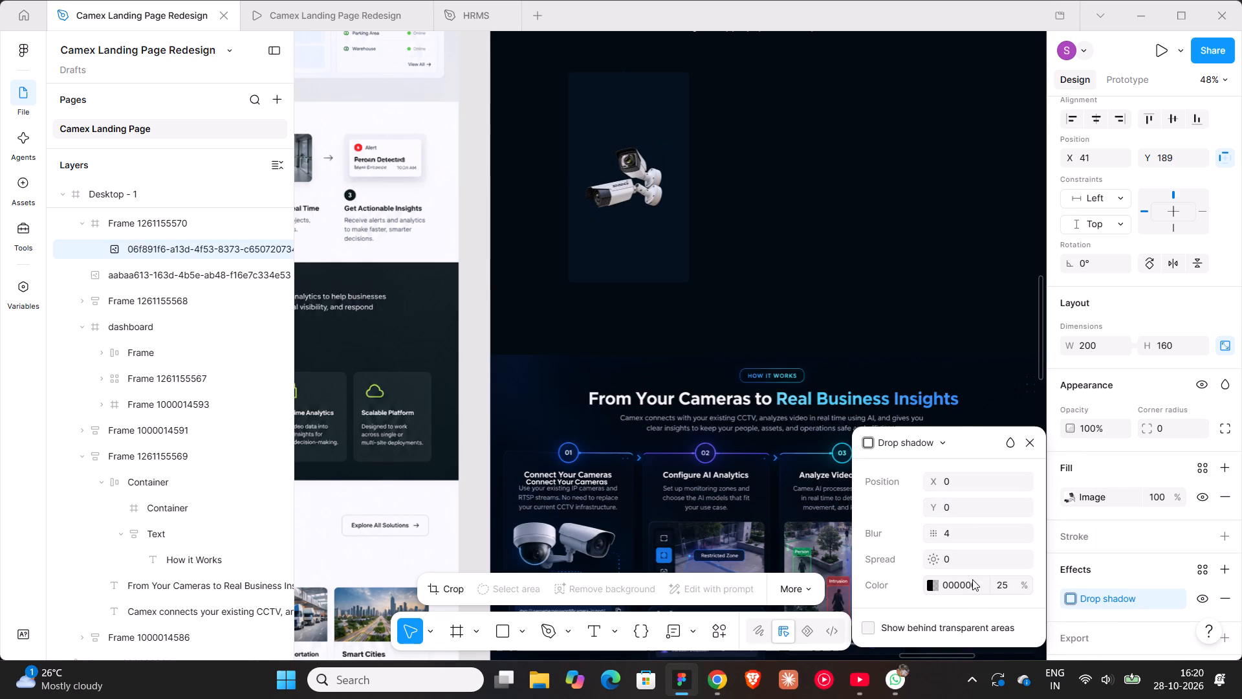
Set the camera picture's drop shadow colour to 3B82F6, copied from the dashboard frame's drop shadow.
{"action": "left_click", "coordinate": [954, 583]}
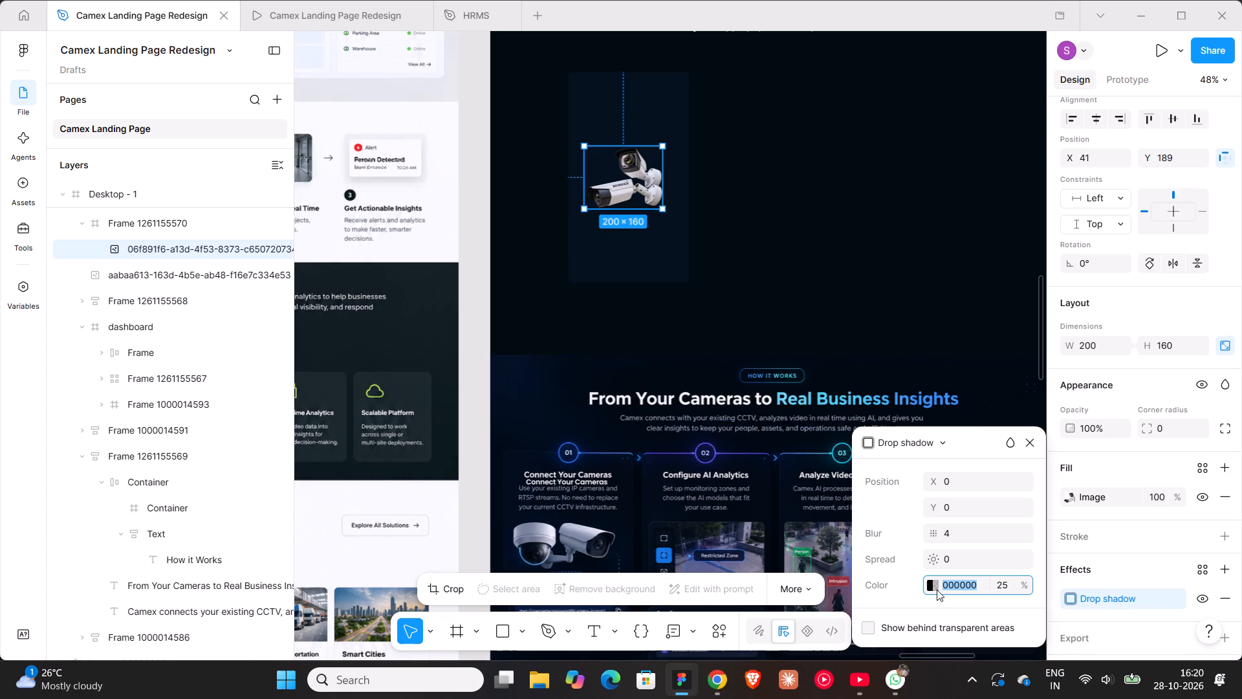
{"action": "left_click", "coordinate": [928, 287]}
{"action": "scroll", "coordinate": [884, 309], "scroll_direction": "up", "scroll_amount": 6}
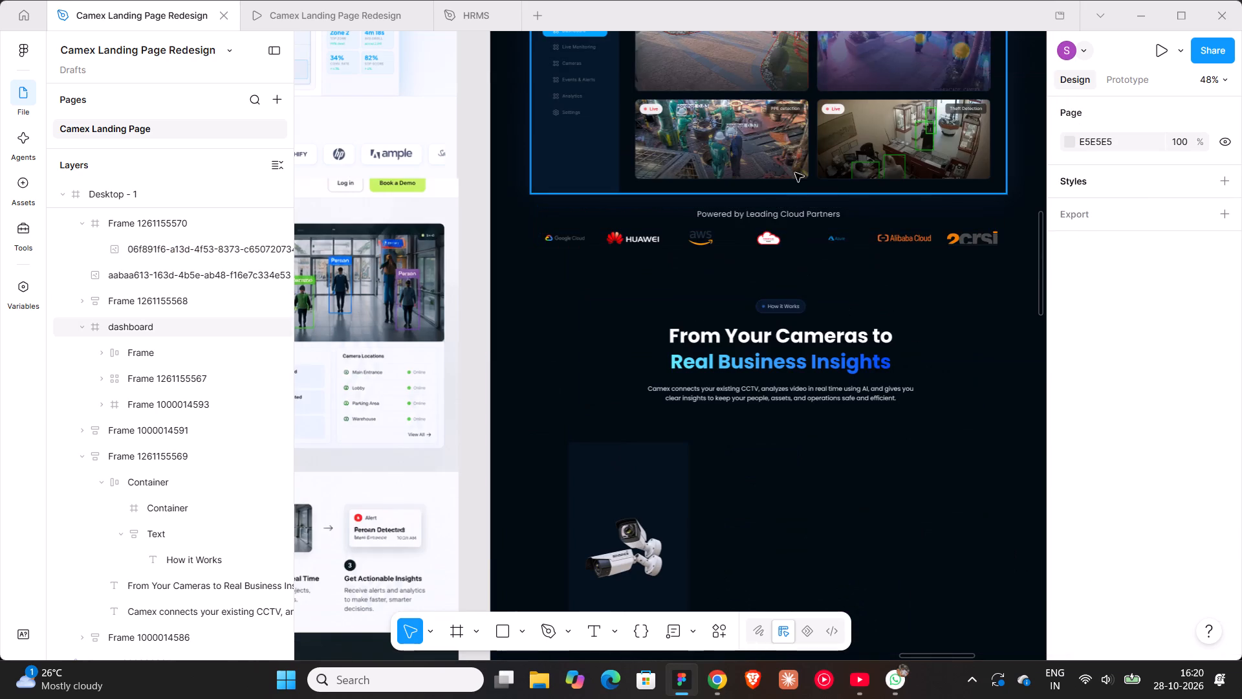
{"action": "left_click", "coordinate": [795, 173]}
{"action": "scroll", "coordinate": [1095, 440], "scroll_direction": "down", "scroll_amount": 5}
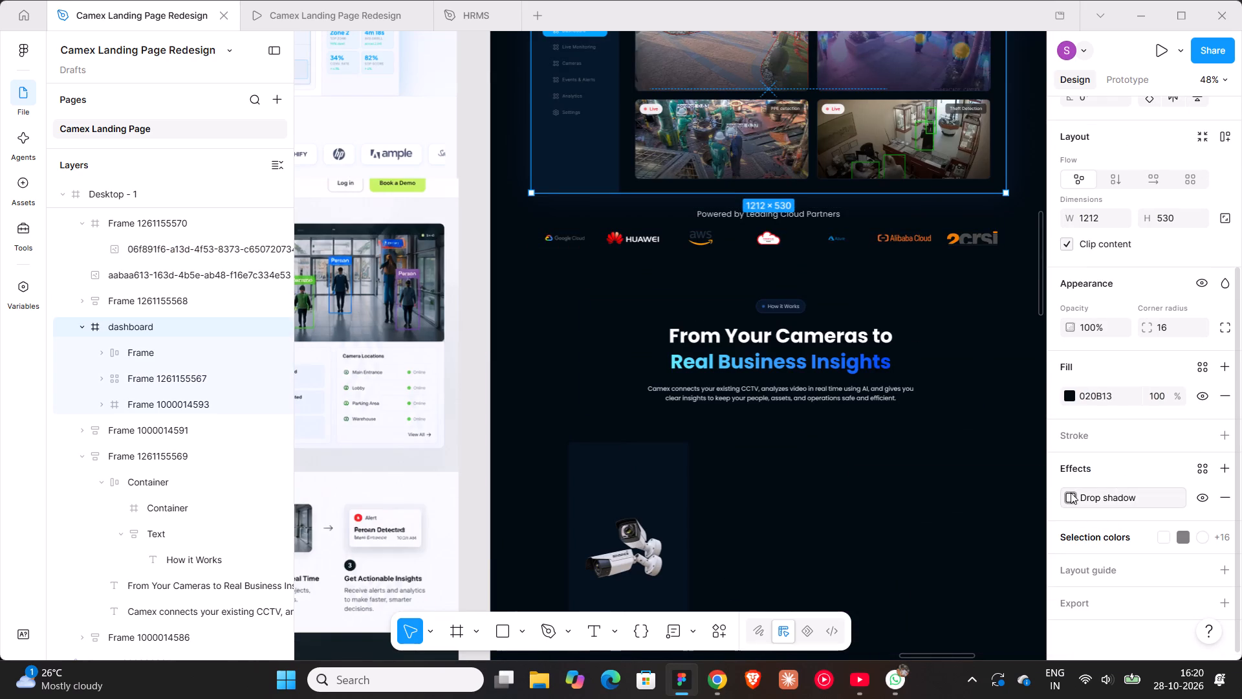
{"action": "left_click", "coordinate": [1071, 493]}
{"action": "left_click", "coordinate": [972, 622]}
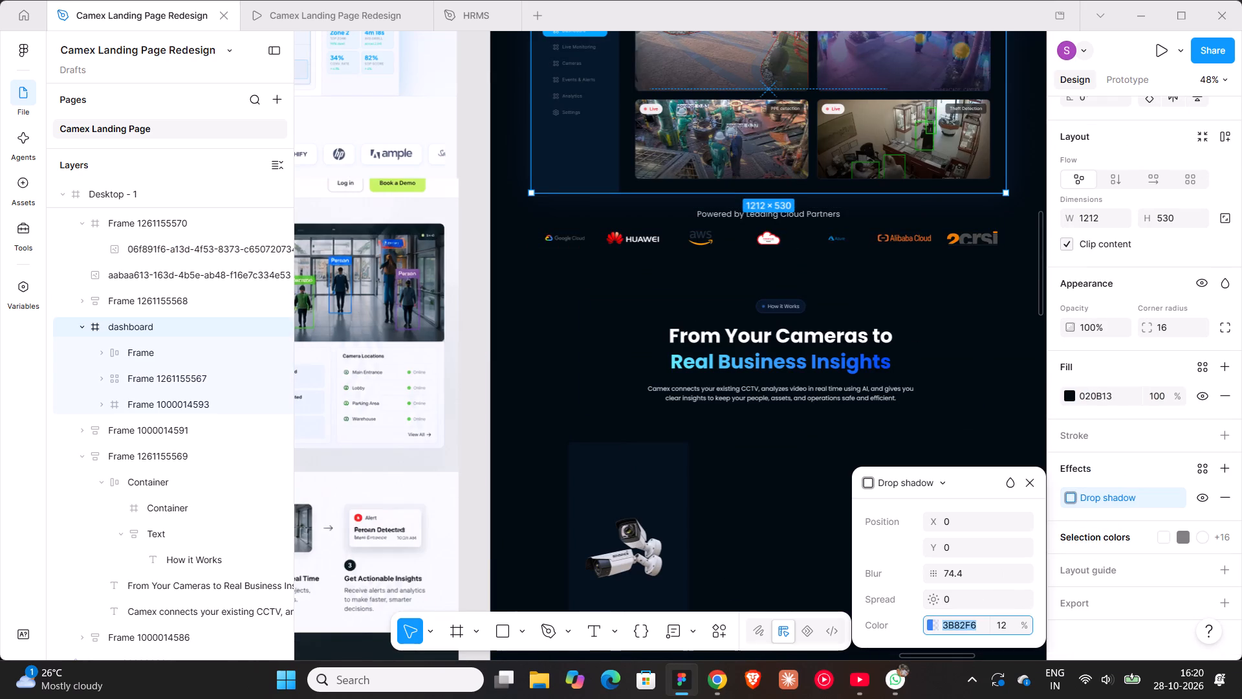
{"action": "key", "text": "ctrl+c"}
{"action": "scroll", "coordinate": [779, 480], "scroll_direction": "down", "scroll_amount": 3}
{"action": "double_click", "coordinate": [645, 463]}
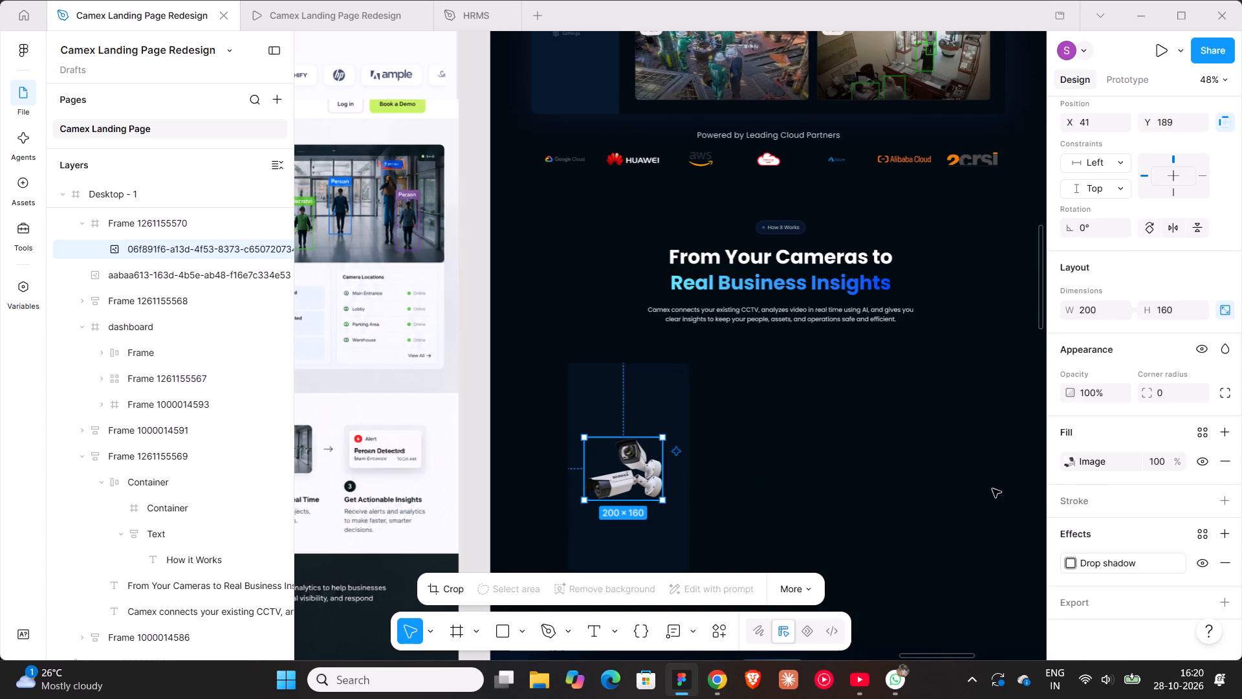
{"action": "scroll", "coordinate": [1086, 484], "scroll_direction": "down", "scroll_amount": 2}
{"action": "left_click", "coordinate": [1074, 561]}
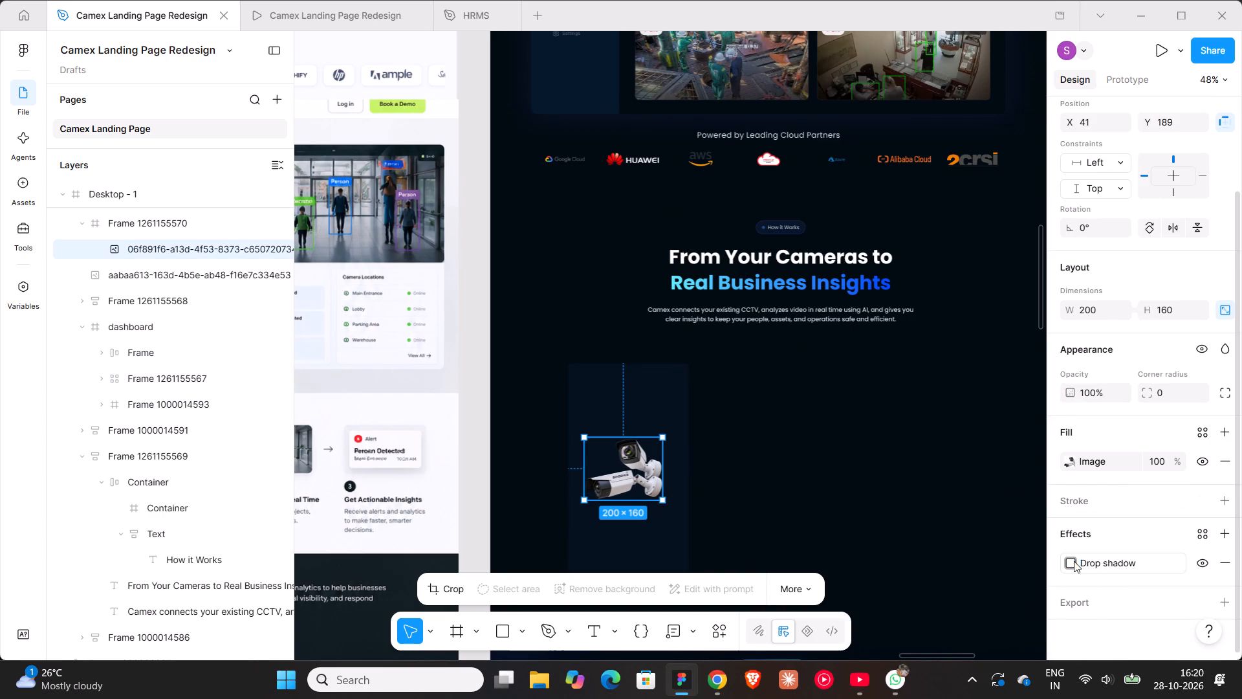
{"action": "left_click", "coordinate": [982, 586]}
{"action": "key", "text": "ctrl+v"}
{"action": "key", "text": "Return"}
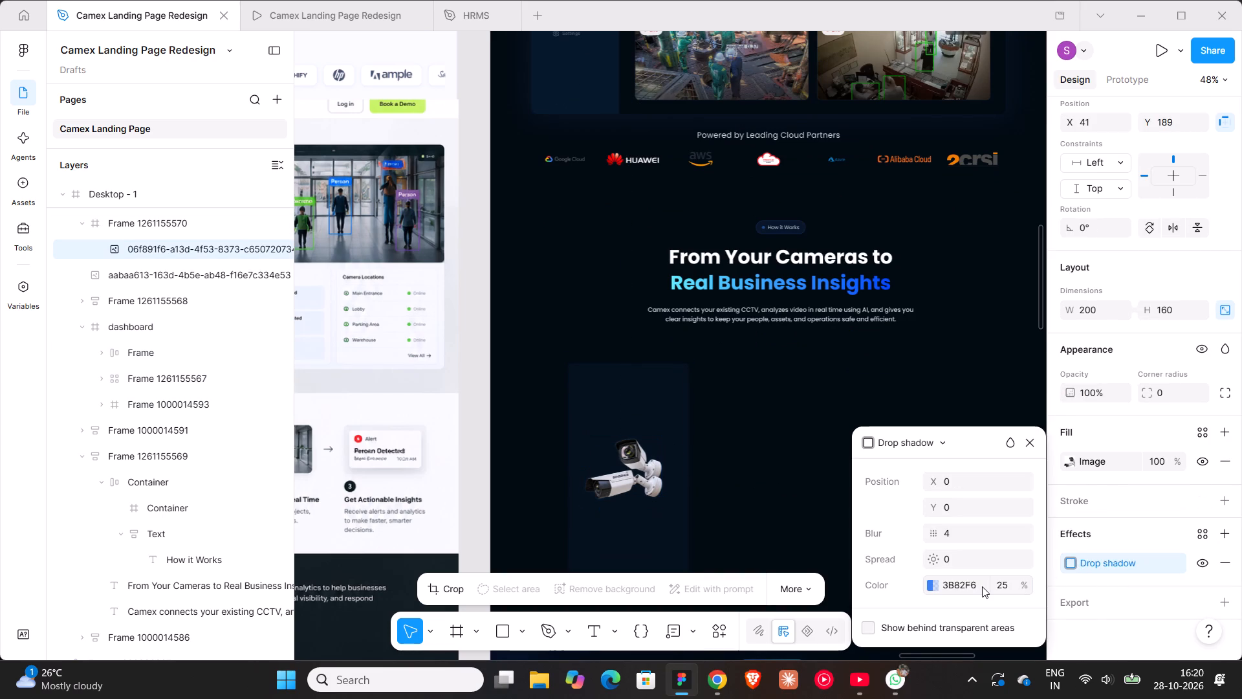
Move the camera picture out of the first step card onto the page frame at about X 683, Y 1879.
{"action": "left_click_drag", "start_coordinate": [637, 456], "coordinate": [745, 432]}
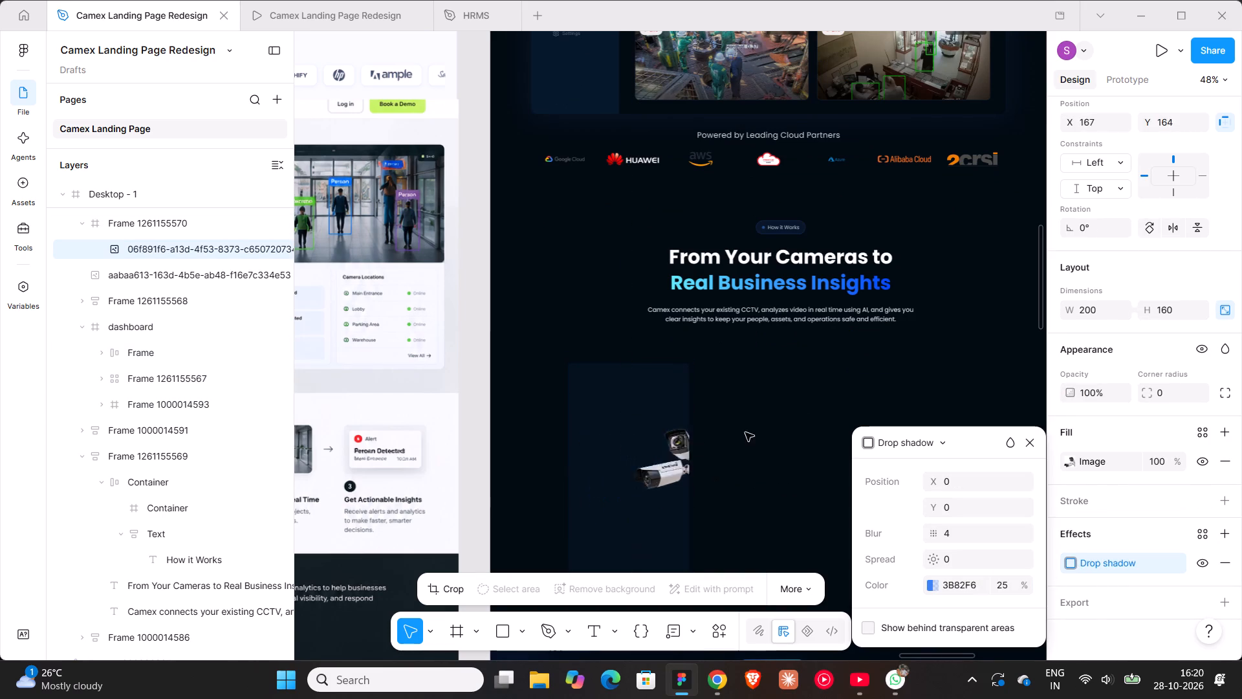
{"action": "left_click_drag", "start_coordinate": [745, 432], "coordinate": [810, 409]}
{"action": "scroll", "coordinate": [788, 448], "scroll_direction": "down", "scroll_amount": 3, "text": "shift"}
{"action": "scroll", "coordinate": [757, 430], "scroll_direction": "up", "scroll_amount": 8, "text": "ctrl"}
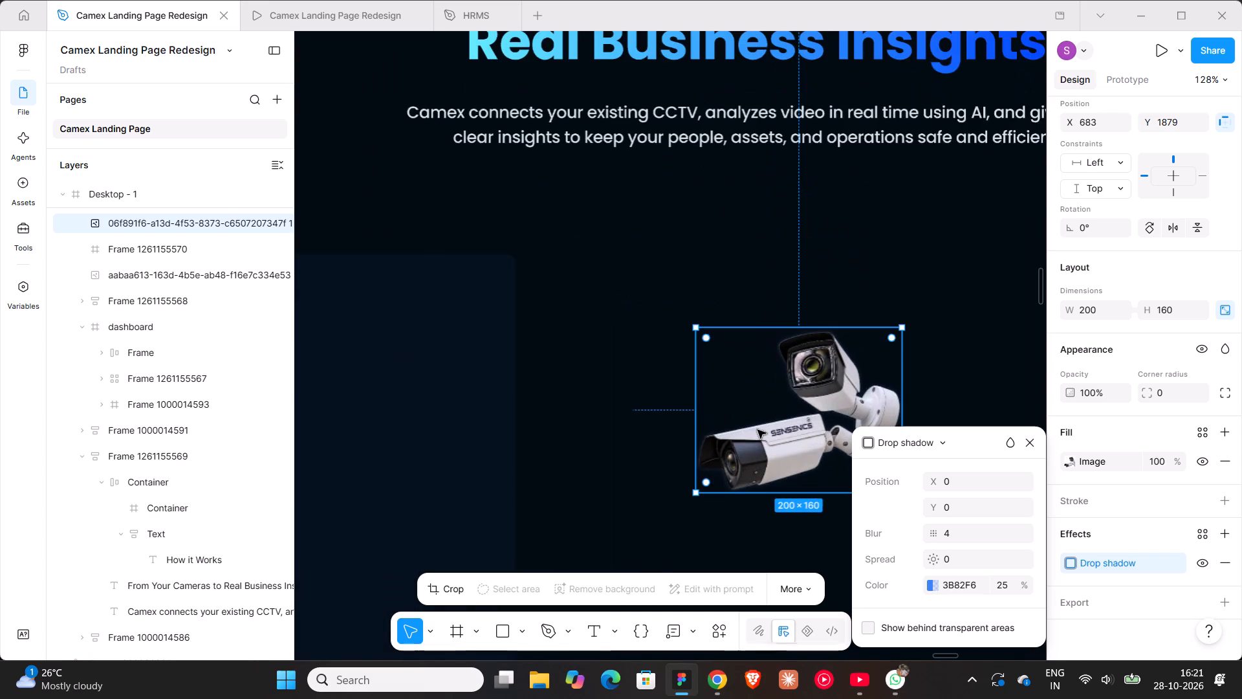
{"action": "scroll", "coordinate": [757, 430], "scroll_direction": "down", "scroll_amount": 4, "text": "shift"}
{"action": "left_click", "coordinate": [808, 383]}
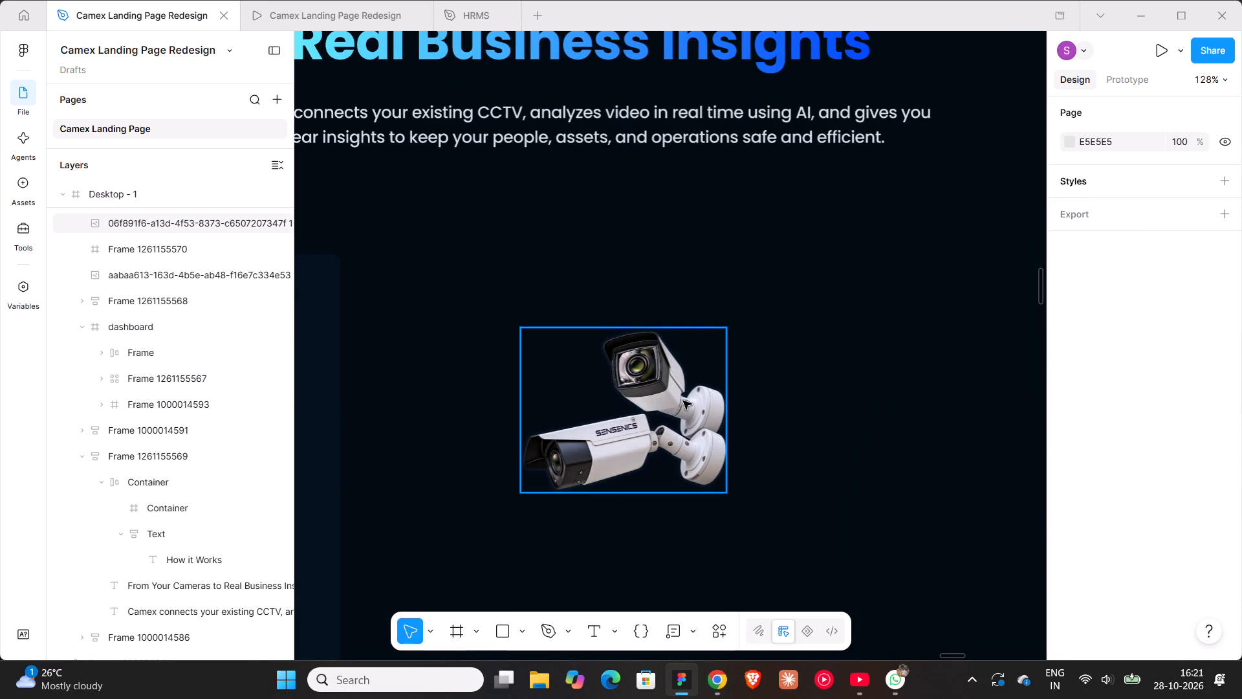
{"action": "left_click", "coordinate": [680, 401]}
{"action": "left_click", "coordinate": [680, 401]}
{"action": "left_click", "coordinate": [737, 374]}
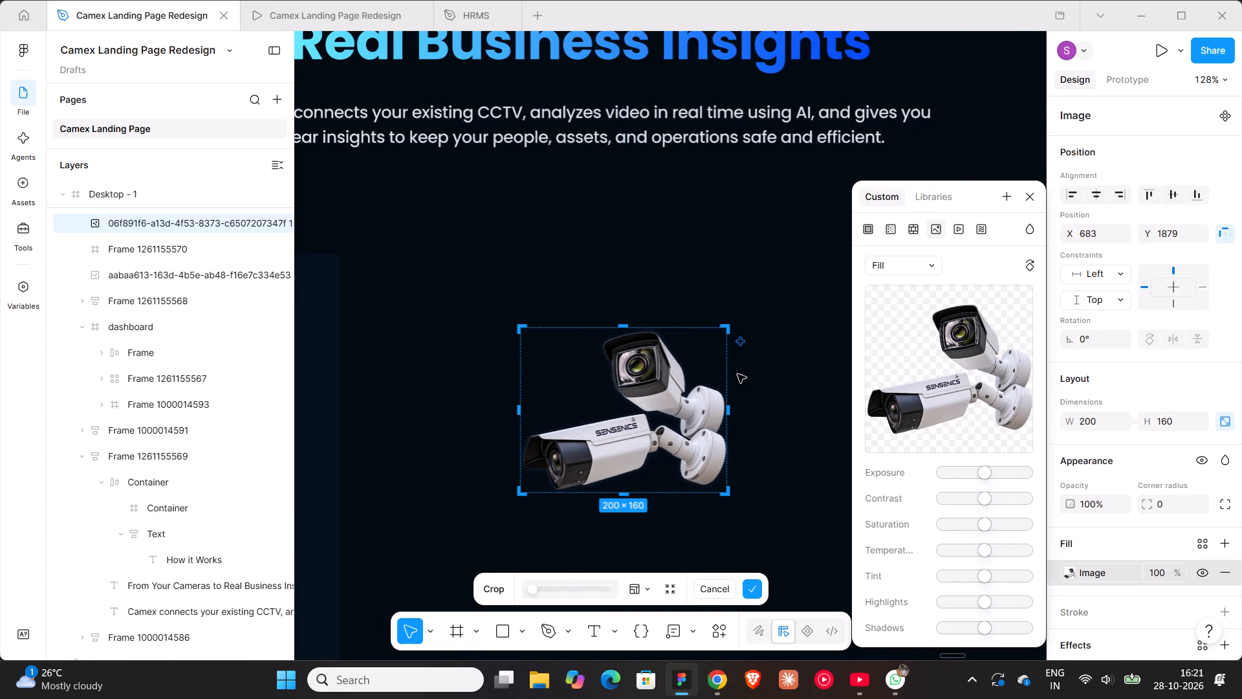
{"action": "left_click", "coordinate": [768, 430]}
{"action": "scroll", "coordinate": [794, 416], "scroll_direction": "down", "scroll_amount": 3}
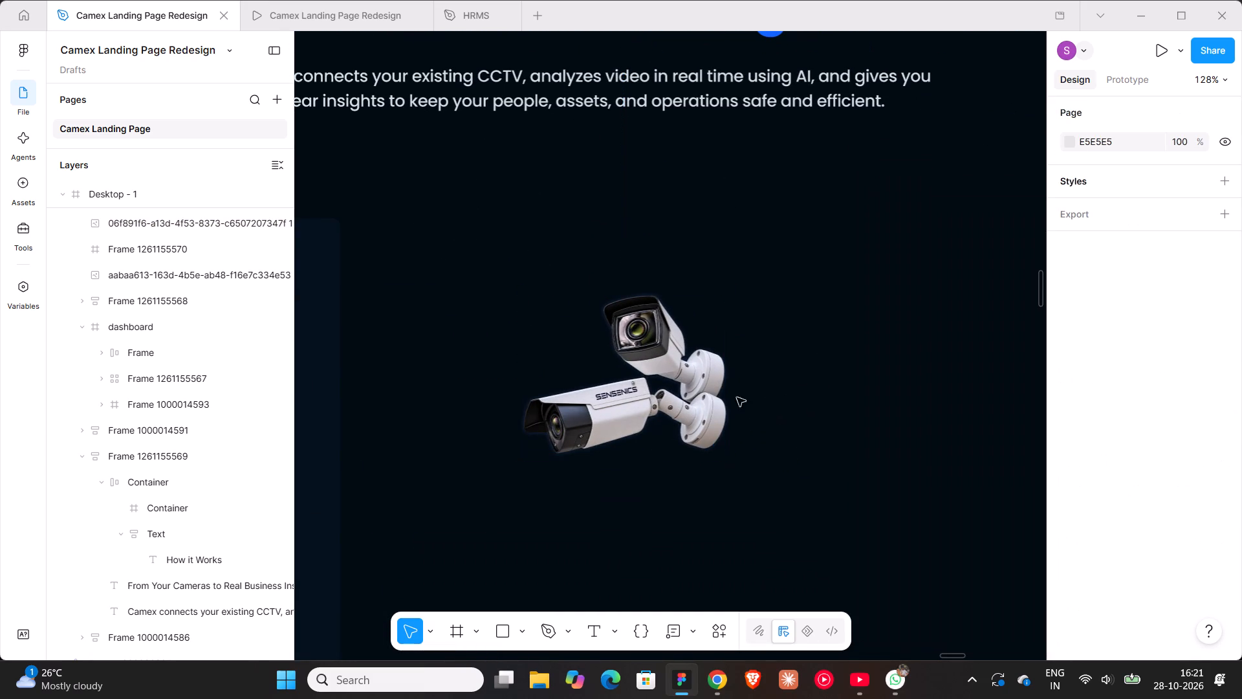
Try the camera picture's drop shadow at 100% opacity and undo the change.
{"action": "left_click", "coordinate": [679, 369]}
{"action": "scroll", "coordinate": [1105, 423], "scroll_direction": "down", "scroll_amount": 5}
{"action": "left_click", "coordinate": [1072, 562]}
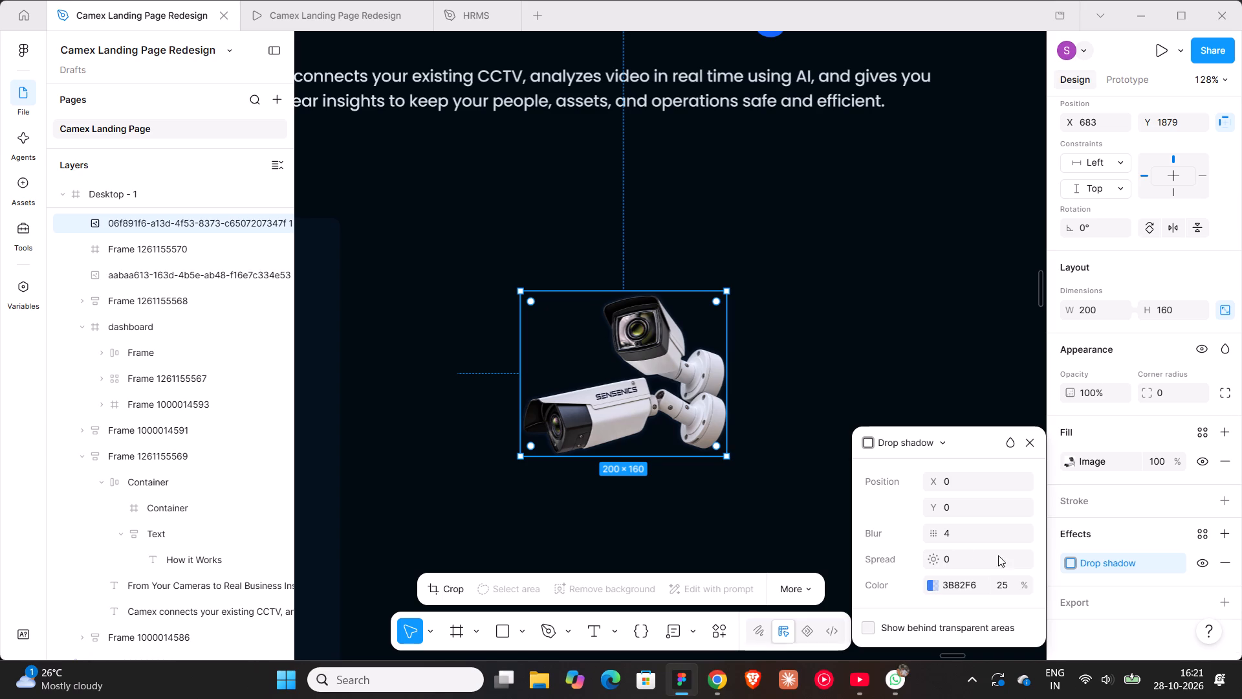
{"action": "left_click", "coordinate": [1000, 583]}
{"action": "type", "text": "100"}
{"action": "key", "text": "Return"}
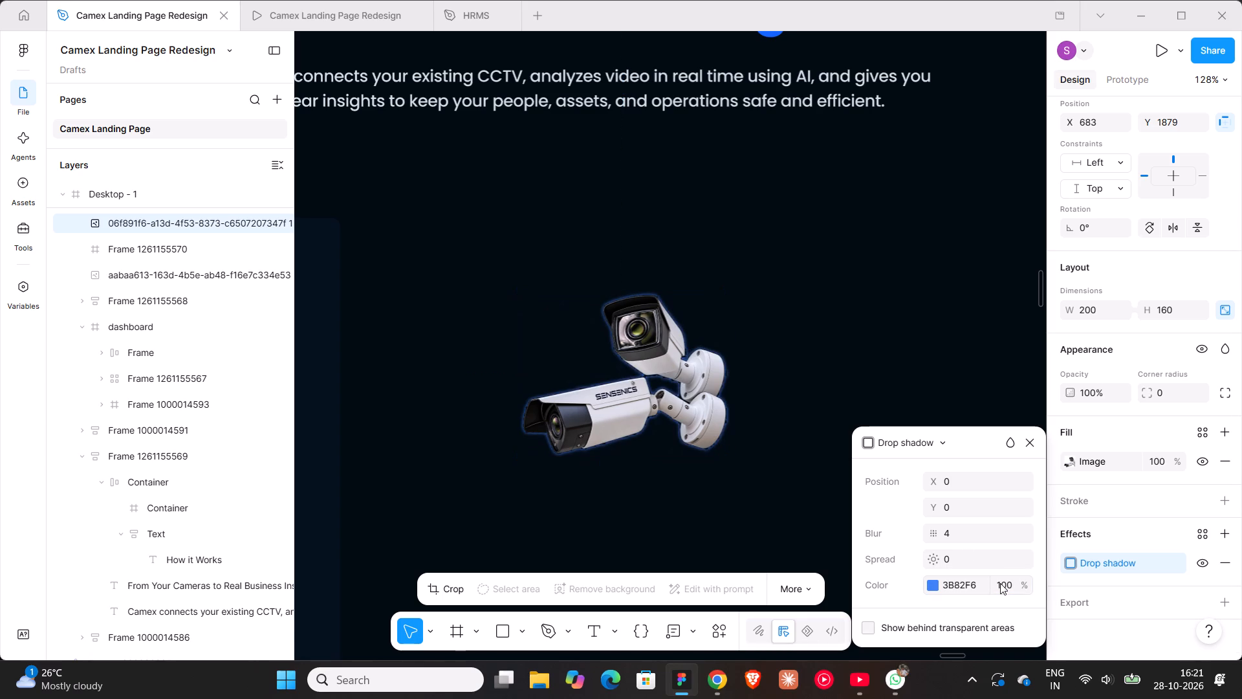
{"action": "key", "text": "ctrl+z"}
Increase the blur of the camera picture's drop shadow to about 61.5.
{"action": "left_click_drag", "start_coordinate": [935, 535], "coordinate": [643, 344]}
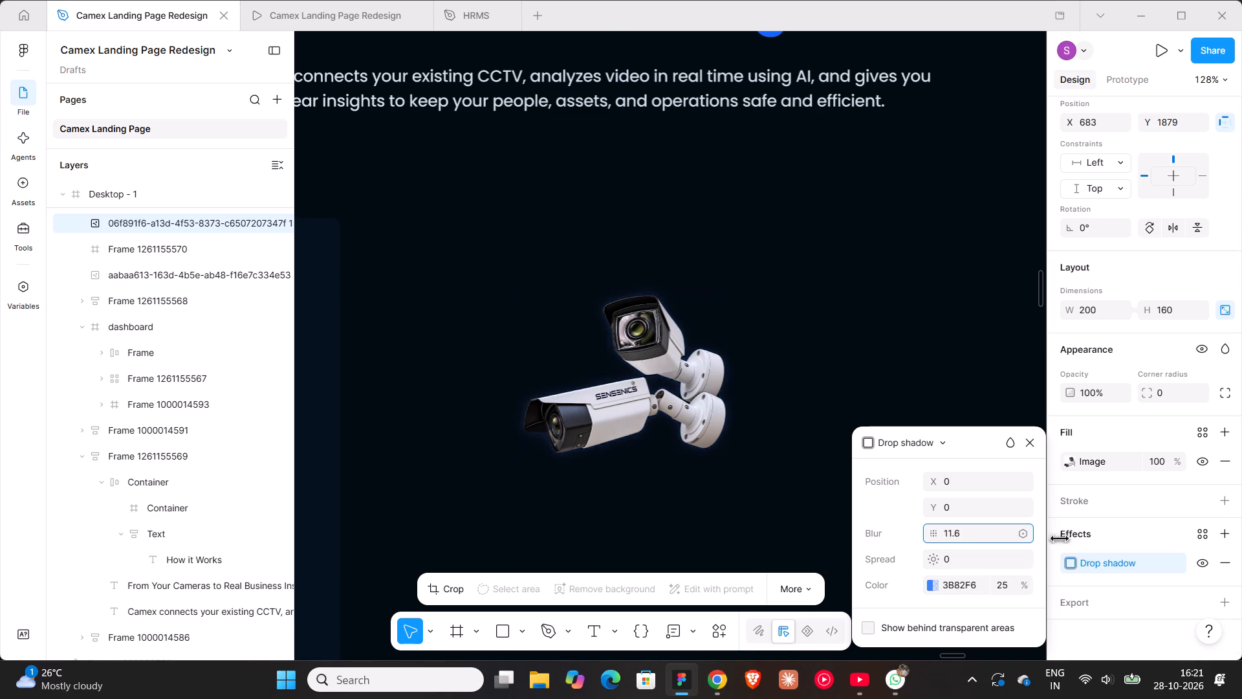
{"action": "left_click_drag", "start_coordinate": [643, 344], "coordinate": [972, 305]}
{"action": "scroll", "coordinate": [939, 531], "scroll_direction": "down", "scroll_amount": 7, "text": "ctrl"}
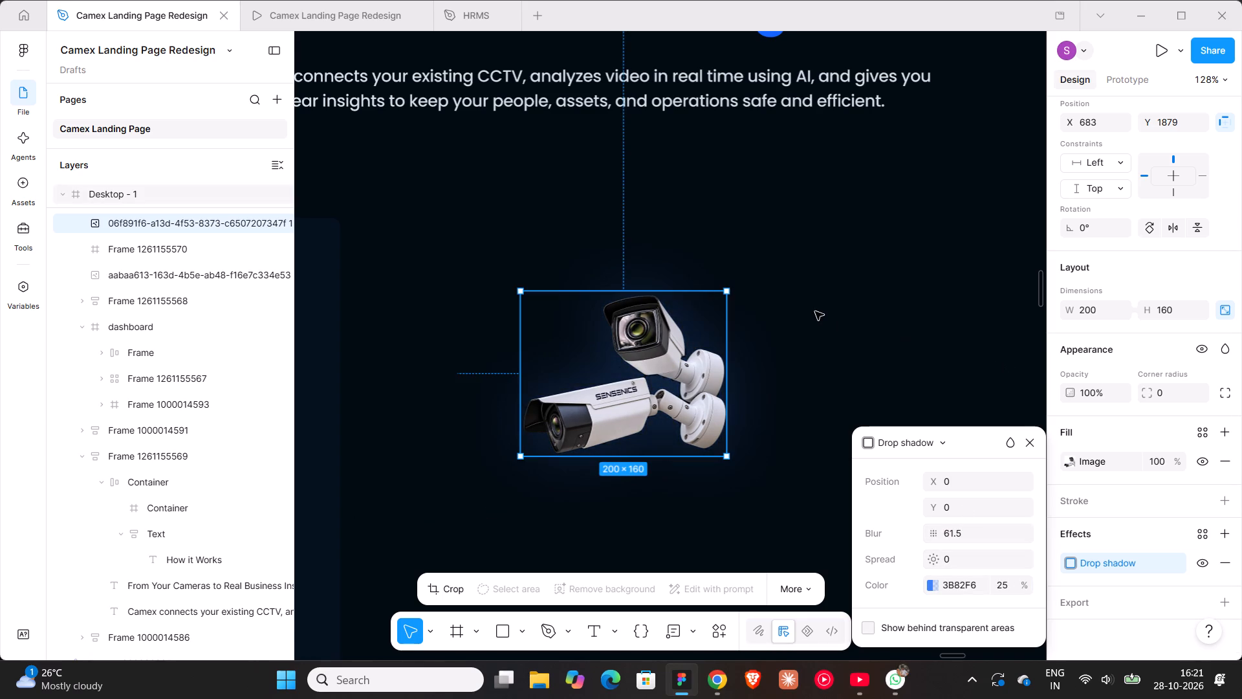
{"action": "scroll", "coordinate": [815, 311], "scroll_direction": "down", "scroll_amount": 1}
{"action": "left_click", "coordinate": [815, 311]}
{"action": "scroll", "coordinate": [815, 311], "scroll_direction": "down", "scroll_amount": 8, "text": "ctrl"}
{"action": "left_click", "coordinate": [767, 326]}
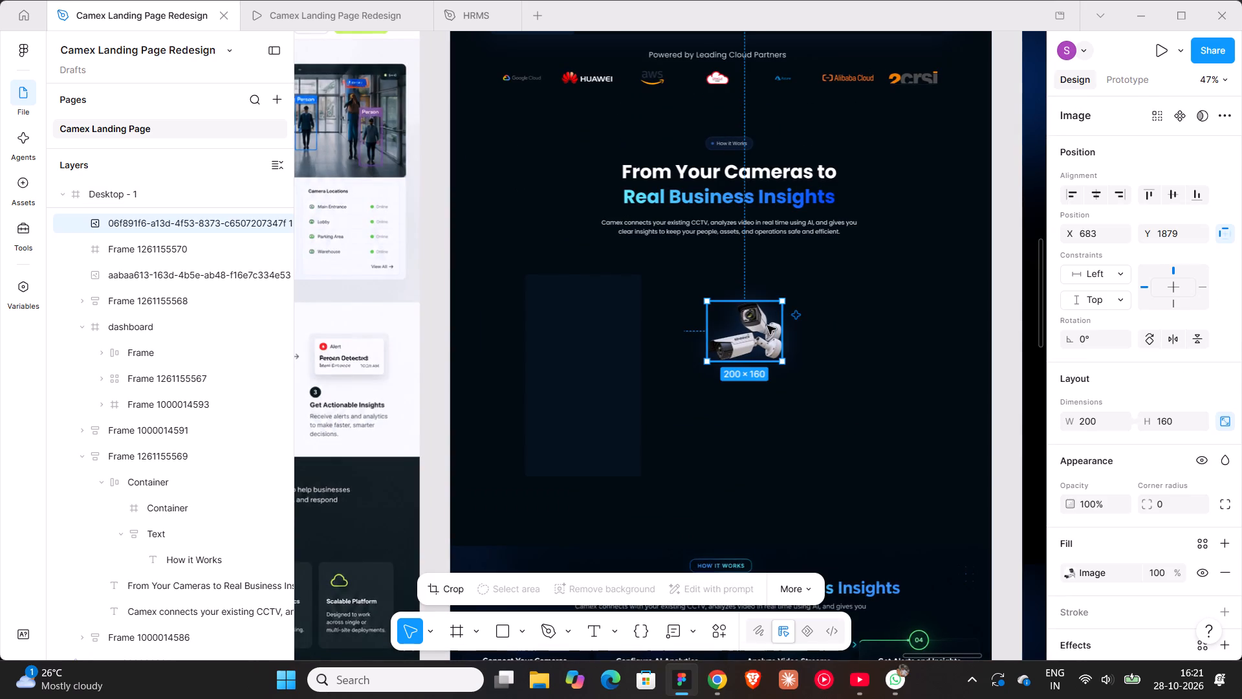
Place the "Connect Your Cameras" heading just below the camera picture, at about X 697, Y 2077.
{"action": "scroll", "coordinate": [767, 326], "scroll_direction": "up", "scroll_amount": 4, "text": "shift"}
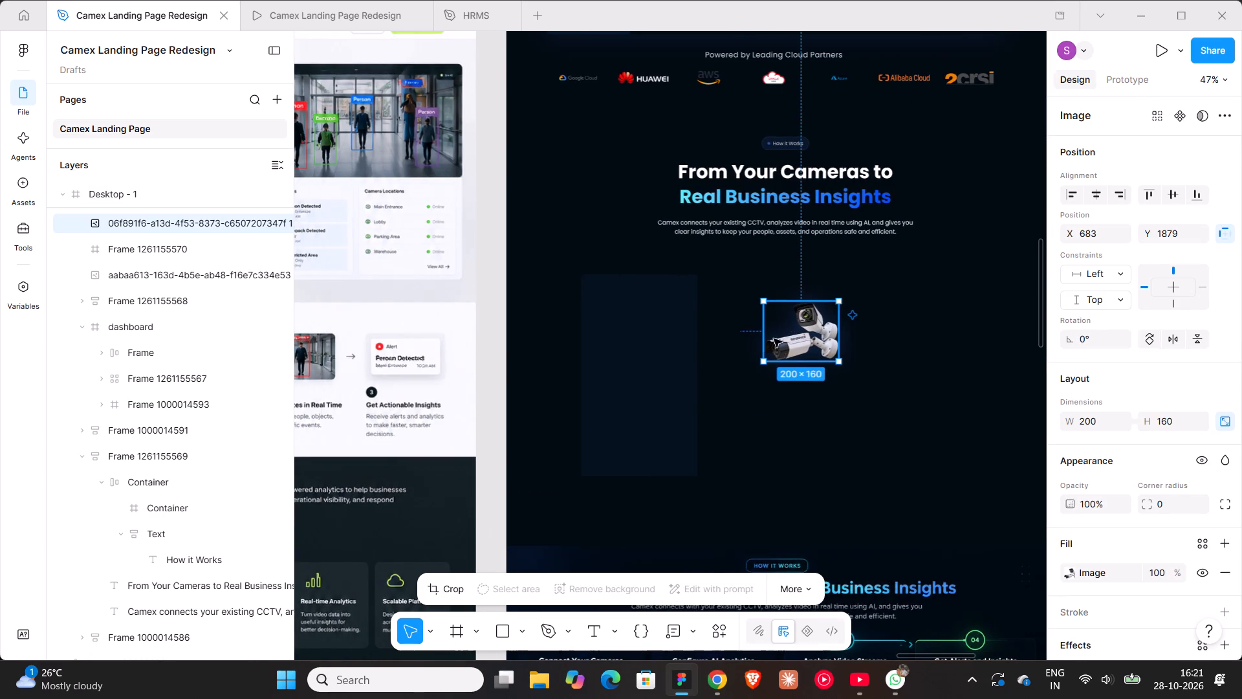
{"action": "scroll", "coordinate": [715, 388], "scroll_direction": "down", "scroll_amount": 3}
{"action": "scroll", "coordinate": [618, 489], "scroll_direction": "down", "scroll_amount": 5}
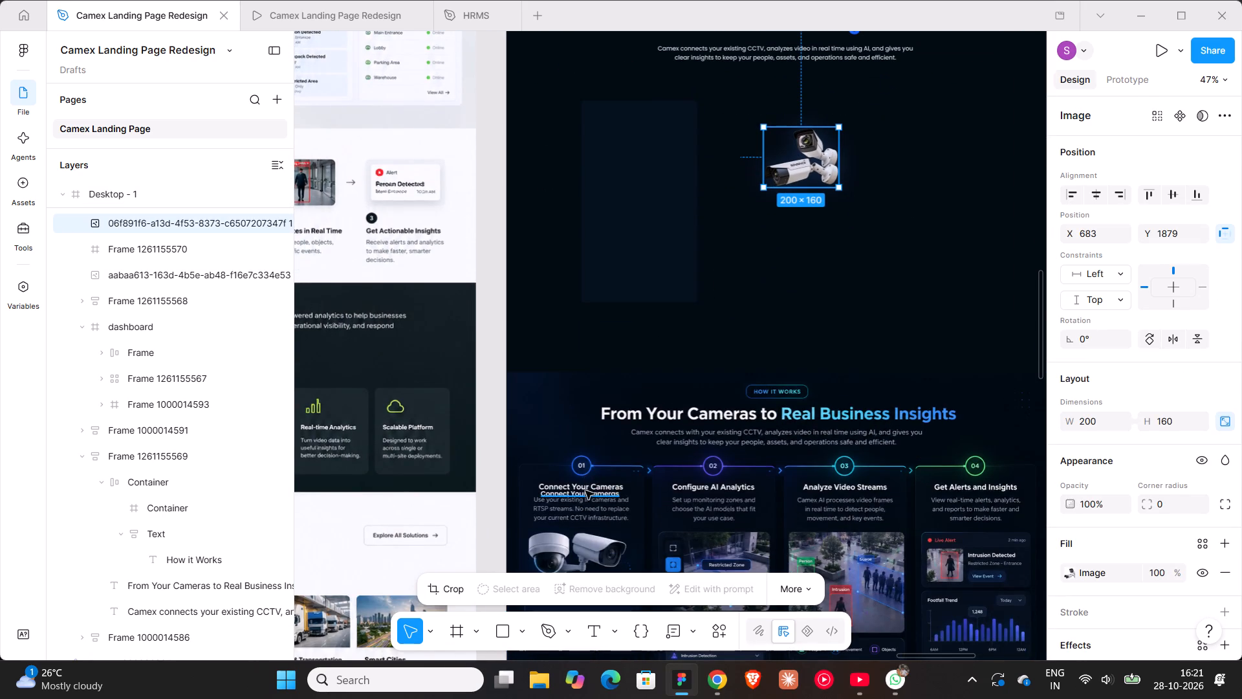
{"action": "left_click_drag", "start_coordinate": [585, 492], "coordinate": [808, 208]}
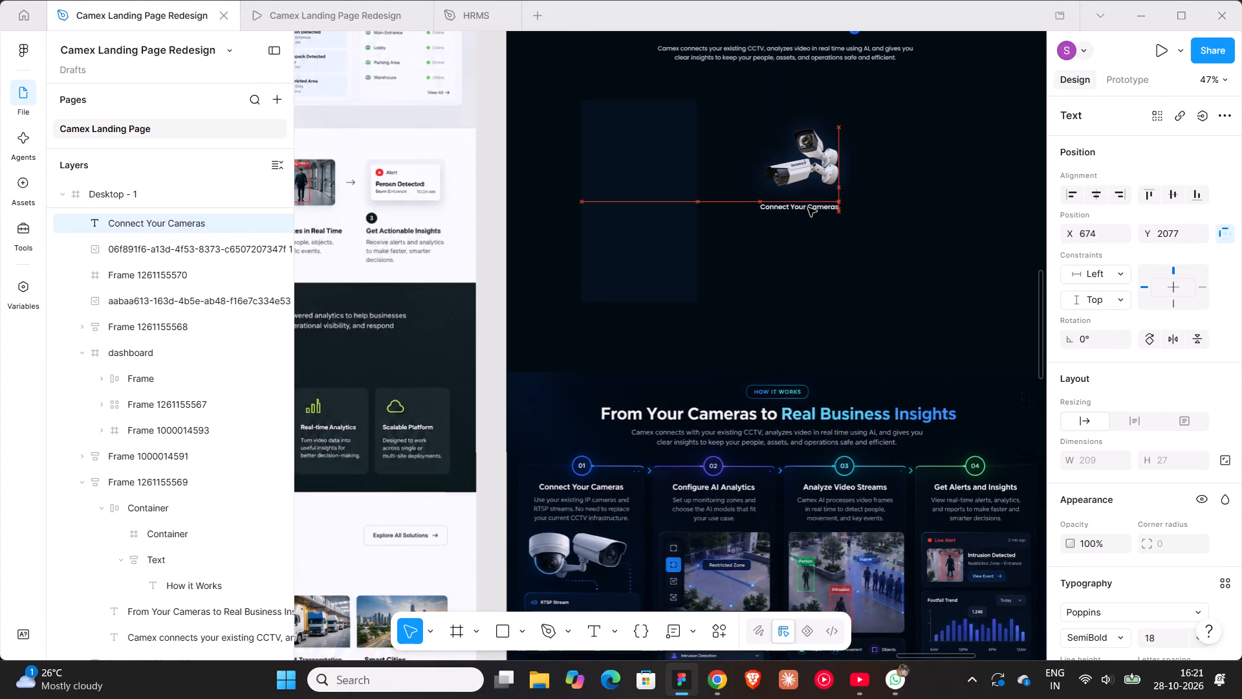
{"action": "left_click_drag", "start_coordinate": [808, 208], "coordinate": [813, 208]}
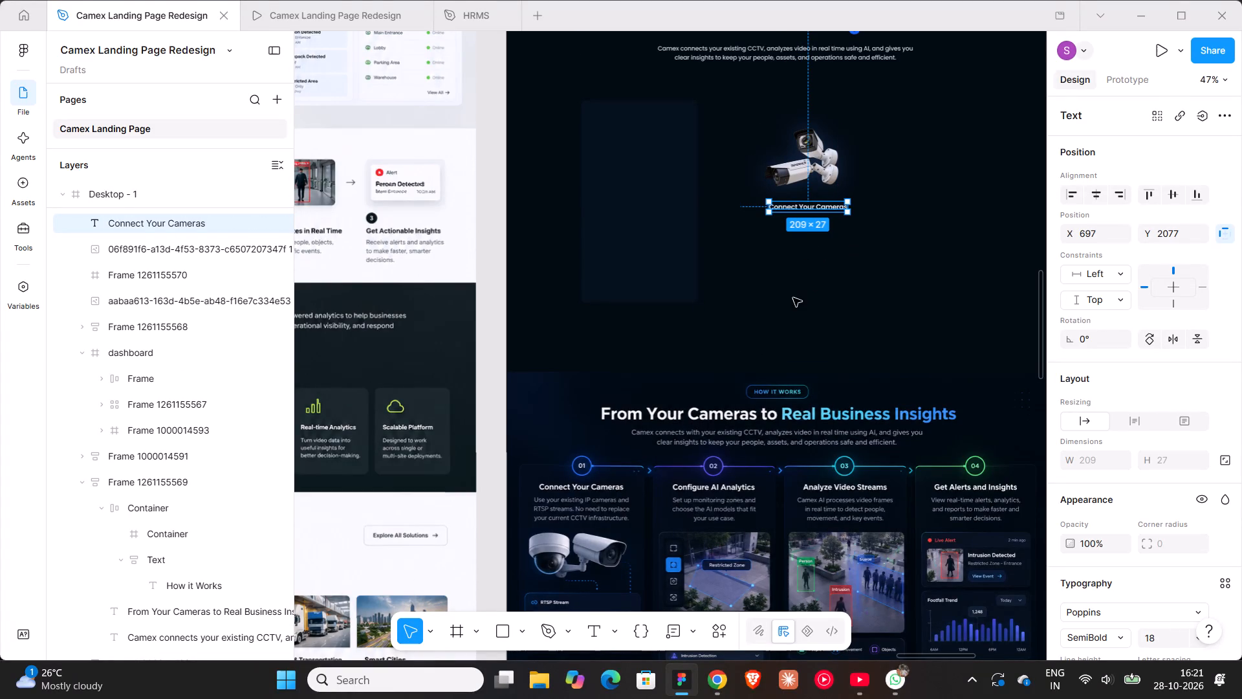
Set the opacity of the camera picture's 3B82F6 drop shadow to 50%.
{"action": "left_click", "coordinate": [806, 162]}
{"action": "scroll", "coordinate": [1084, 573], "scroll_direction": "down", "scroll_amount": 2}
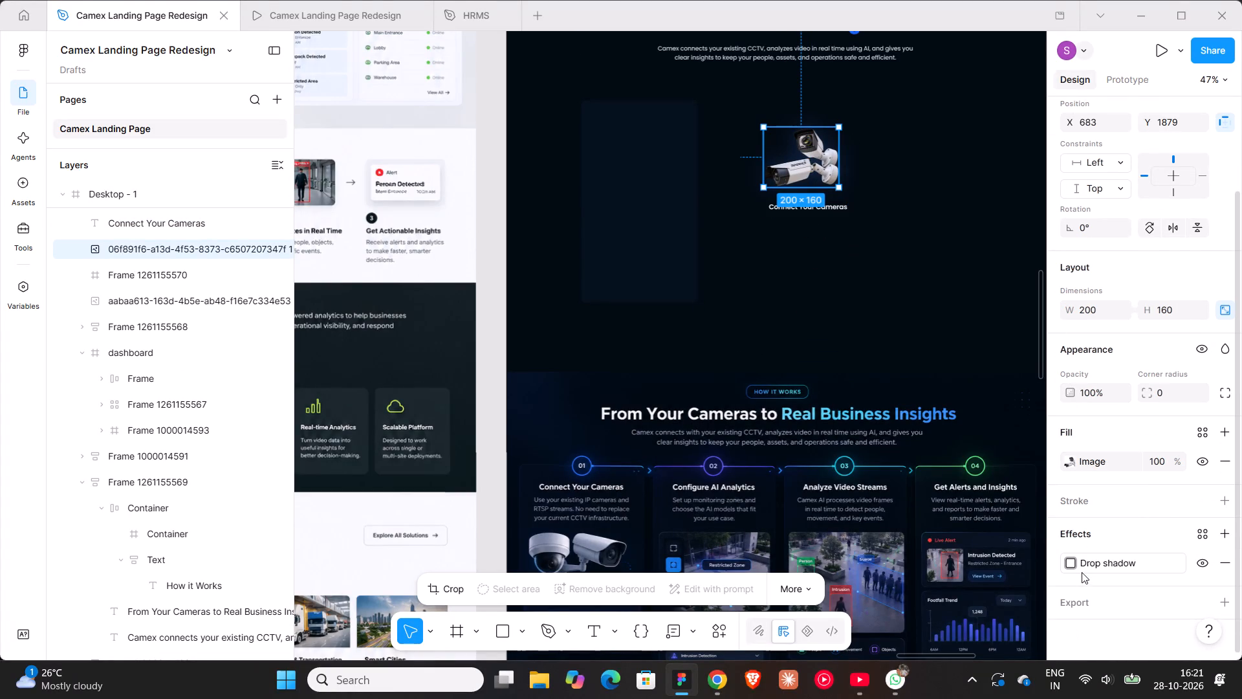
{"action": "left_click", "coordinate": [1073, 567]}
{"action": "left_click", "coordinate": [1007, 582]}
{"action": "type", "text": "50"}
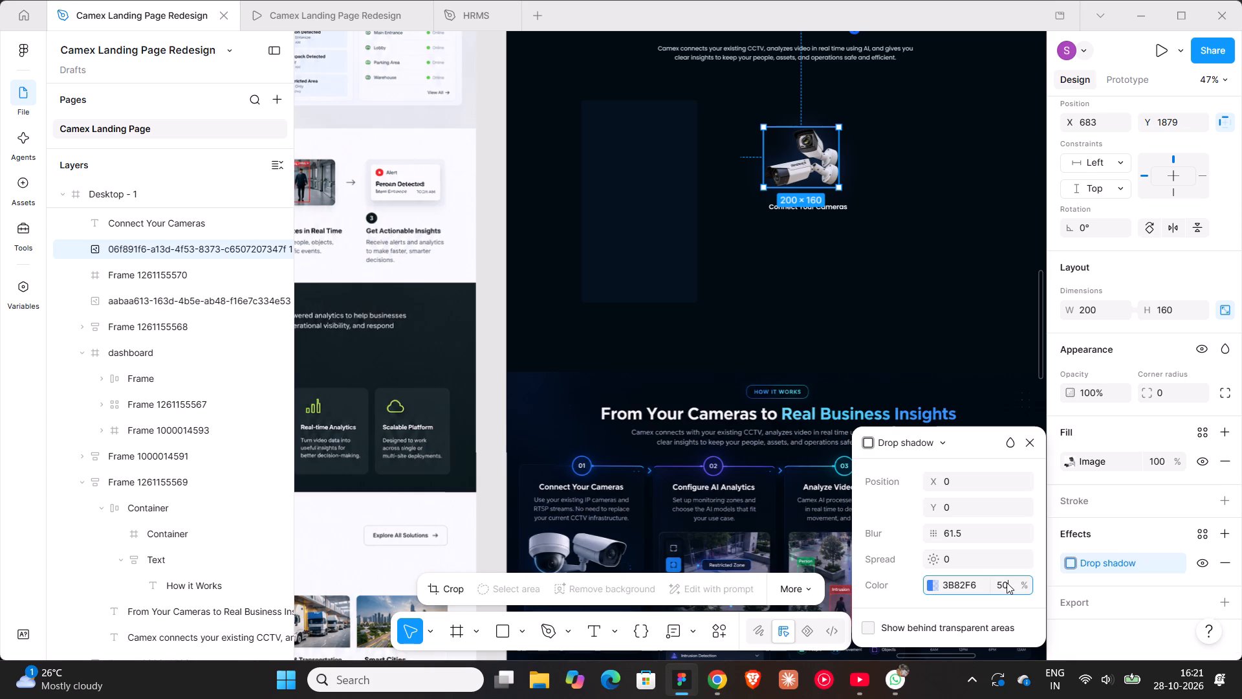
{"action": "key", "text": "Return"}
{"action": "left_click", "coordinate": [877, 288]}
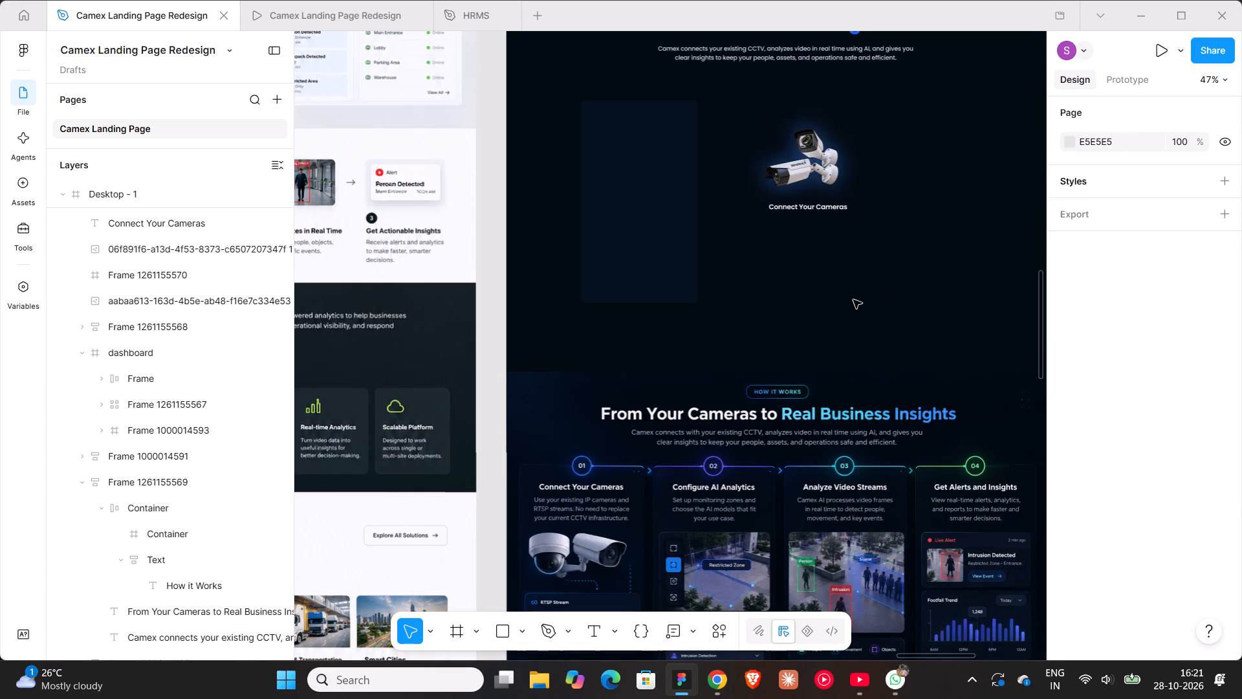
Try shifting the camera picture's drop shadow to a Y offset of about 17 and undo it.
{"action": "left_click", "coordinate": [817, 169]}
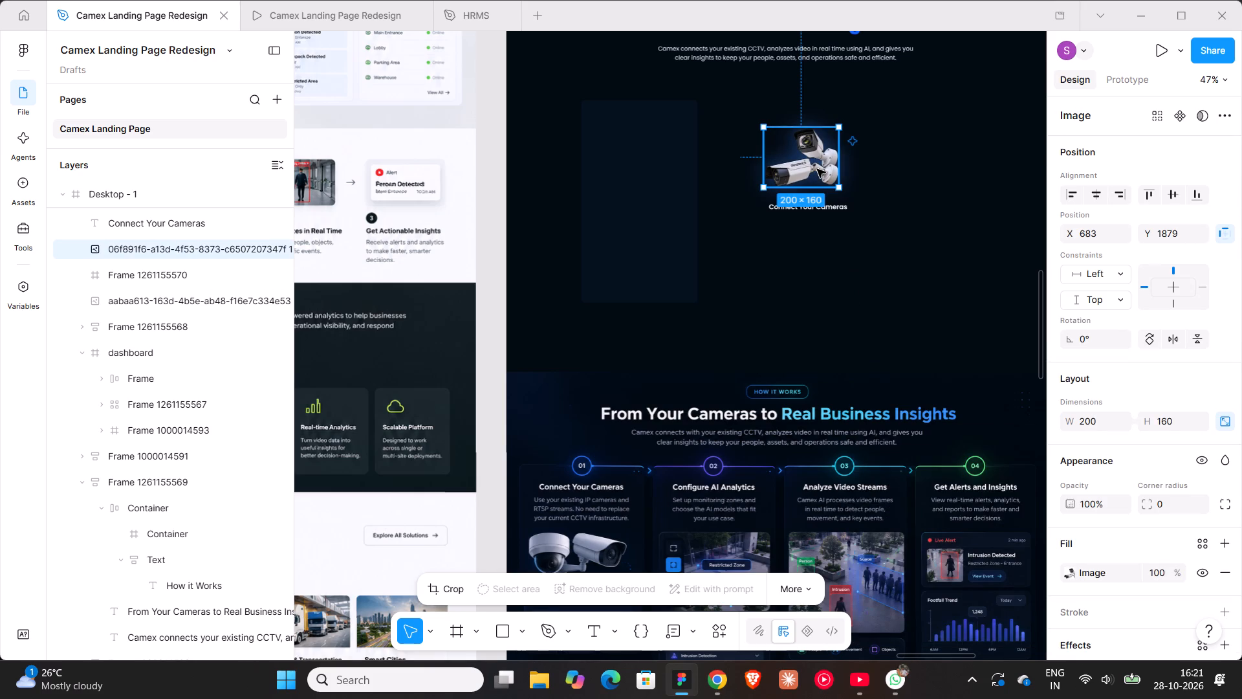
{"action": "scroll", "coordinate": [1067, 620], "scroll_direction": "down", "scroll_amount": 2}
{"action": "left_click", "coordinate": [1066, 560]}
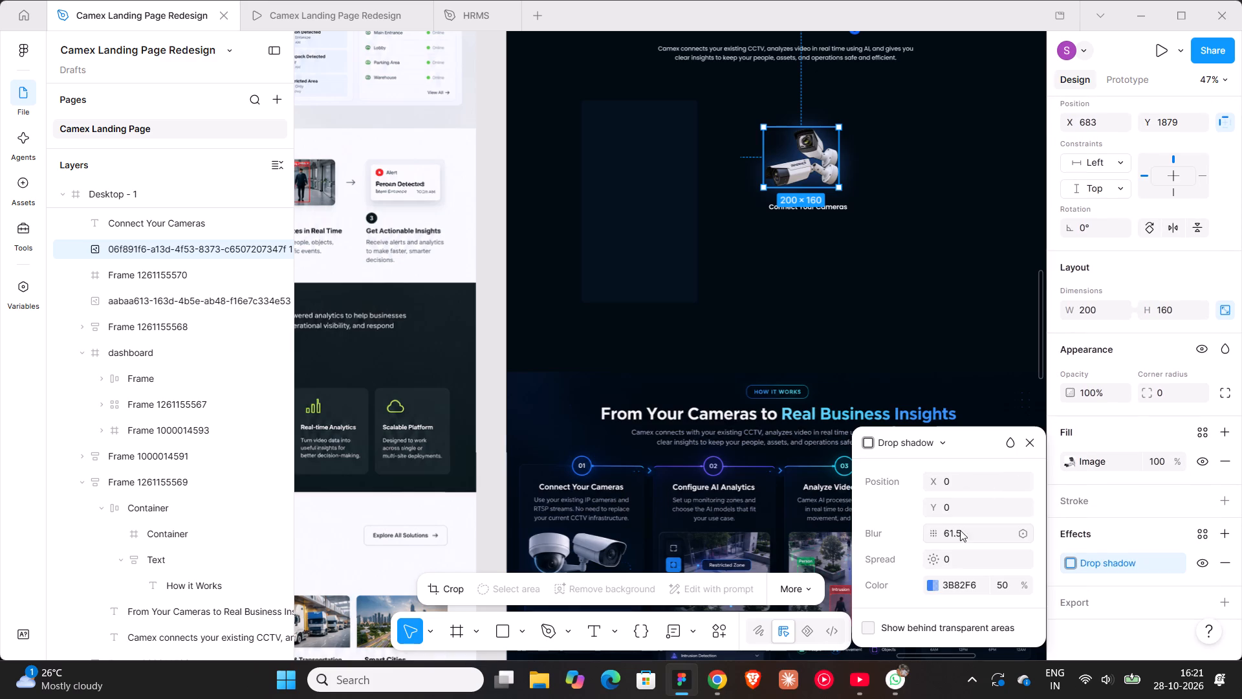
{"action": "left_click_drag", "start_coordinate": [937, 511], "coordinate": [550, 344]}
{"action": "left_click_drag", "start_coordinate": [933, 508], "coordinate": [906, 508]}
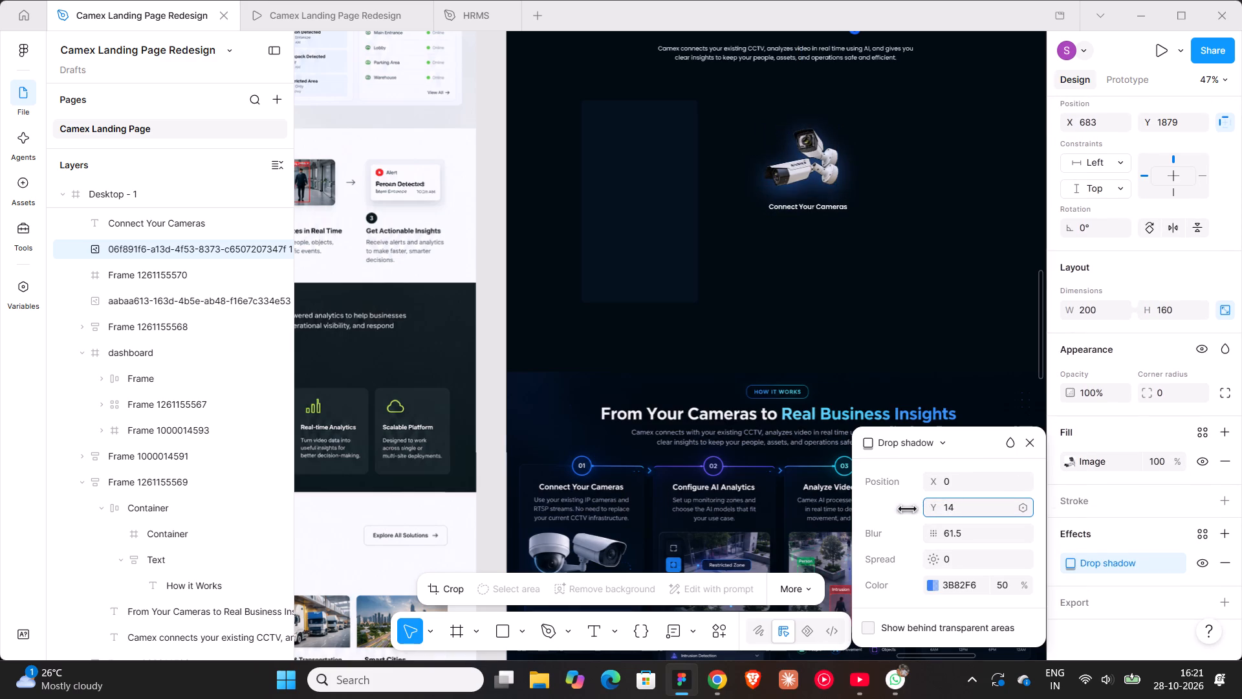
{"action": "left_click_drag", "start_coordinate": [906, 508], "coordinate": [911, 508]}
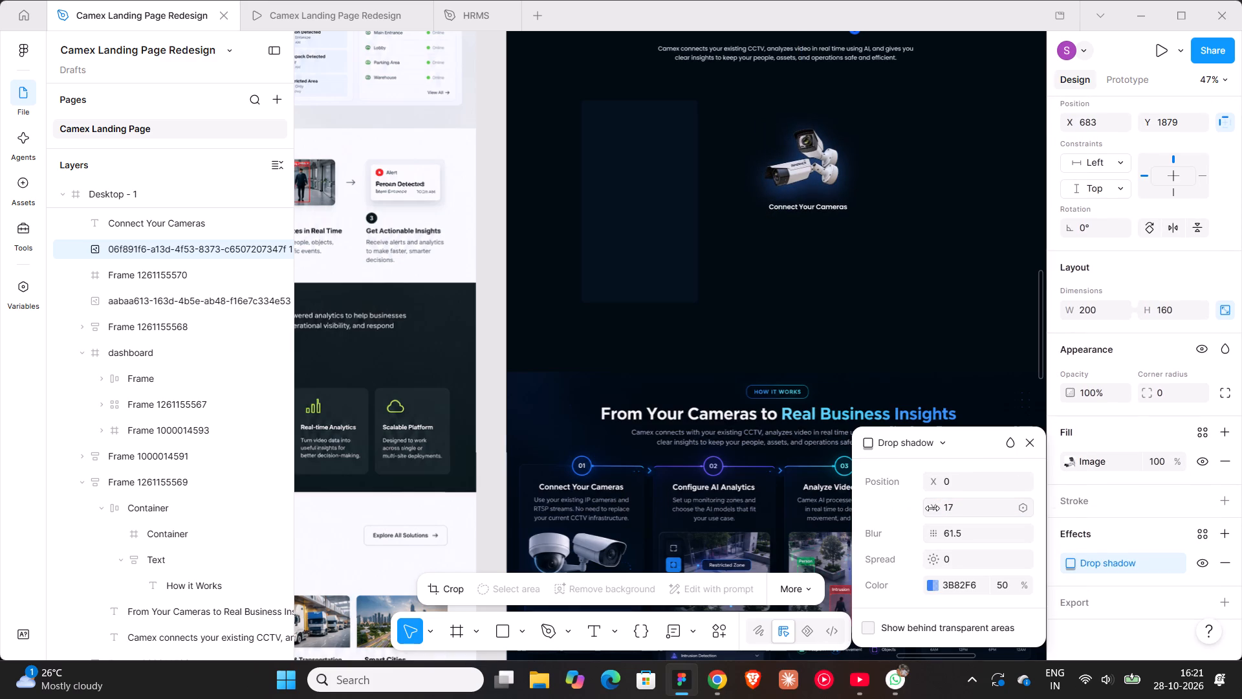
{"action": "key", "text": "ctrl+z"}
Set the Y offset of the camera picture's drop shadow to 4.
{"action": "left_click", "coordinate": [957, 511]}
{"action": "key", "text": "4"}
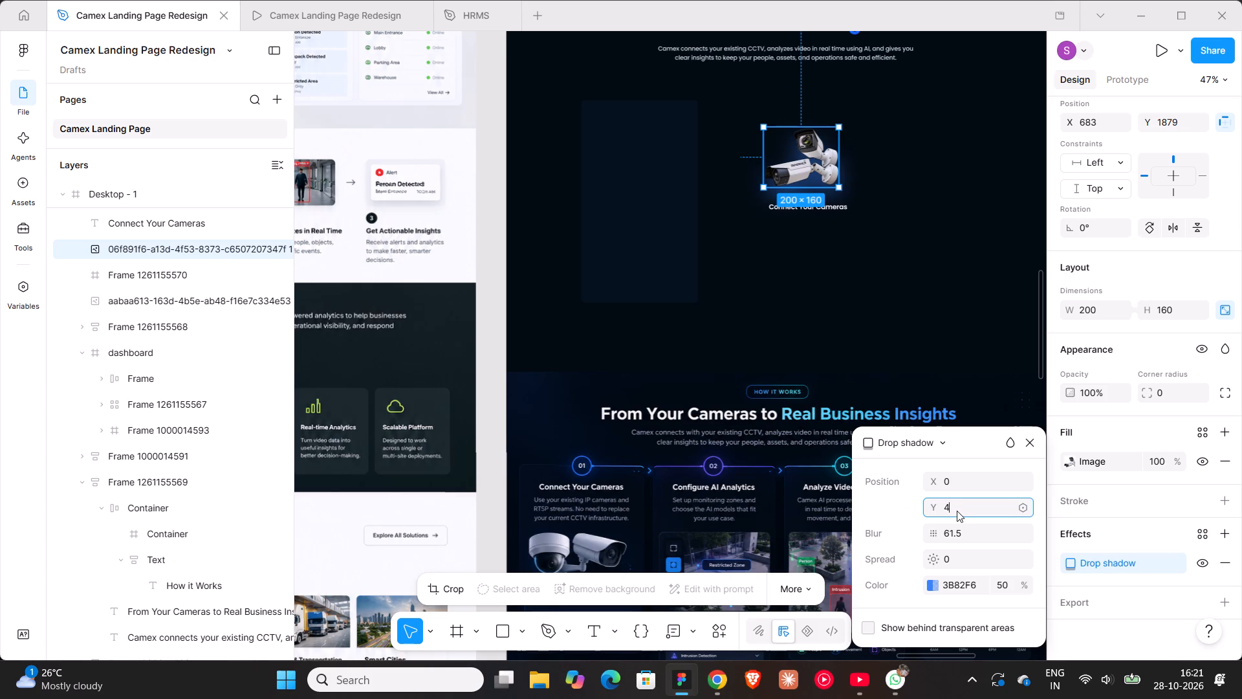
{"action": "key", "text": "Return"}
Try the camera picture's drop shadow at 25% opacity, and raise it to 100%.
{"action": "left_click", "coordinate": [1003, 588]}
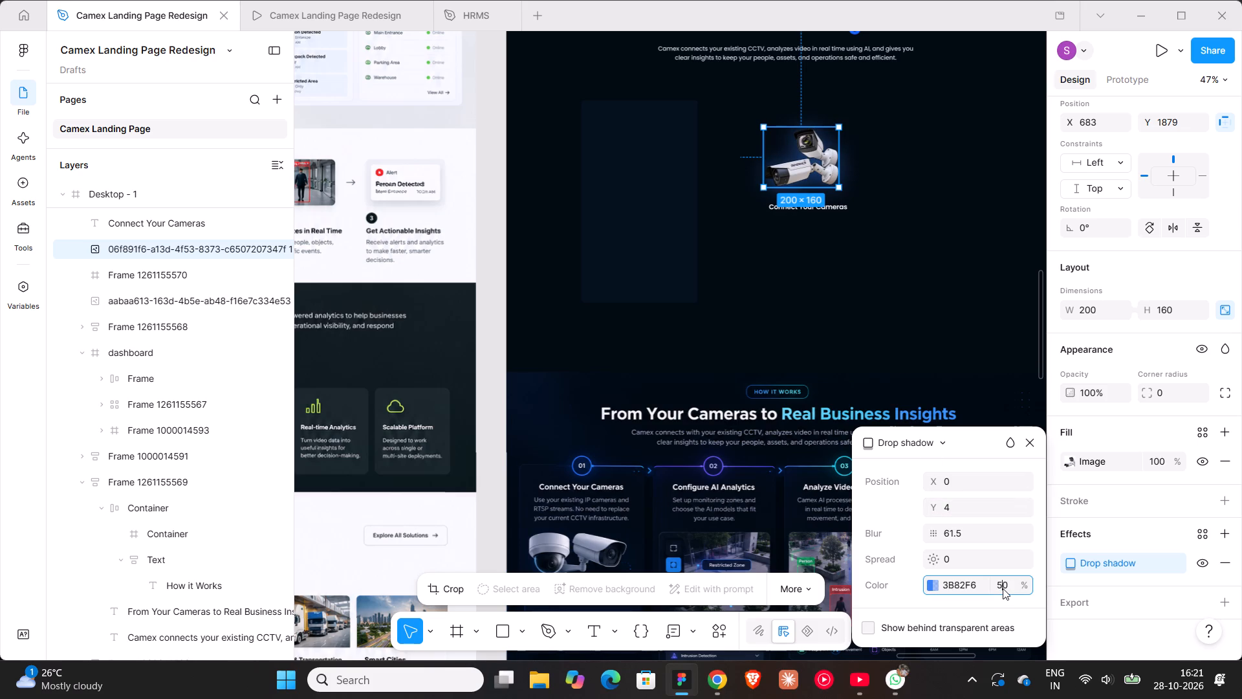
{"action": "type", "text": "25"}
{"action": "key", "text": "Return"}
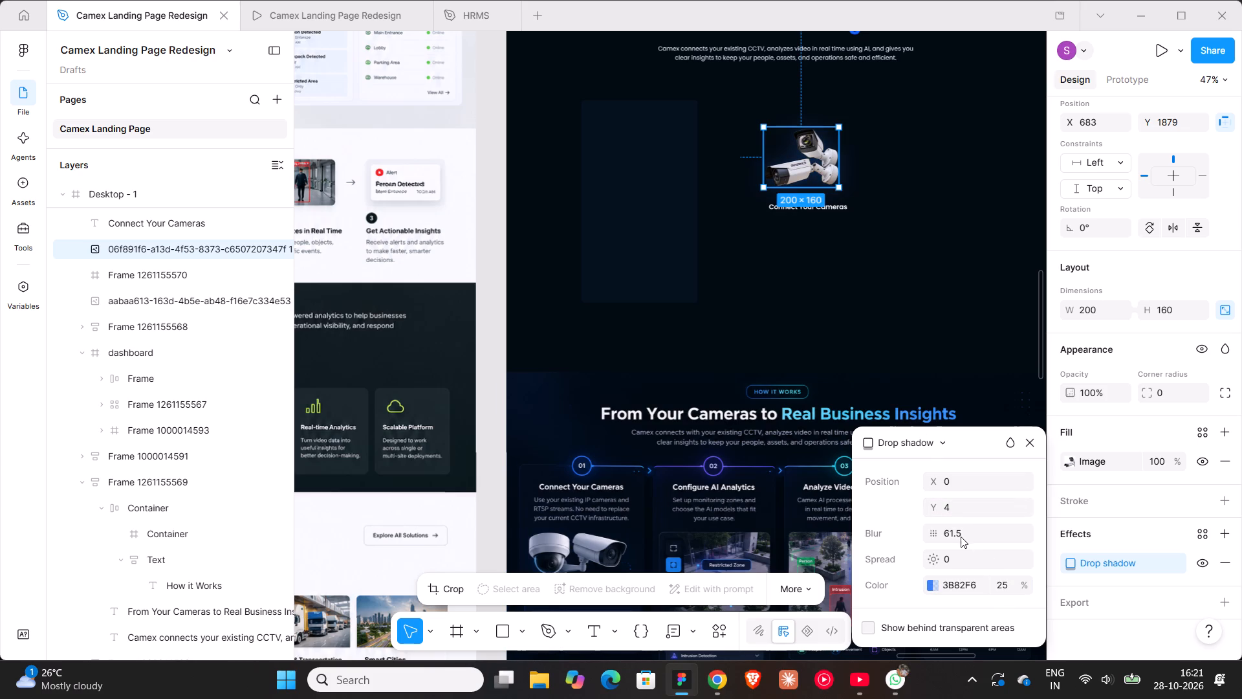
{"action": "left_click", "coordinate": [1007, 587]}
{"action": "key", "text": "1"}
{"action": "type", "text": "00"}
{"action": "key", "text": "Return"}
Set the blur of the camera picture's drop shadow to 4, and reduce it to 1.
{"action": "left_click", "coordinate": [963, 535]}
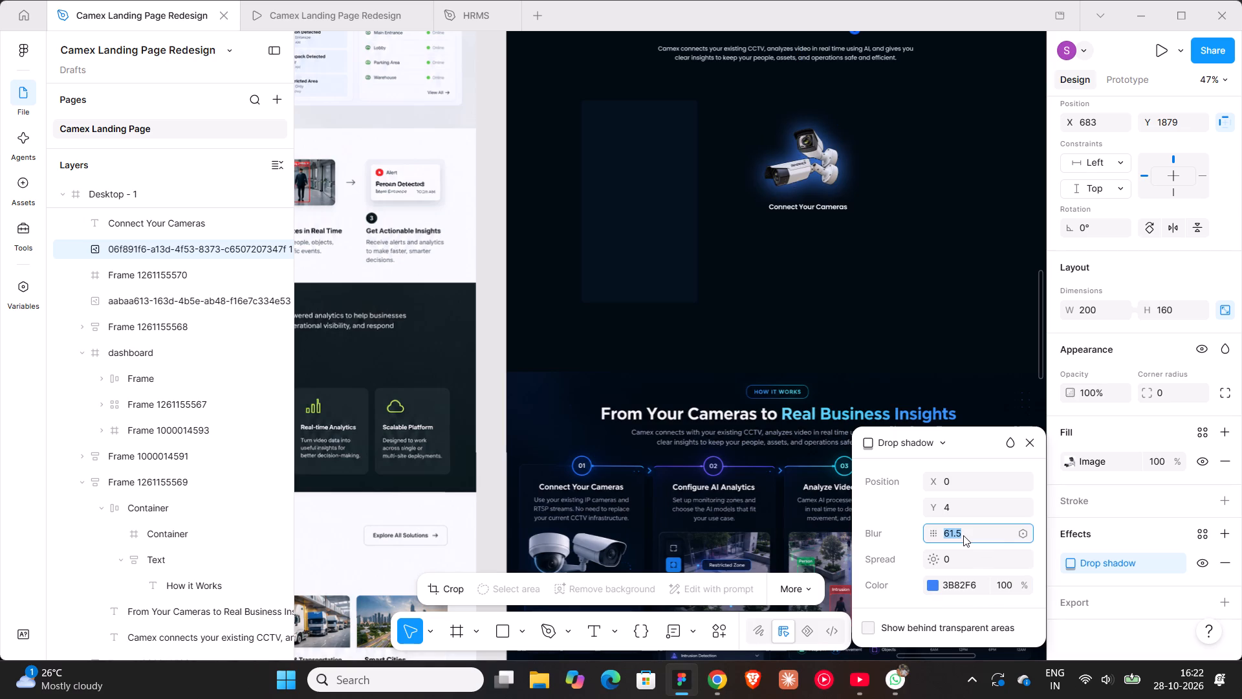
{"action": "key", "text": "4"}
{"action": "key", "text": "Return"}
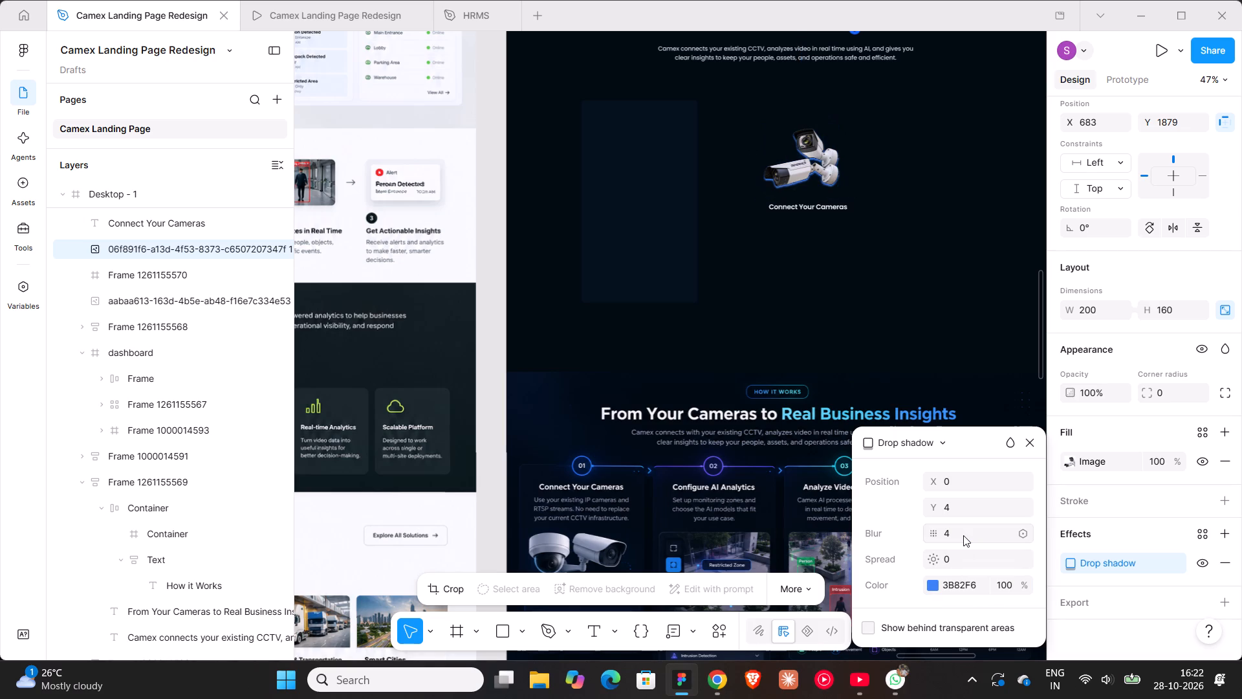
{"action": "left_click", "coordinate": [963, 535]}
{"action": "key", "text": "1"}
{"action": "key", "text": "Return"}
Lower the opacity of the camera picture's drop shadow to 50%, and reduce it further to 30%.
{"action": "left_click", "coordinate": [1012, 590]}
{"action": "type", "text": "50"}
{"action": "key", "text": "Return"}
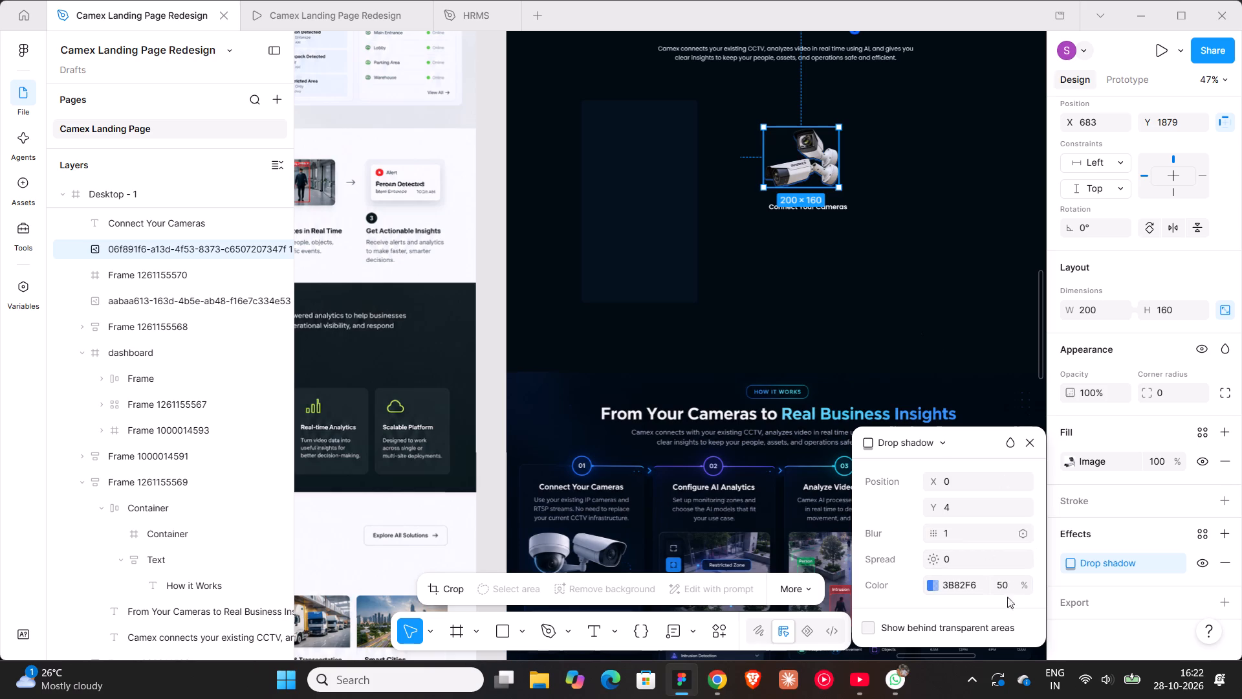
{"action": "left_click", "coordinate": [1005, 586]}
{"action": "type", "text": "30"}
{"action": "key", "text": "Return"}
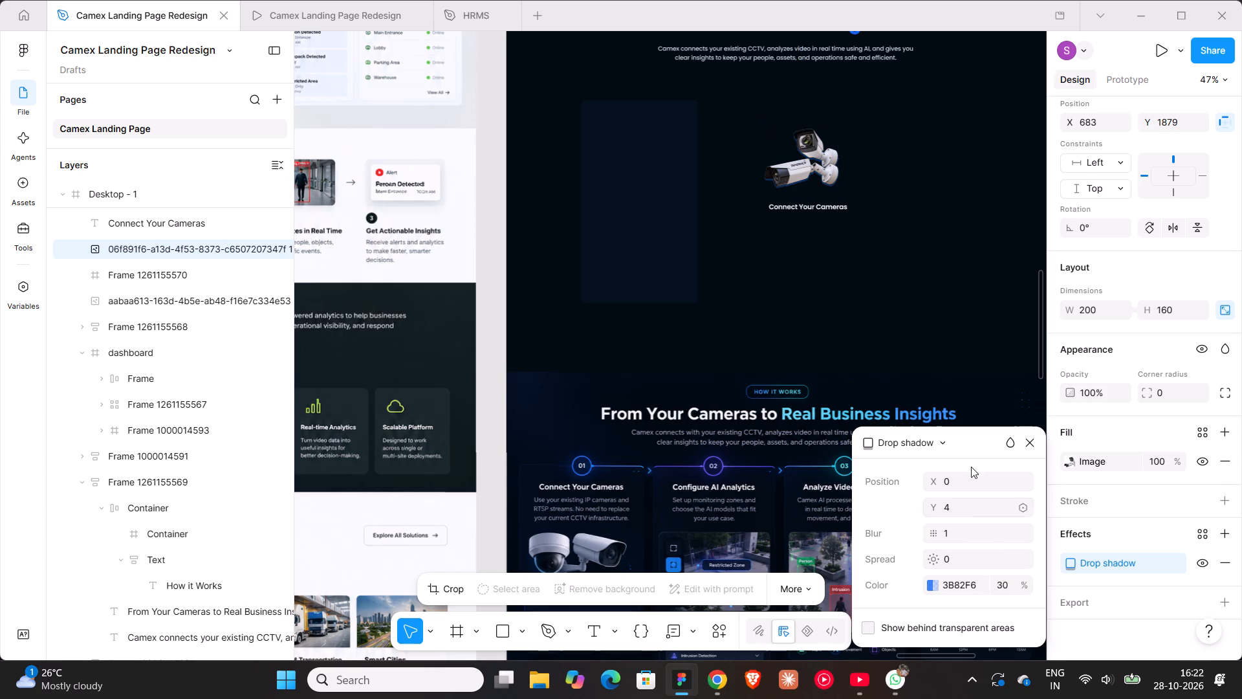
{"action": "left_click", "coordinate": [922, 322]}
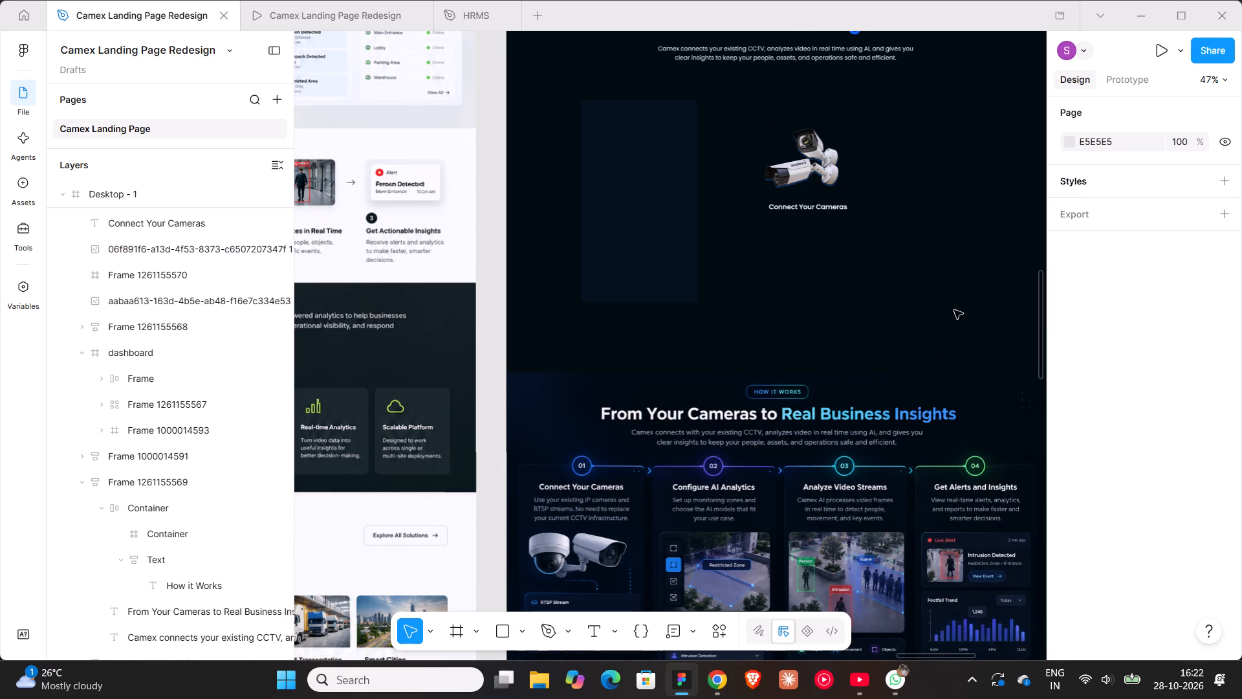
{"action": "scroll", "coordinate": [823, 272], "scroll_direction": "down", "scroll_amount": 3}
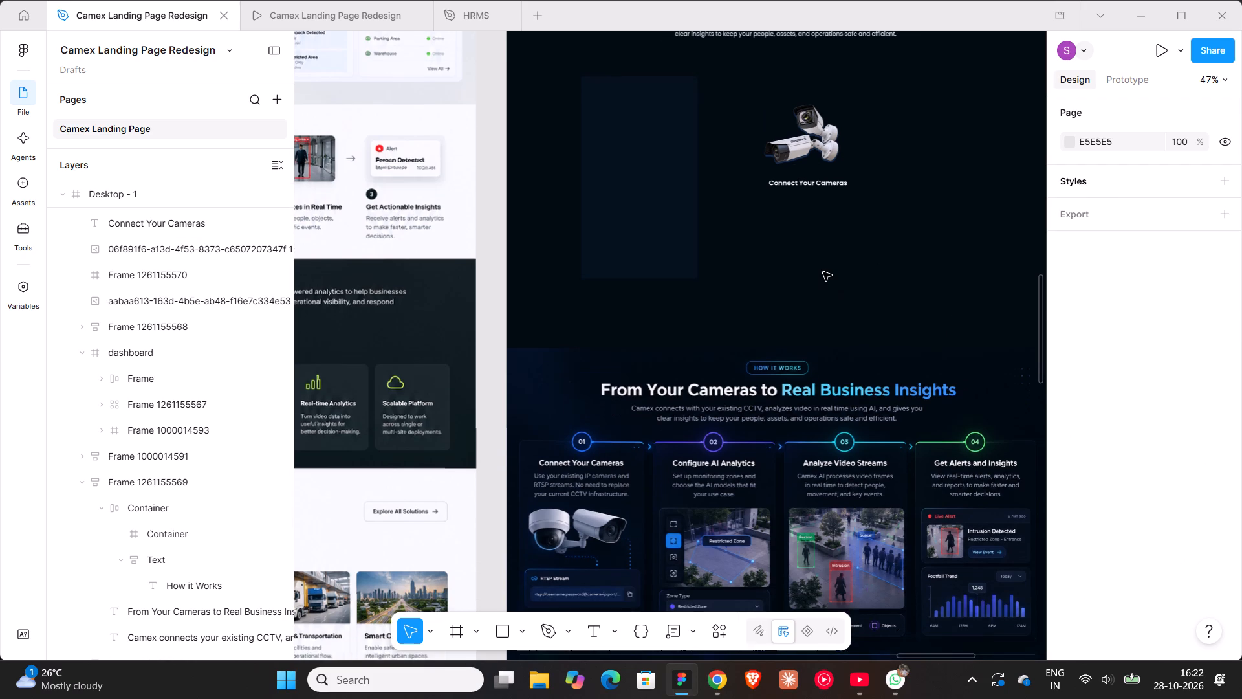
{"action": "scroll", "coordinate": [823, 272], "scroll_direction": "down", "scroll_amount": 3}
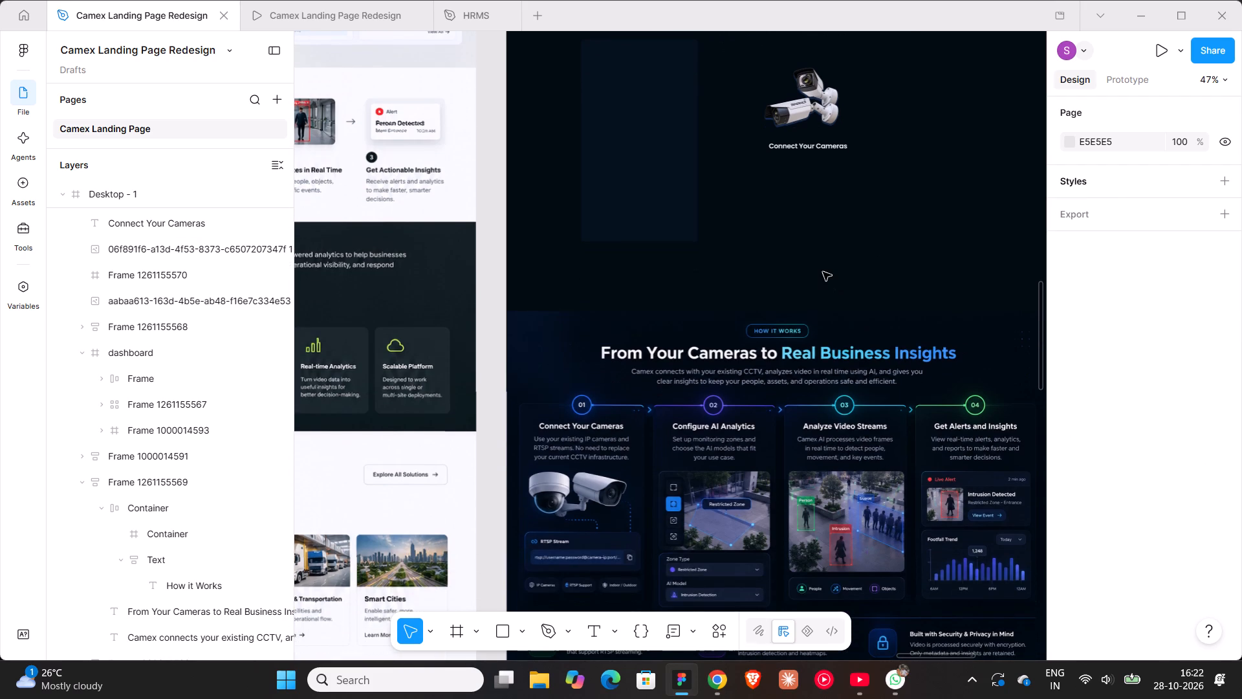
Examine the reference image's "How It Works" step cards alongside the camera picture and heading being built above it.
{"action": "scroll", "coordinate": [823, 272], "scroll_direction": "down", "scroll_amount": 3}
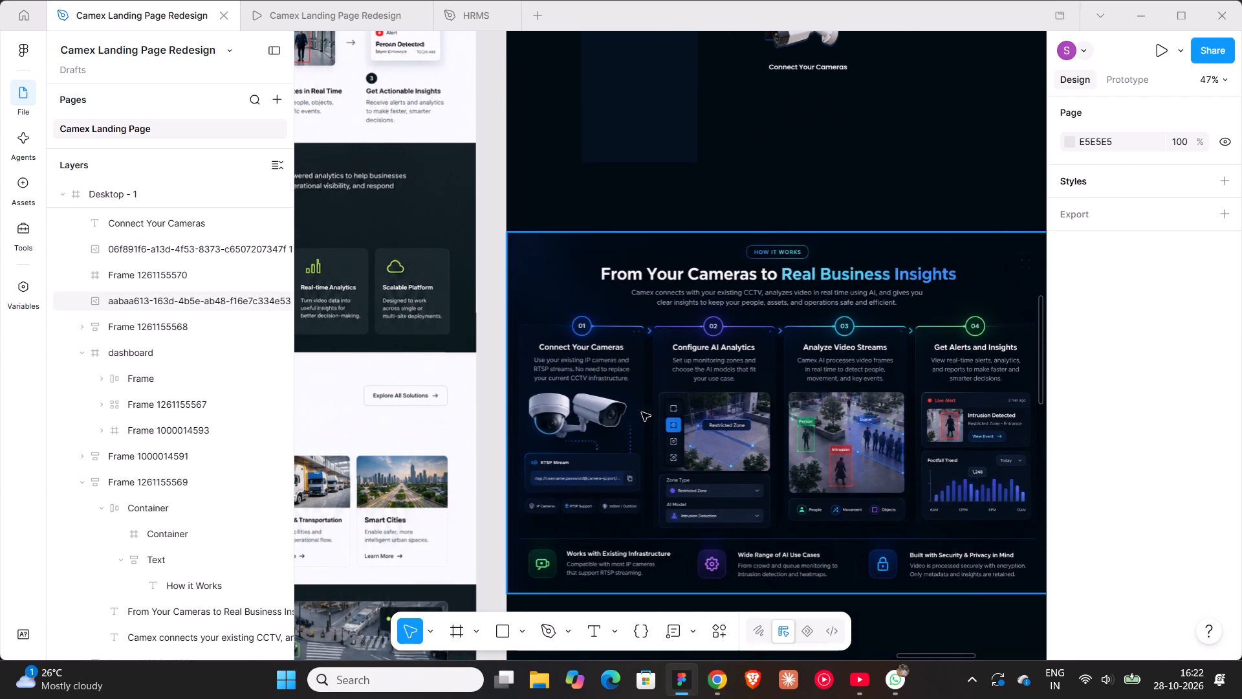
{"action": "scroll", "coordinate": [595, 487], "scroll_direction": "up", "scroll_amount": 8, "text": "ctrl"}
{"action": "scroll", "coordinate": [595, 487], "scroll_direction": "down", "scroll_amount": 6, "text": "ctrl"}
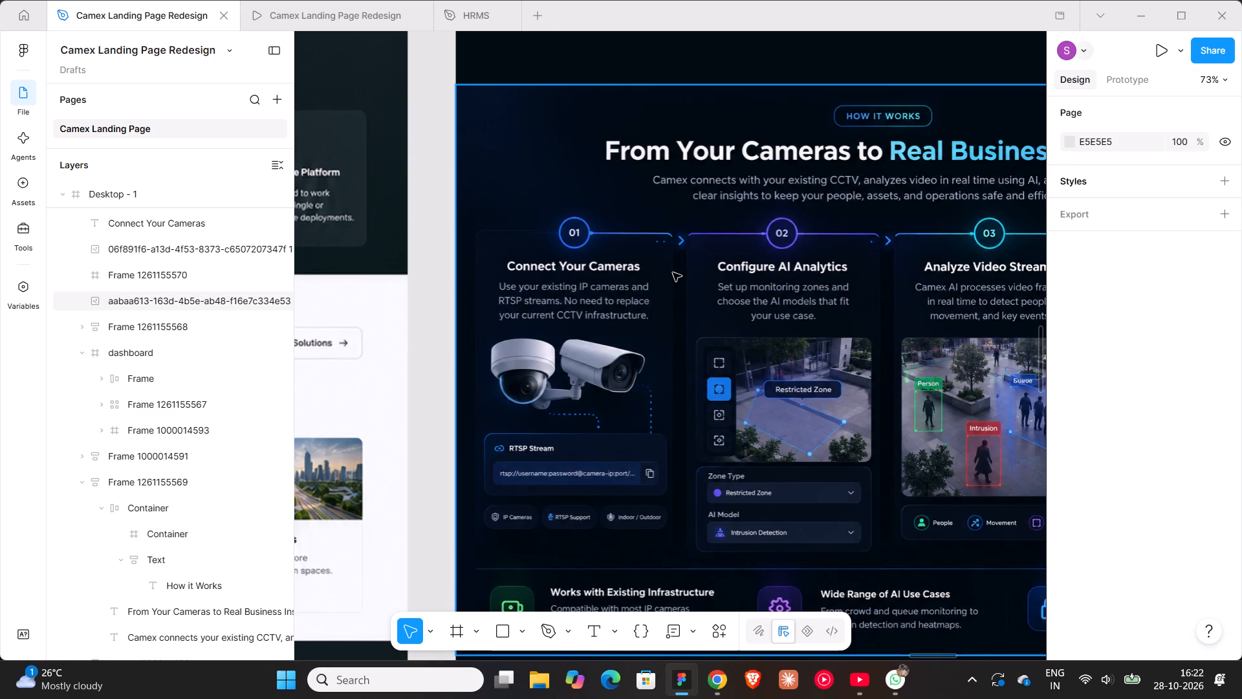
{"action": "scroll", "coordinate": [673, 272], "scroll_direction": "down", "scroll_amount": 7, "text": "ctrl"}
{"action": "scroll", "coordinate": [673, 272], "scroll_direction": "down", "scroll_amount": 4, "text": "shift"}
{"action": "left_click", "coordinate": [587, 287]}
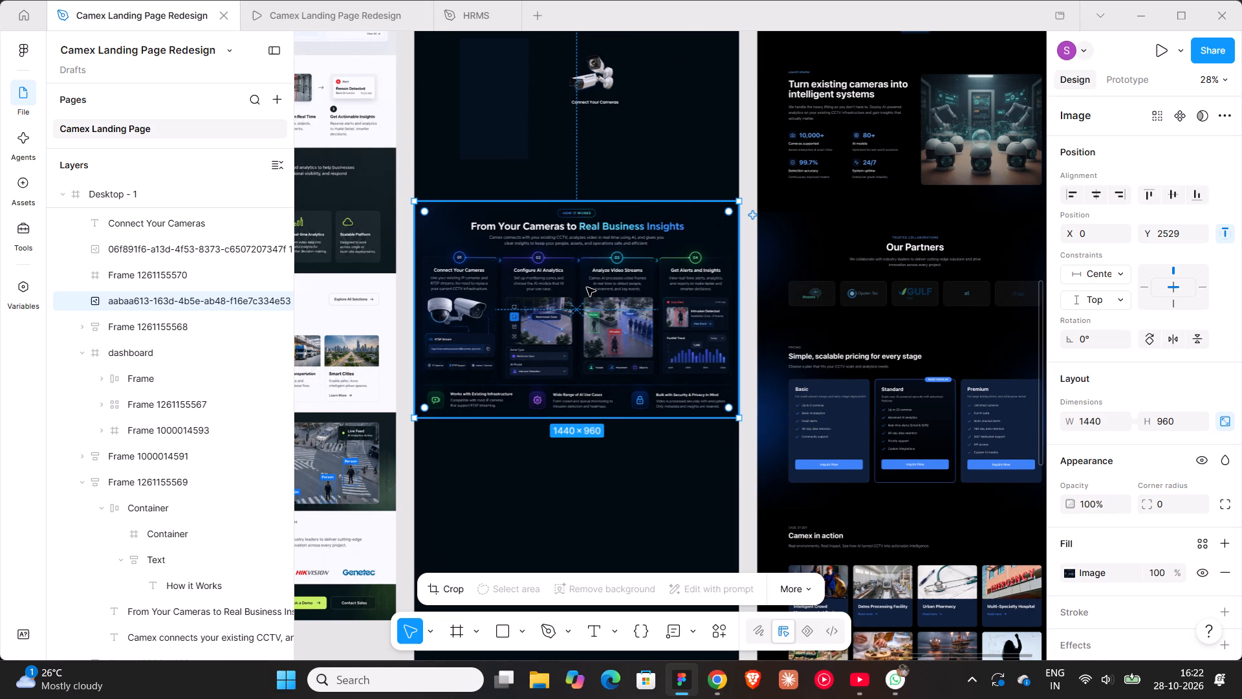
{"action": "scroll", "coordinate": [512, 282], "scroll_direction": "up", "scroll_amount": 9, "text": "ctrl"}
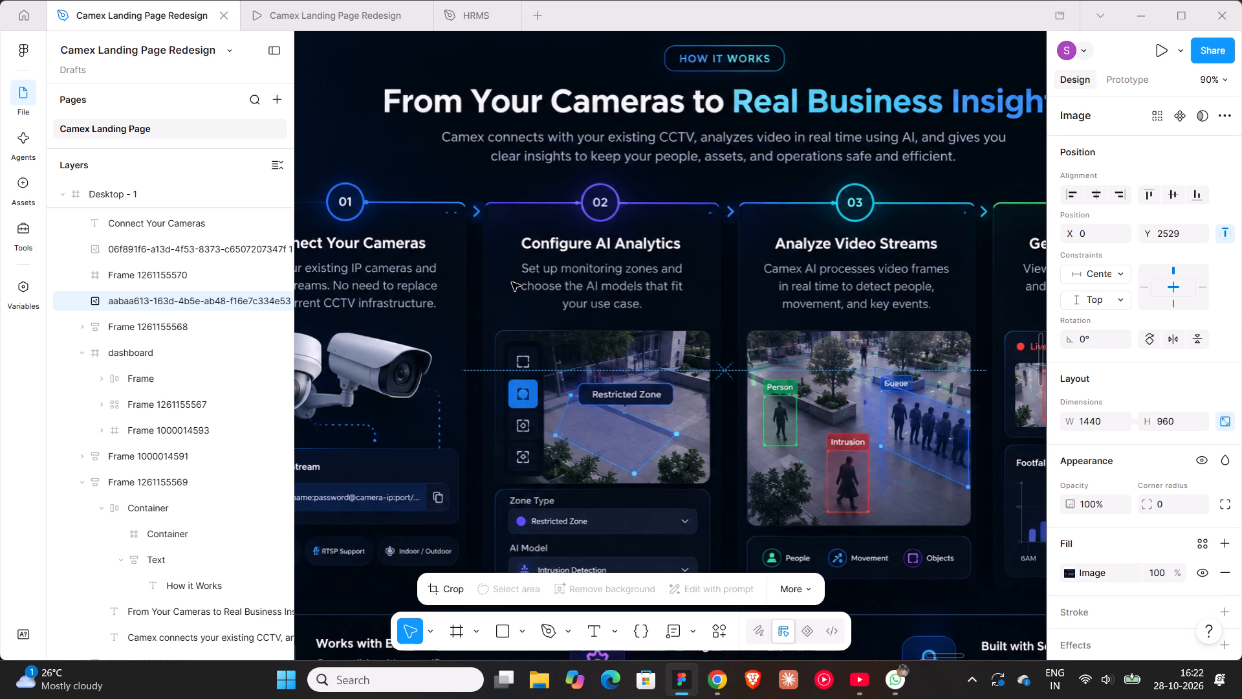
{"action": "scroll", "coordinate": [671, 245], "scroll_direction": "down", "scroll_amount": 8, "text": "ctrl"}
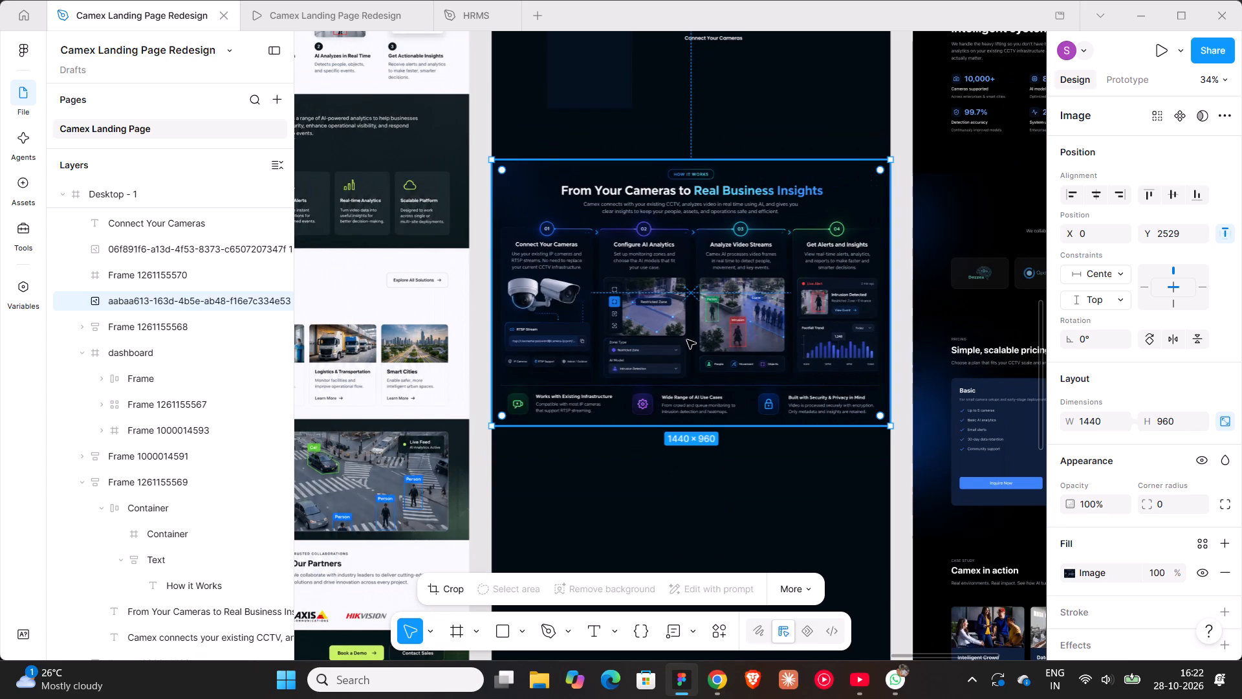
{"action": "scroll", "coordinate": [687, 341], "scroll_direction": "down", "scroll_amount": 4, "text": "shift"}
{"action": "scroll", "coordinate": [686, 379], "scroll_direction": "up", "scroll_amount": 9}
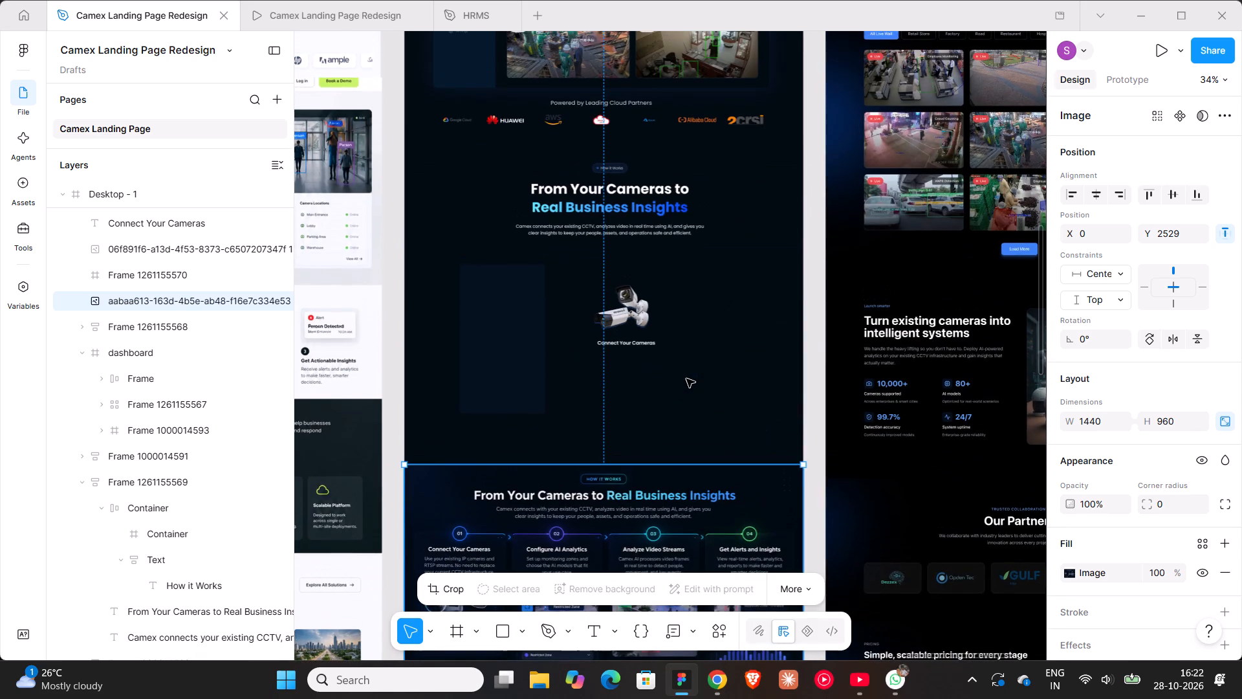
{"action": "scroll", "coordinate": [625, 300], "scroll_direction": "down", "scroll_amount": 2}
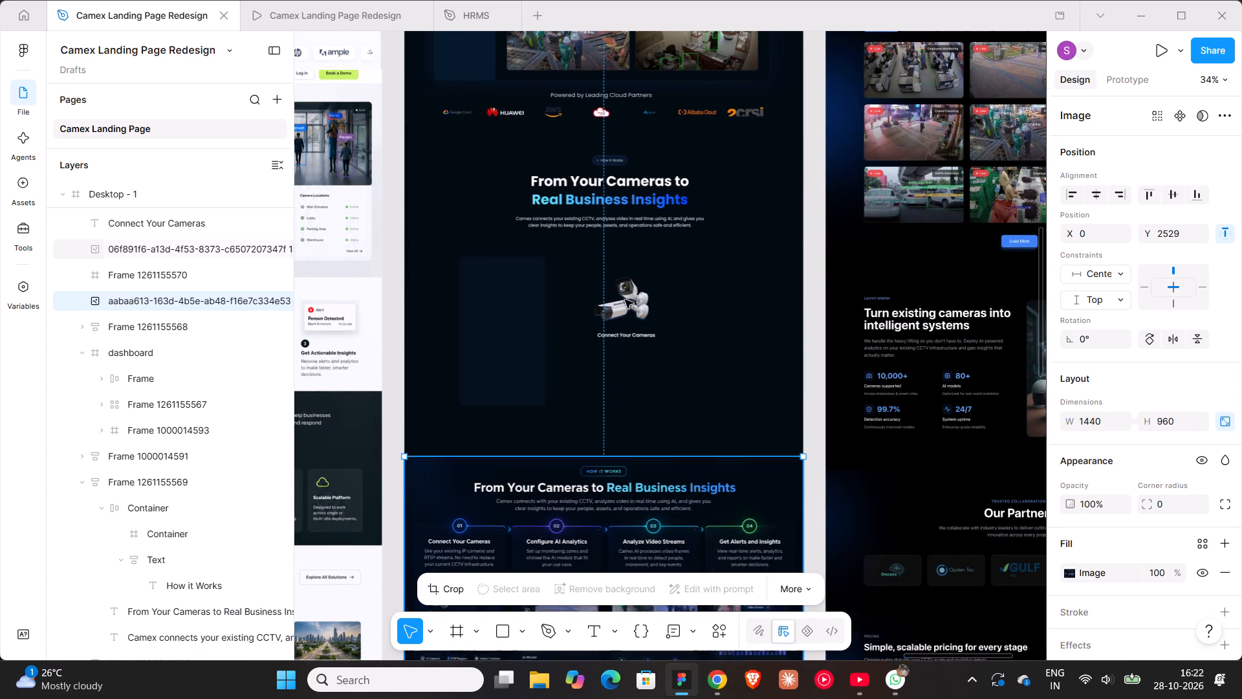
Set the fill colour of the "Connect Your Cameras" heading above the reference image to D0DEE4.
{"action": "left_click", "coordinate": [629, 309]}
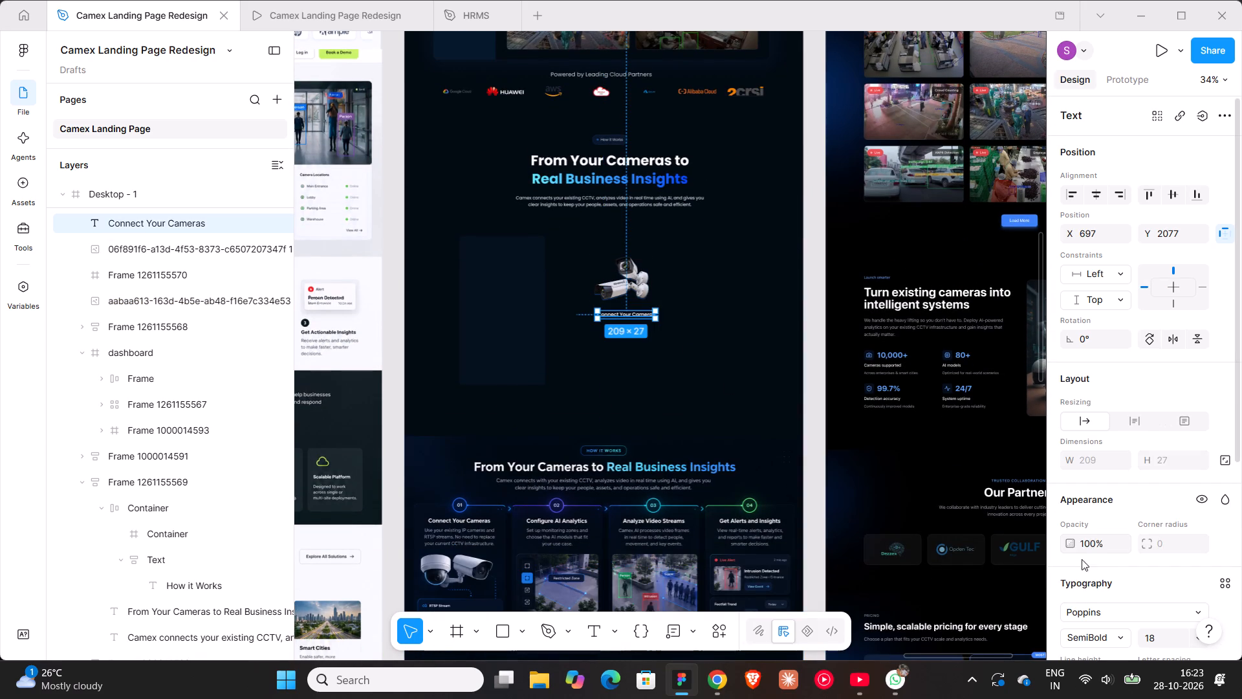
{"action": "scroll", "coordinate": [1074, 503], "scroll_direction": "down", "scroll_amount": 2}
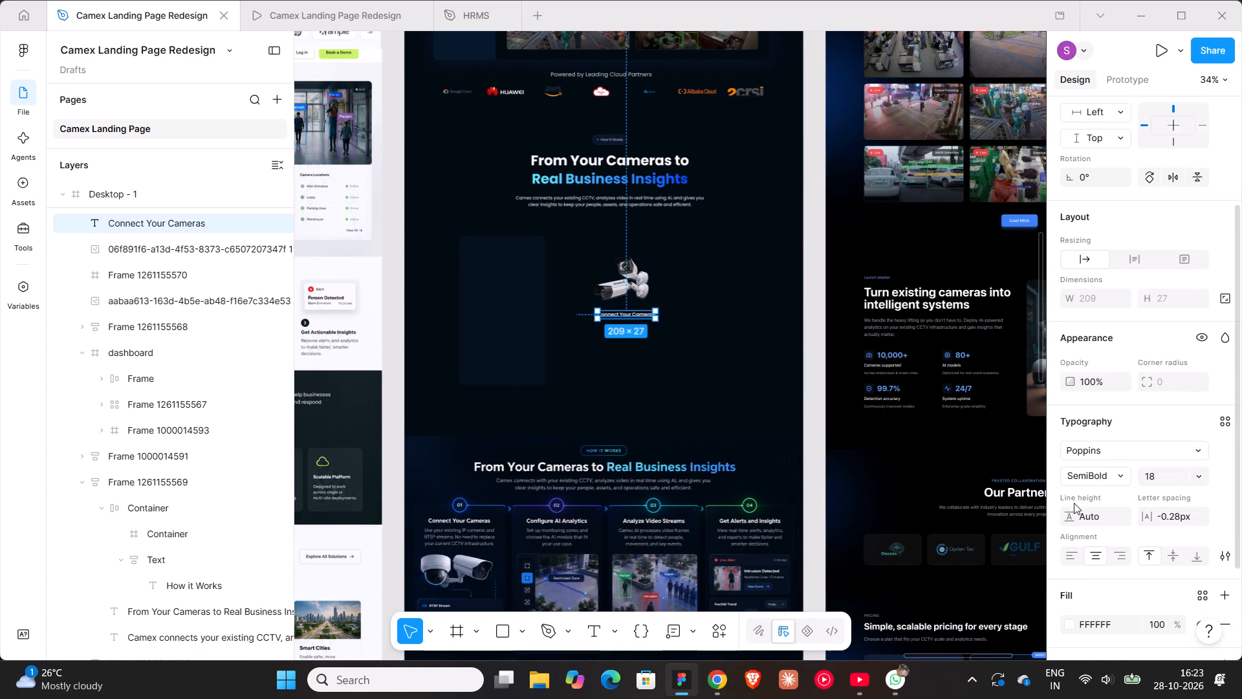
{"action": "left_click", "coordinate": [1094, 620]}
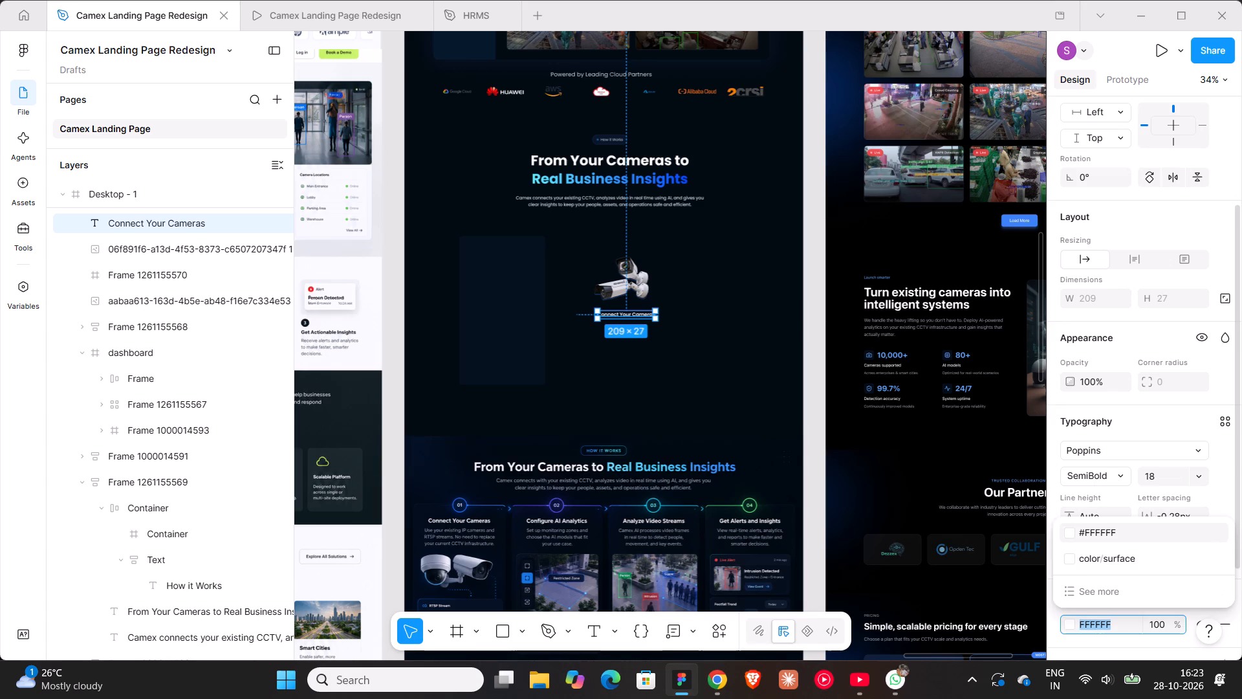
{"action": "type", "text": "d0"}
{"action": "type", "text": "dee4"}
{"action": "key", "text": "Return"}
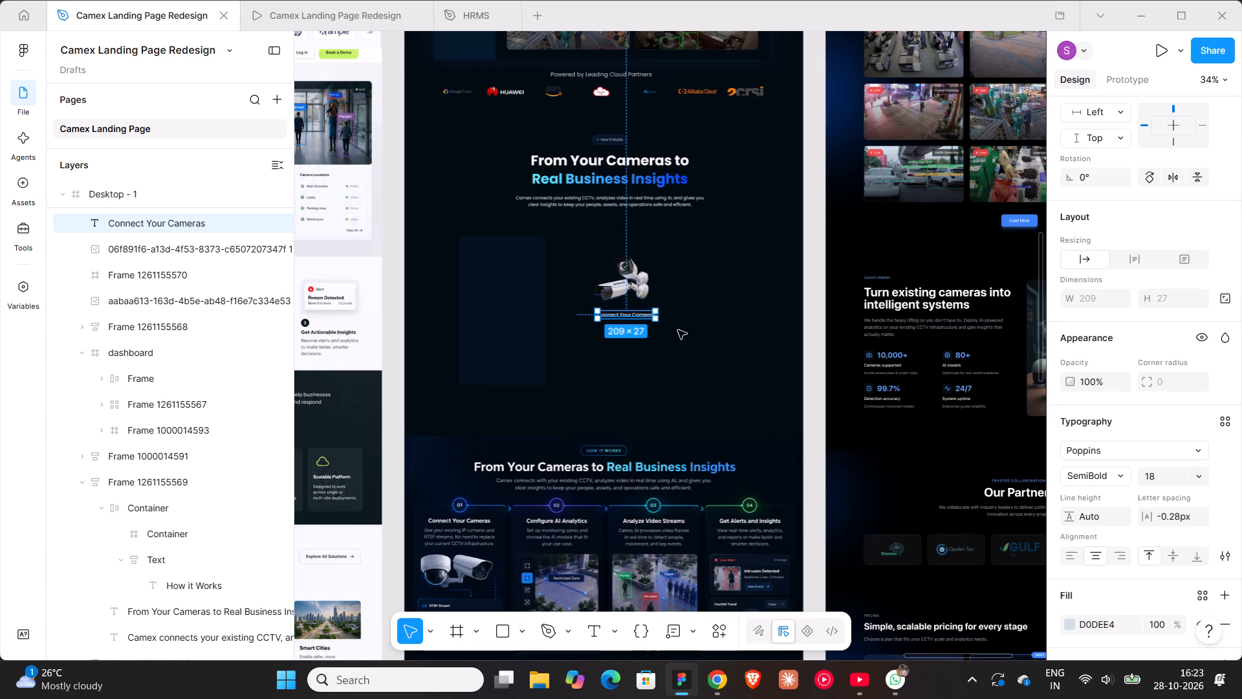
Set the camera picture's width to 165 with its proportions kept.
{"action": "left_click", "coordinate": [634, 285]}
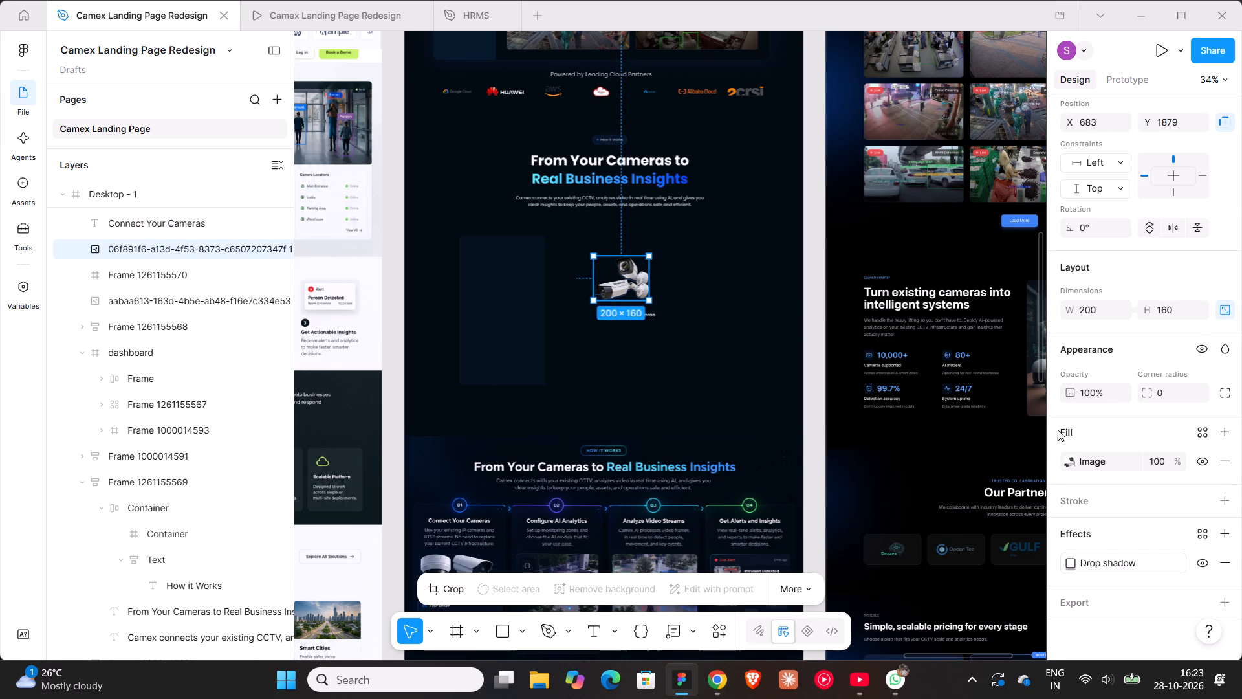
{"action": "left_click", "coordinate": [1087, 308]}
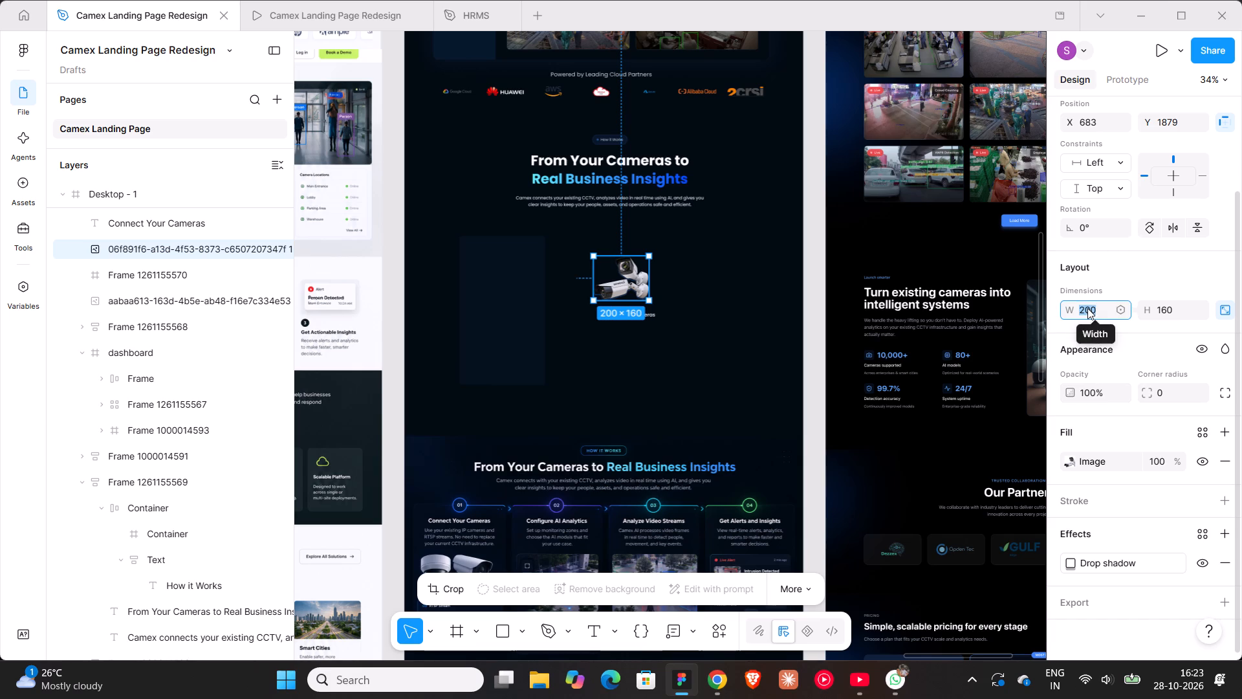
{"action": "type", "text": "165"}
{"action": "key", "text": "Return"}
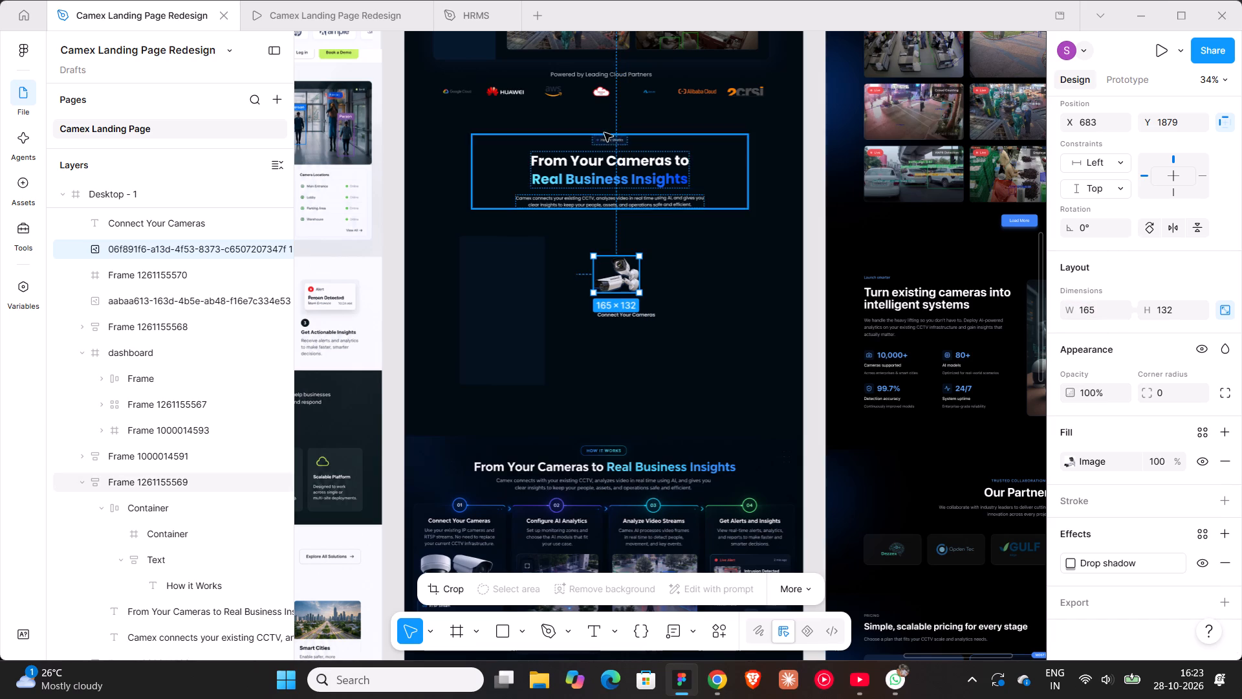
Place the camera picture over the reference's first-card cameras and scale it proportionally to about 204 × 163.
{"action": "scroll", "coordinate": [604, 133], "scroll_direction": "down", "scroll_amount": 3}
{"action": "left_click_drag", "start_coordinate": [617, 192], "coordinate": [452, 485]}
{"action": "scroll", "coordinate": [452, 485], "scroll_direction": "down", "scroll_amount": 4}
{"action": "scroll", "coordinate": [451, 298], "scroll_direction": "up", "scroll_amount": 9, "text": "ctrl"}
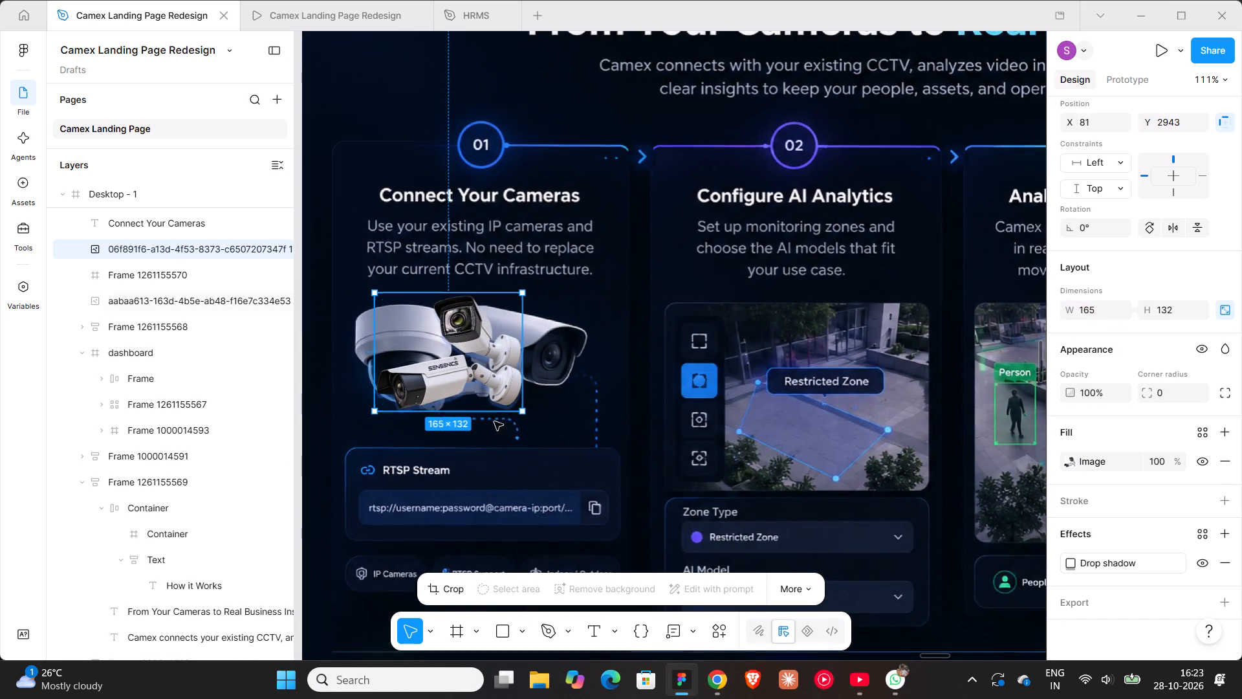
{"action": "left_click_drag", "start_coordinate": [523, 413], "coordinate": [545, 434]}
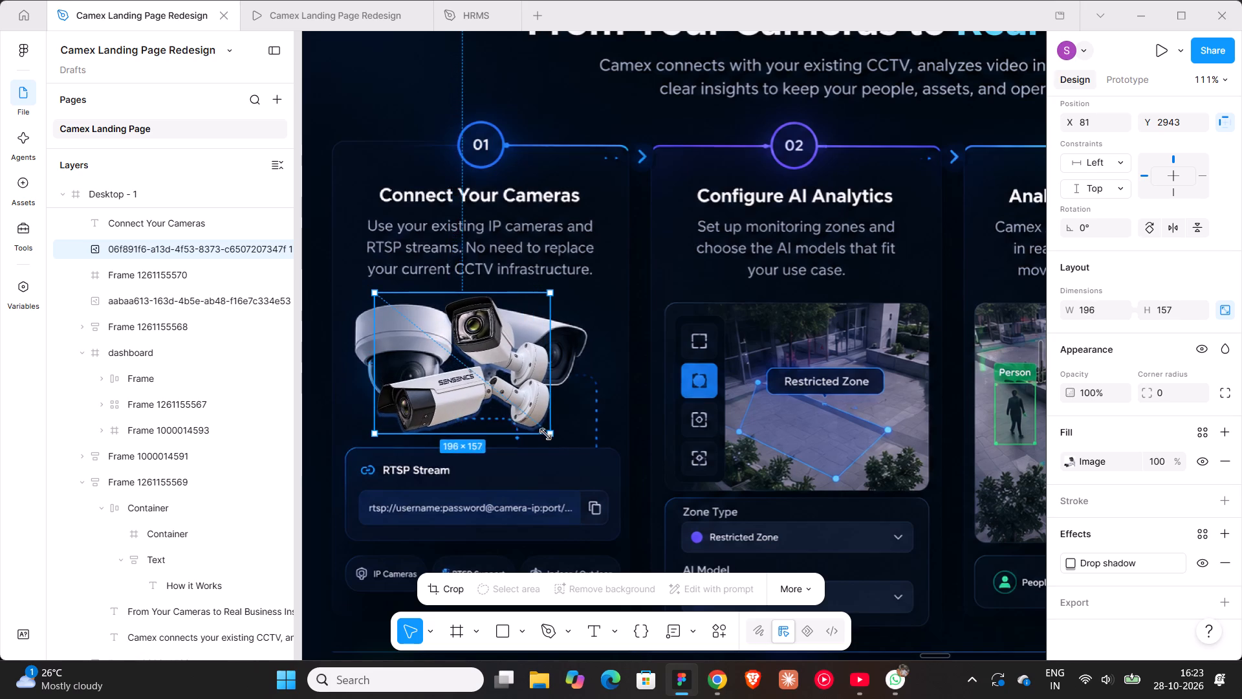
{"action": "left_click_drag", "start_coordinate": [545, 434], "coordinate": [550, 439]}
Move the camera picture back up to just below the "Connect Your Cameras" heading, at about X 702, Y 2128.
{"action": "scroll", "coordinate": [495, 366], "scroll_direction": "down", "scroll_amount": 9, "text": "ctrl"}
{"action": "left_click_drag", "start_coordinate": [480, 364], "coordinate": [666, 192]}
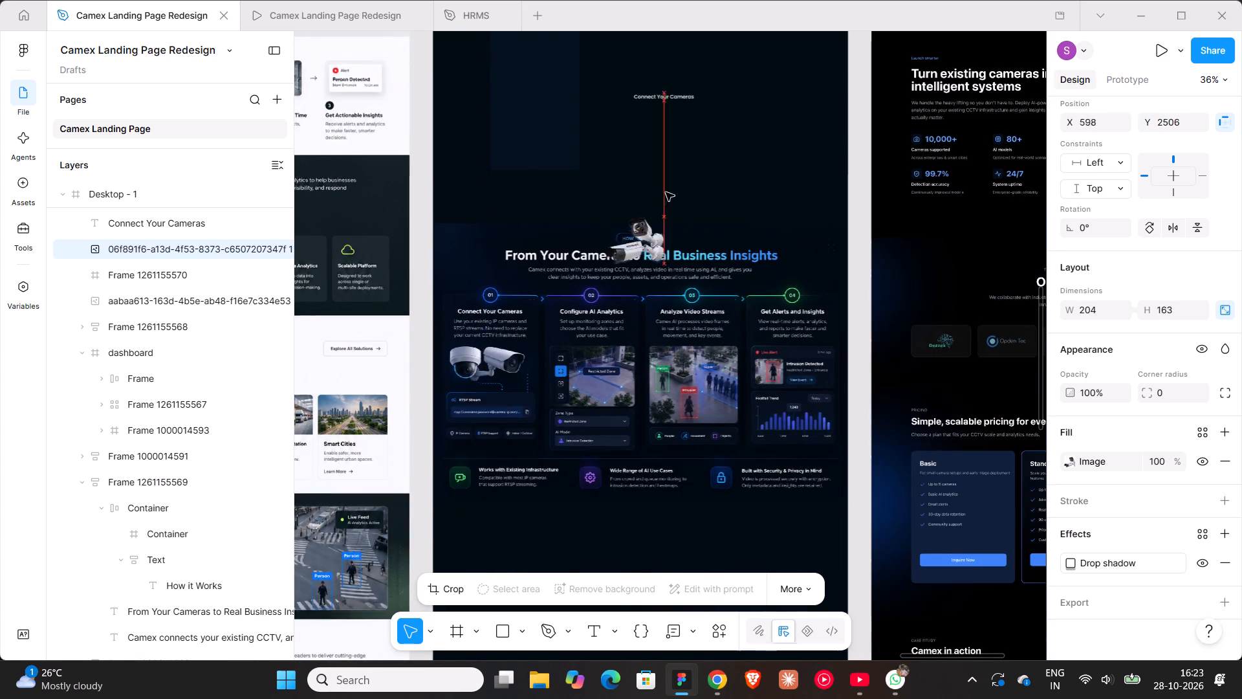
{"action": "left_click_drag", "start_coordinate": [666, 192], "coordinate": [660, 129]}
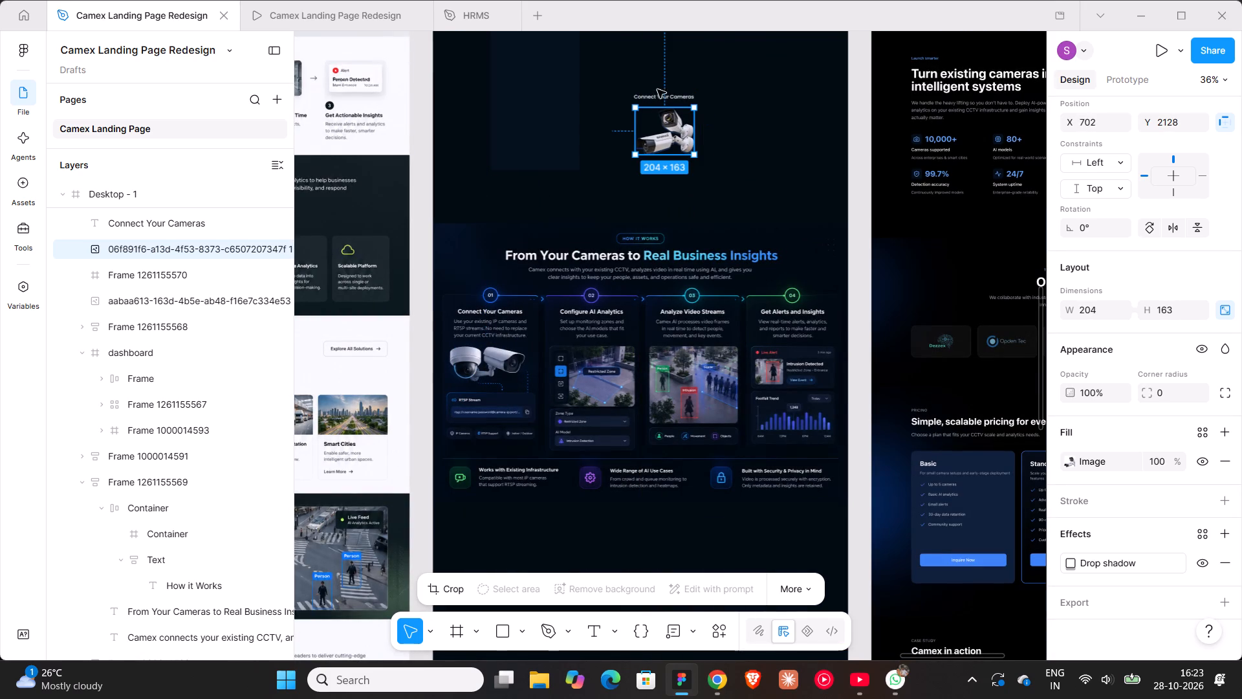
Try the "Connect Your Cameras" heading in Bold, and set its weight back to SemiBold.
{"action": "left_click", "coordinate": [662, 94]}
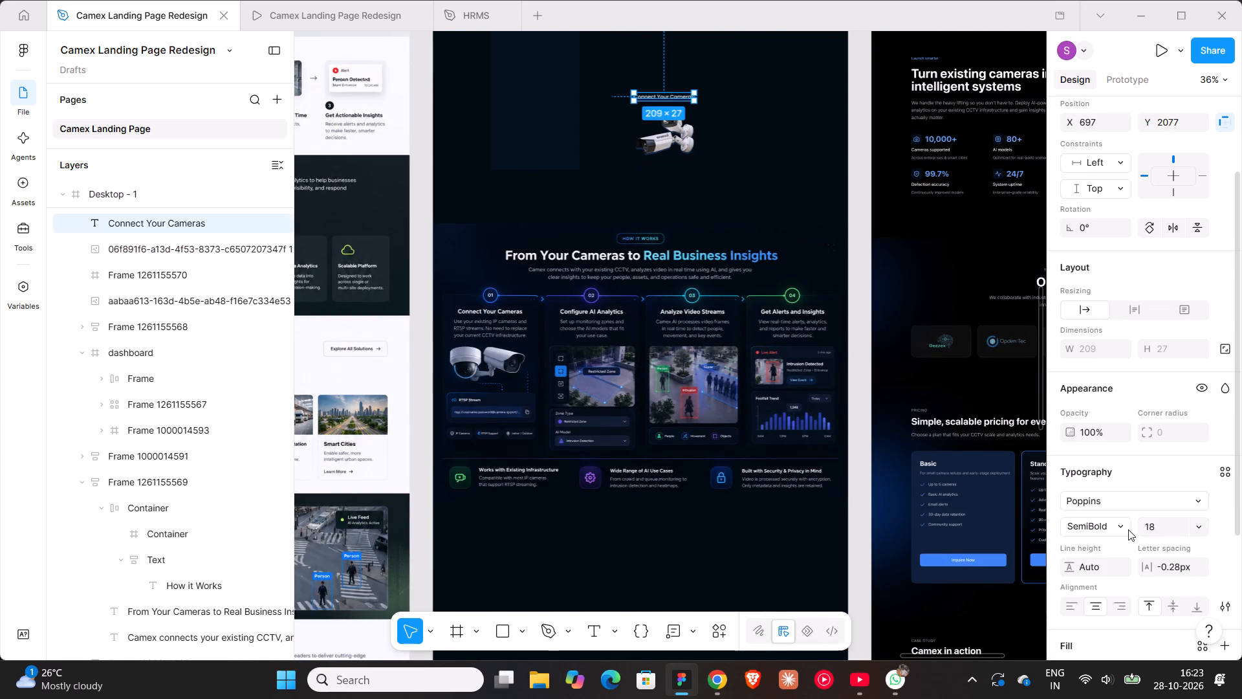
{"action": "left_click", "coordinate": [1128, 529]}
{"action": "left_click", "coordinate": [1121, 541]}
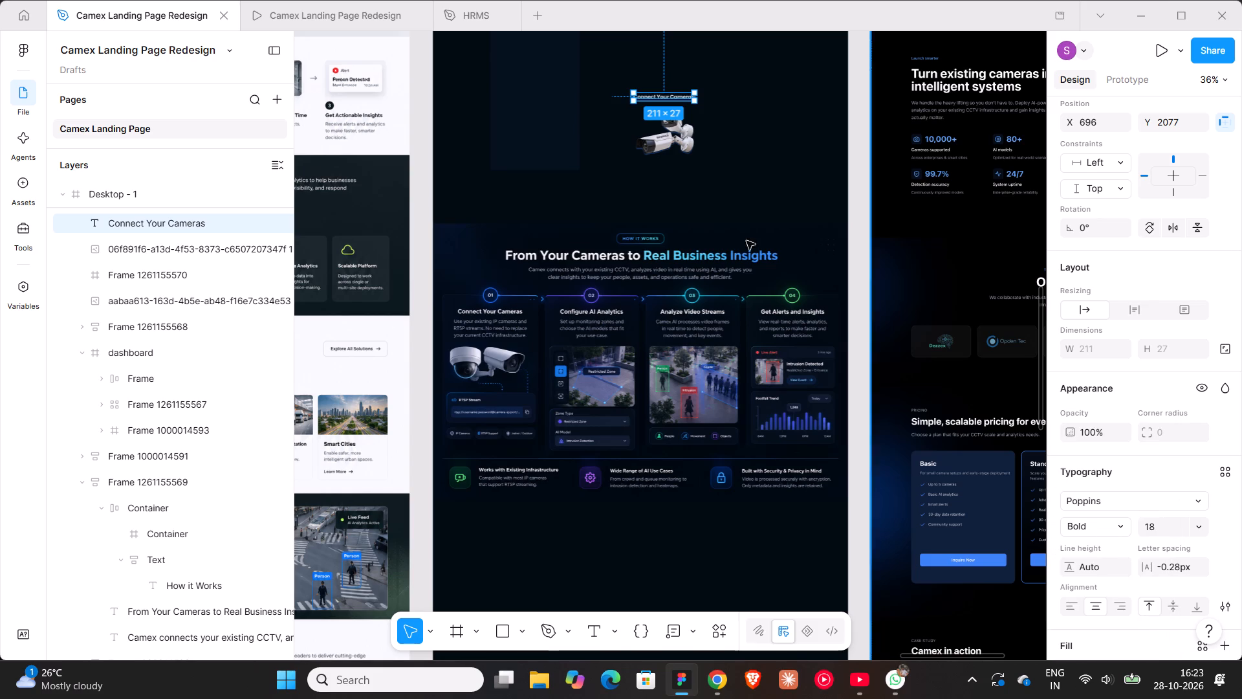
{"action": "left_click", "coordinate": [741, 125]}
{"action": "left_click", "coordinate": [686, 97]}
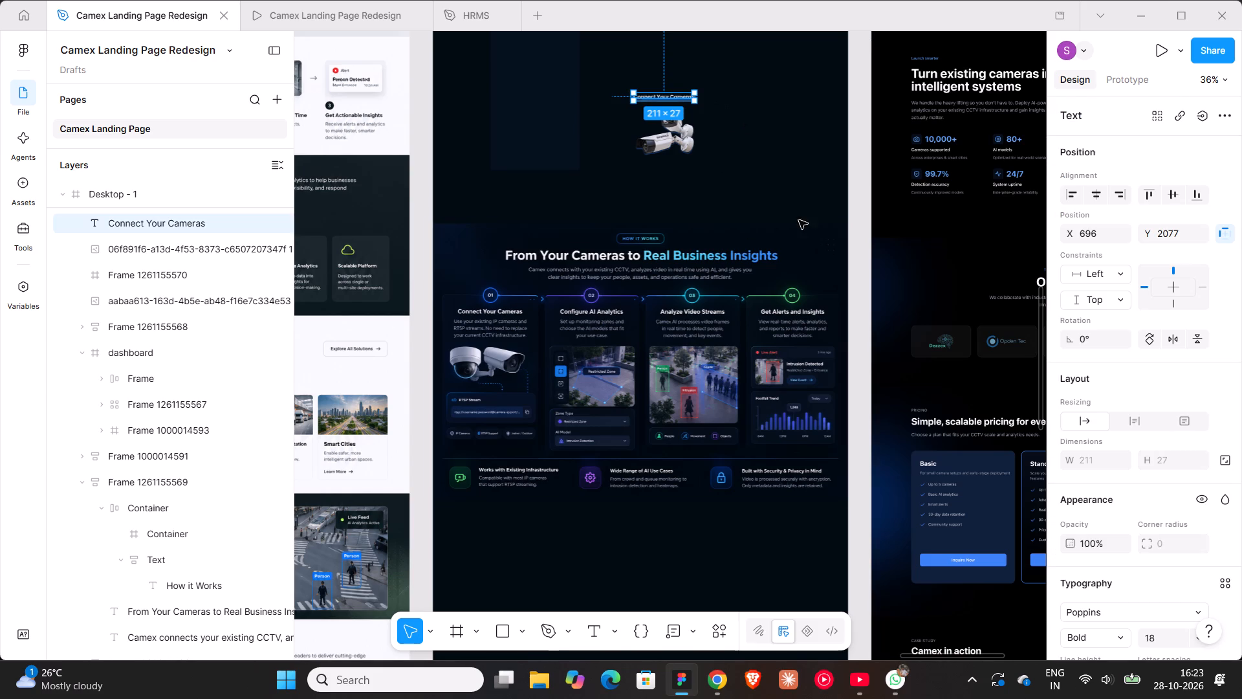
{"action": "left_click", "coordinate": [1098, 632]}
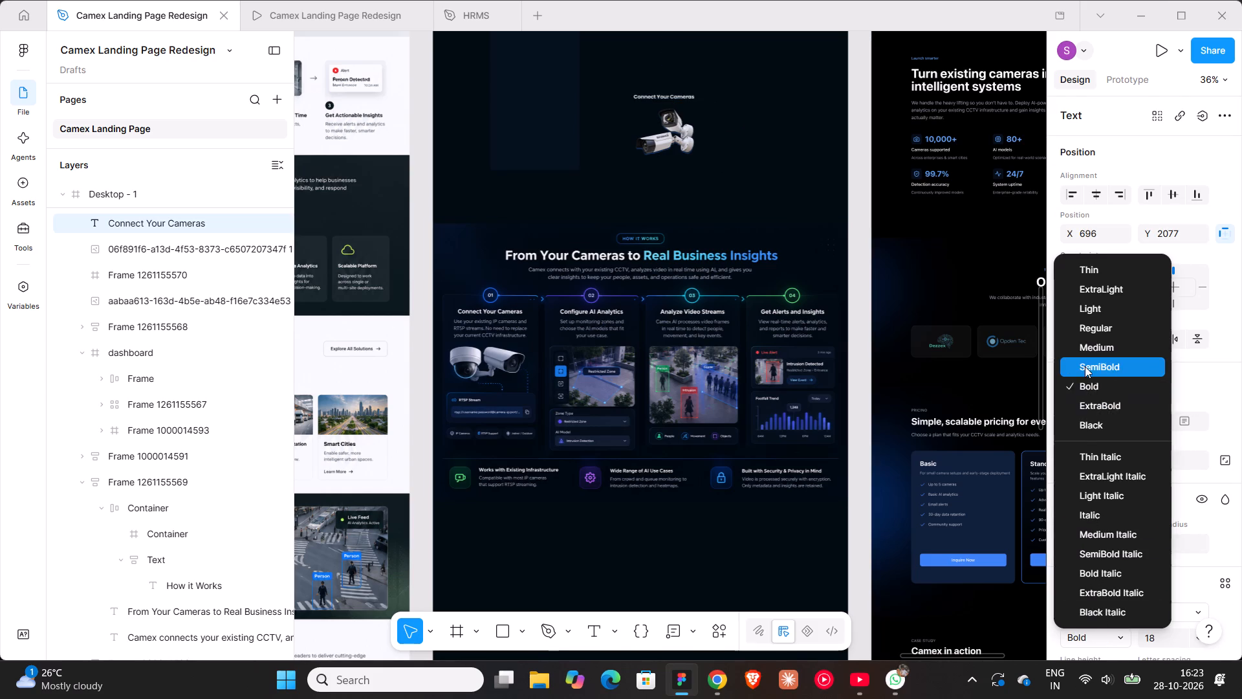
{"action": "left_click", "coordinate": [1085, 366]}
Set the font size of the "Connect Your Cameras" heading to 19.
{"action": "left_click", "coordinate": [1162, 637]}
{"action": "type", "text": "19"}
{"action": "key", "text": "Return"}
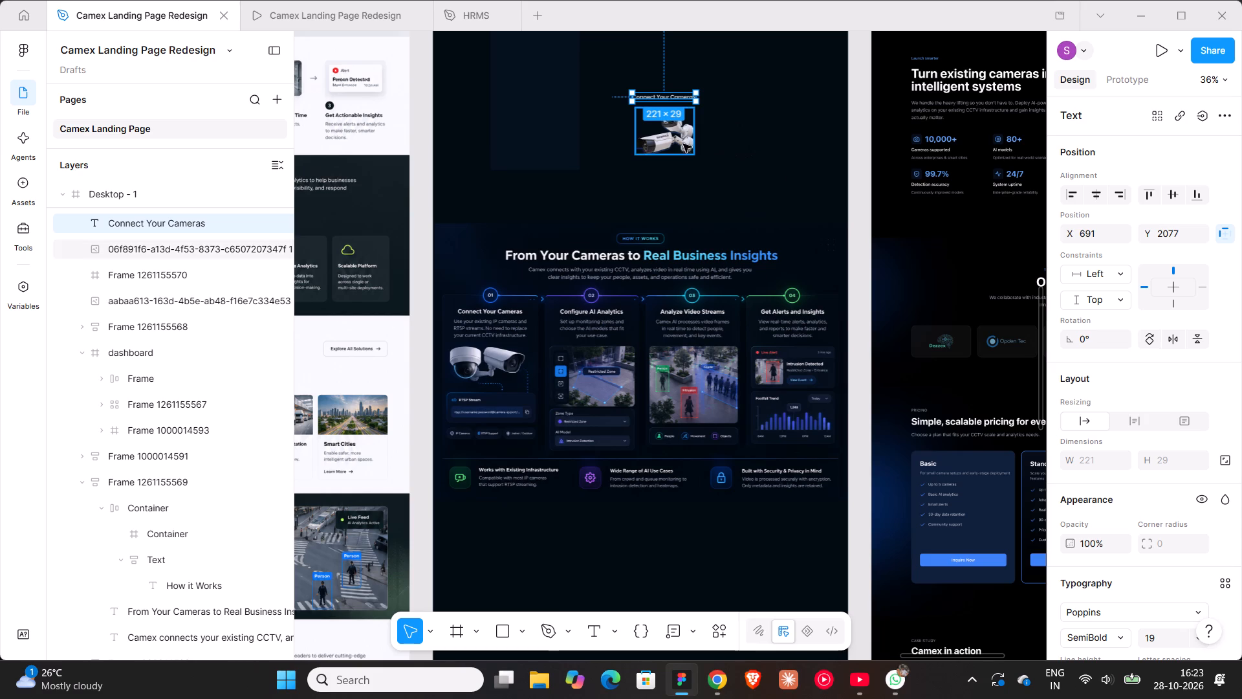
Duplicate the section's "Camex connects your existing CCTV" paragraph to below the camera picture, at about X 465, Y 2386.
{"action": "scroll", "coordinate": [667, 175], "scroll_direction": "up", "scroll_amount": 6, "text": "ctrl"}
{"action": "scroll", "coordinate": [667, 175], "scroll_direction": "down", "scroll_amount": 4, "text": "ctrl"}
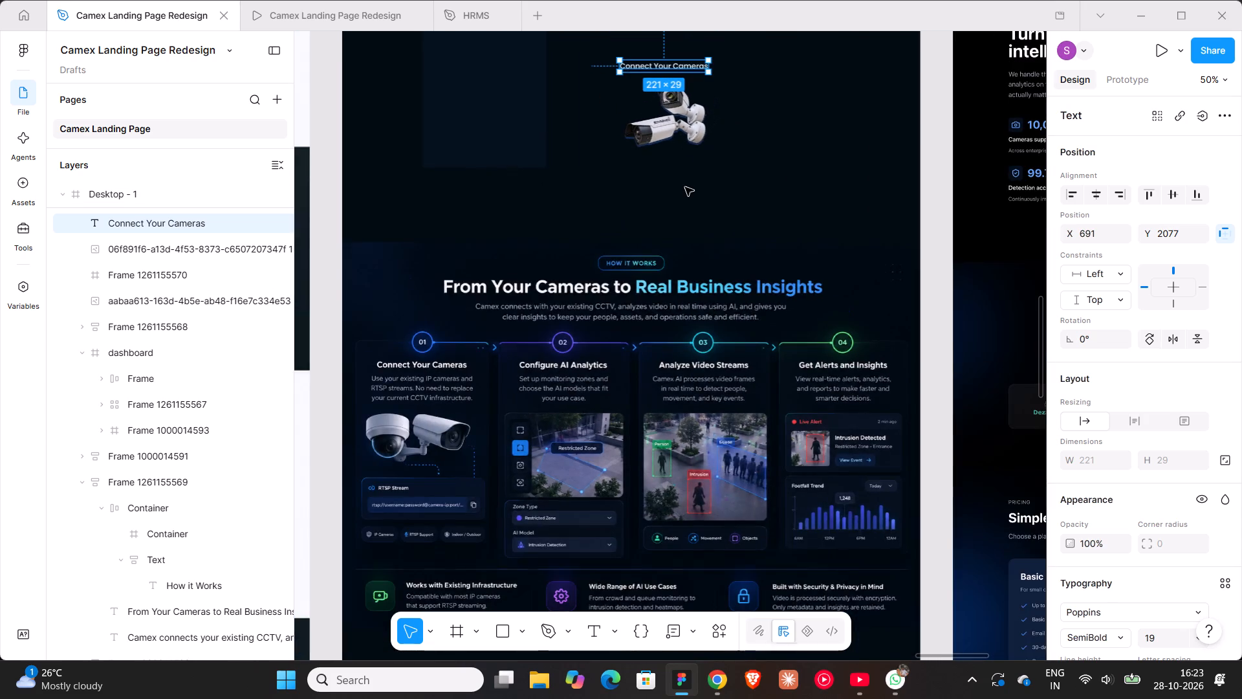
{"action": "scroll", "coordinate": [685, 187], "scroll_direction": "down", "scroll_amount": 1, "text": "ctrl"}
{"action": "scroll", "coordinate": [693, 204], "scroll_direction": "up", "scroll_amount": 8}
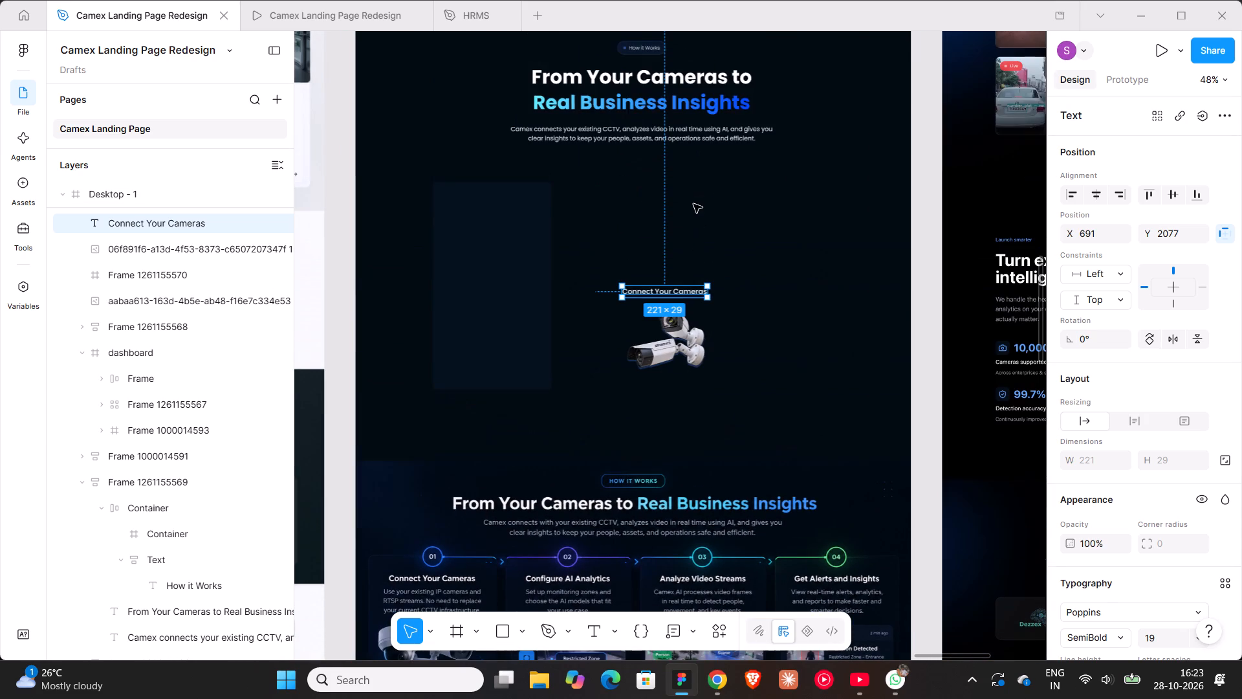
{"action": "double_click", "coordinate": [661, 139]}
{"action": "left_click_drag", "start_coordinate": [657, 129], "coordinate": [675, 335], "text": "alt"}
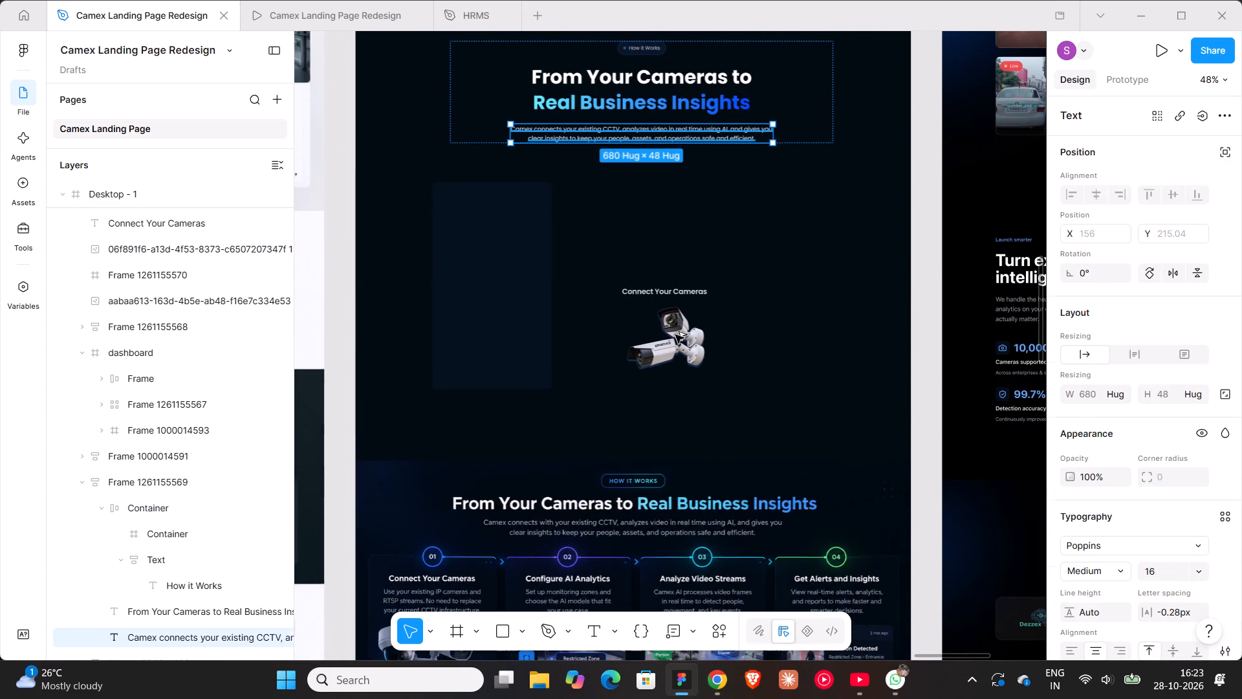
{"action": "left_click_drag", "start_coordinate": [675, 335], "coordinate": [684, 411], "text": "alt"}
Replace the copied paragraph with "Use your existing IP cameras and", line break, "RTSP streams. No need to replace your current CCTV".
{"action": "double_click", "coordinate": [684, 411]}
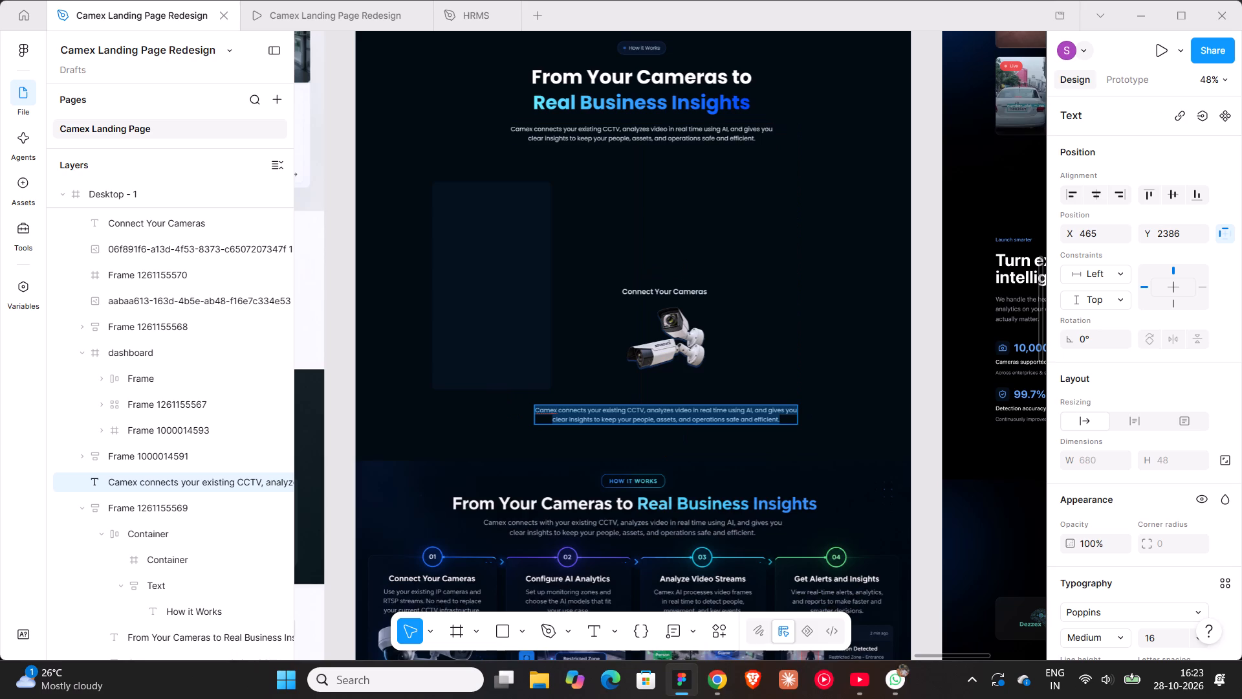
{"action": "scroll", "coordinate": [684, 411], "scroll_direction": "down", "scroll_amount": 4}
{"action": "type", "text": "Use"}
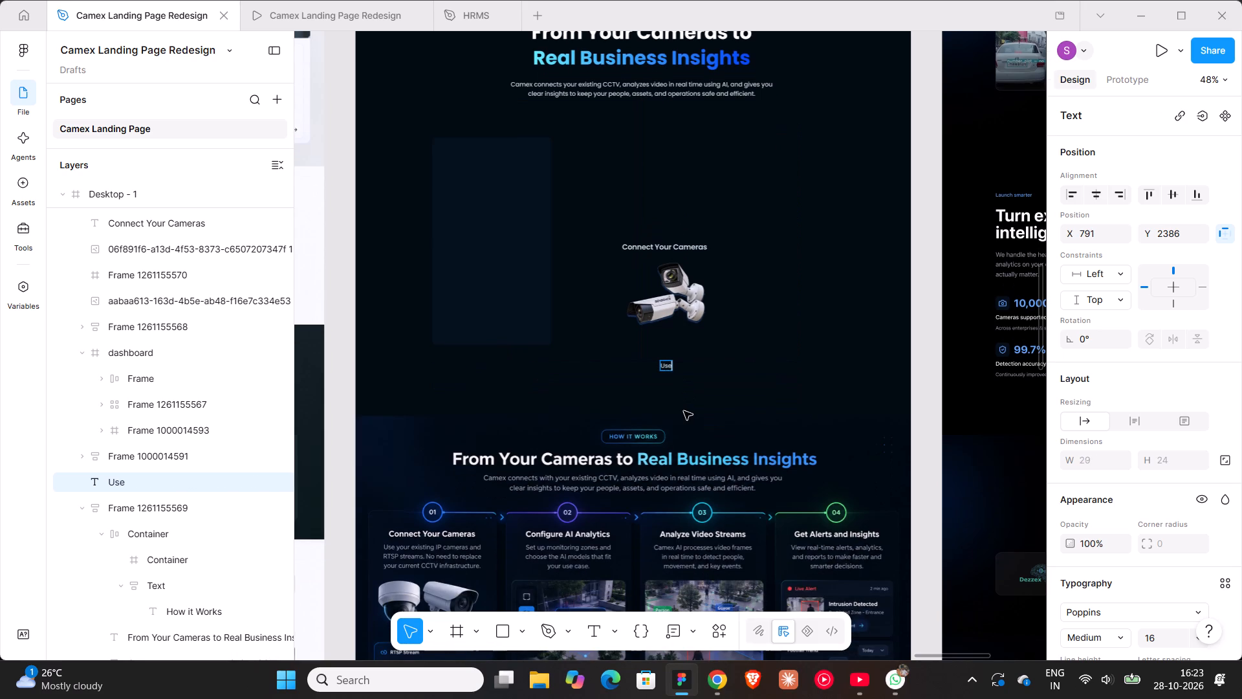
{"action": "key", "text": "space"}
{"action": "type", "text": "your existing"}
{"action": "key", "text": "space"}
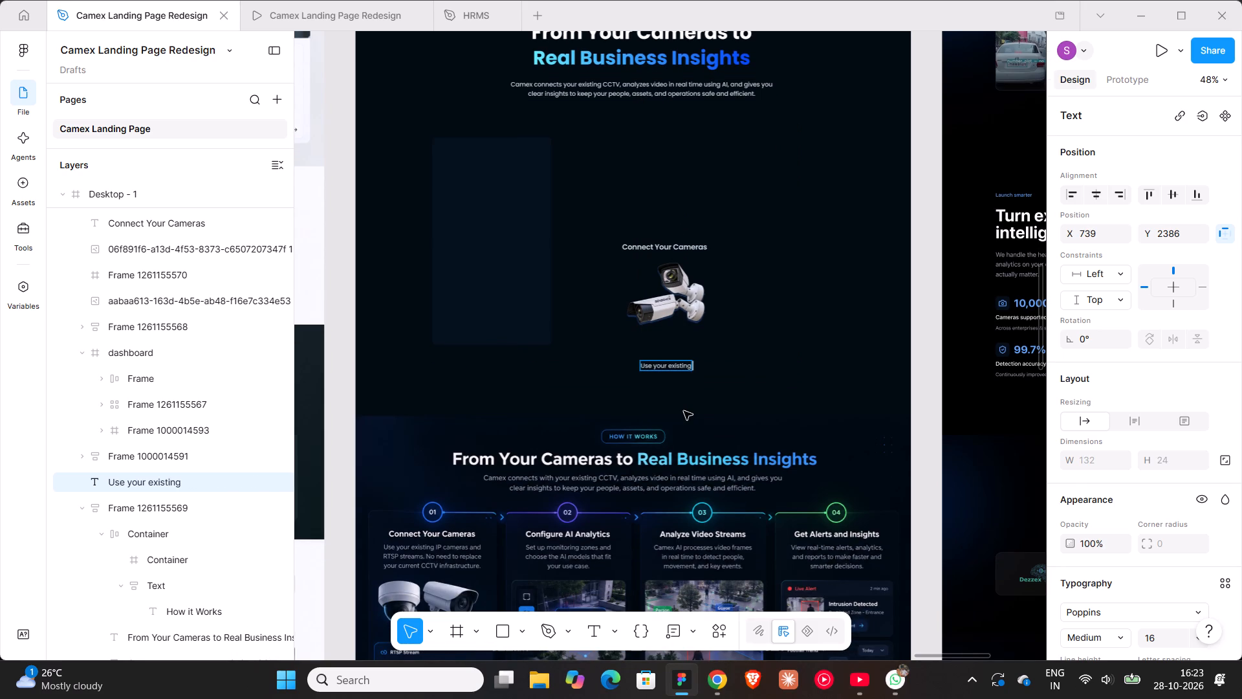
{"action": "type", "text": "IP cameras"}
{"action": "key", "text": "space"}
{"action": "type", "text": "and"}
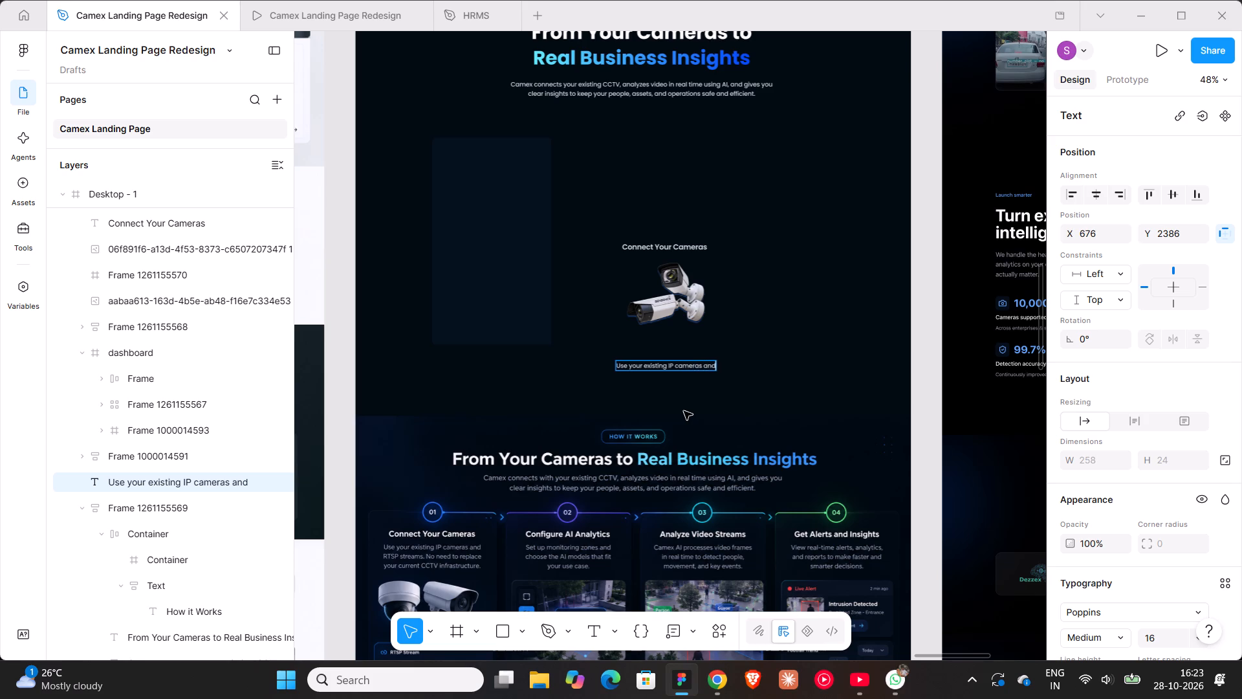
{"action": "key", "text": "Return"}
{"action": "type", "text": "RTSP streams"}
{"action": "type", "text": ". No need to replace your current"}
{"action": "key", "text": "space"}
{"action": "type", "text": "CCTC"}
{"action": "key", "text": "shift+BackSpace"}
{"action": "key", "text": "shift+v"}
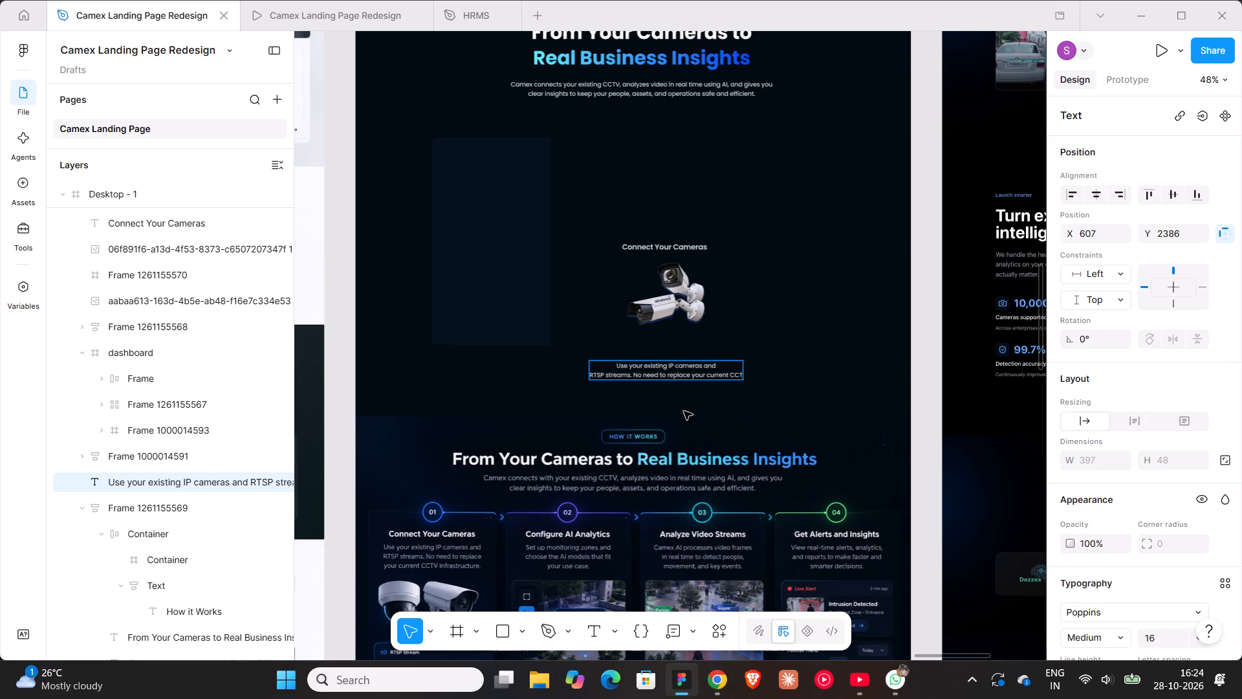
Break the card description onto a third line before "your current CCTV".
{"action": "key", "text": "Left"}
{"action": "key", "text": "Left"}
{"action": "key", "text": "Left"}
{"action": "key", "text": "Left"}
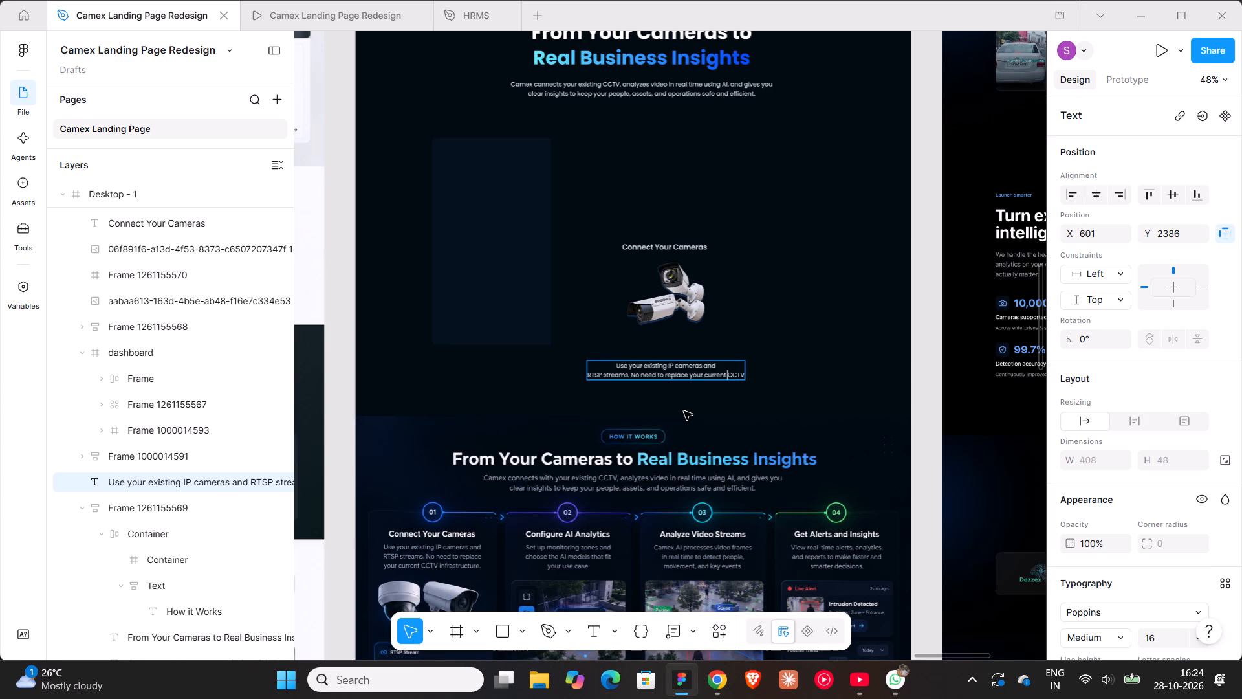
{"action": "key", "text": "Left"}
{"action": "key", "text": "Left"}
{"action": "key", "text": "Left"}
{"action": "key", "text": "Left"}
{"action": "key", "text": "Left"}
{"action": "key", "text": "Left"}
{"action": "key", "text": "Left"}
{"action": "key", "text": "Left"}
{"action": "key", "text": "Left"}
{"action": "key", "text": "Left"}
{"action": "key", "text": "Left"}
{"action": "key", "text": "Left"}
{"action": "key", "text": "Left"}
{"action": "key", "text": "Left"}
{"action": "key", "text": "Return"}
Append "infrastructure" to the end of the card description, after "your current CCTV".
{"action": "key", "text": "Right"}
{"action": "key", "text": "Right"}
{"action": "key", "text": "Right"}
{"action": "key", "text": "Right"}
{"action": "key", "text": "Right"}
{"action": "key", "text": "Right"}
{"action": "key", "text": "Right"}
{"action": "key", "text": "Right"}
{"action": "key", "text": "Right"}
{"action": "key", "text": "Right"}
{"action": "key", "text": "Right"}
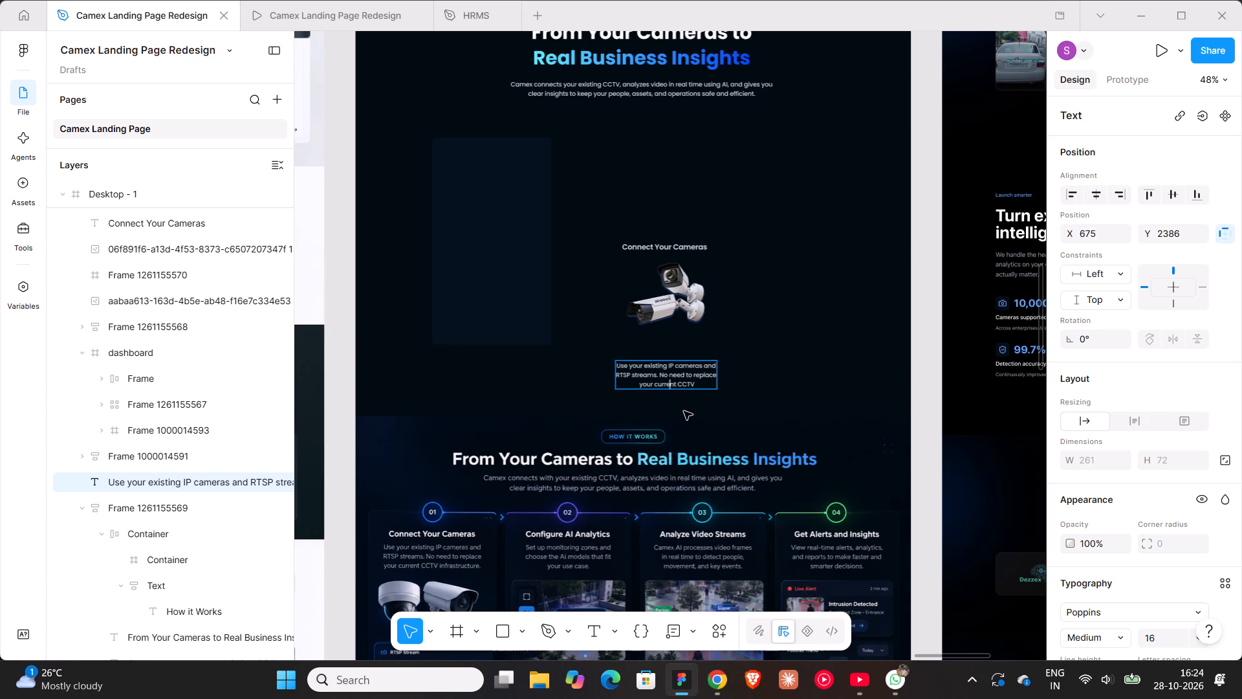
{"action": "key", "text": "Right"}
{"action": "key", "text": "Right"}
{"action": "key", "text": "Right"}
{"action": "key", "text": "Right"}
{"action": "key", "text": "Right"}
{"action": "key", "text": "Right"}
{"action": "key", "text": "Right"}
{"action": "key", "text": "space"}
{"action": "type", "text": "infrastucture"}
{"action": "scroll", "coordinate": [702, 388], "scroll_direction": "up", "scroll_amount": 10, "text": "ctrl"}
{"action": "left_click", "coordinate": [681, 379]}
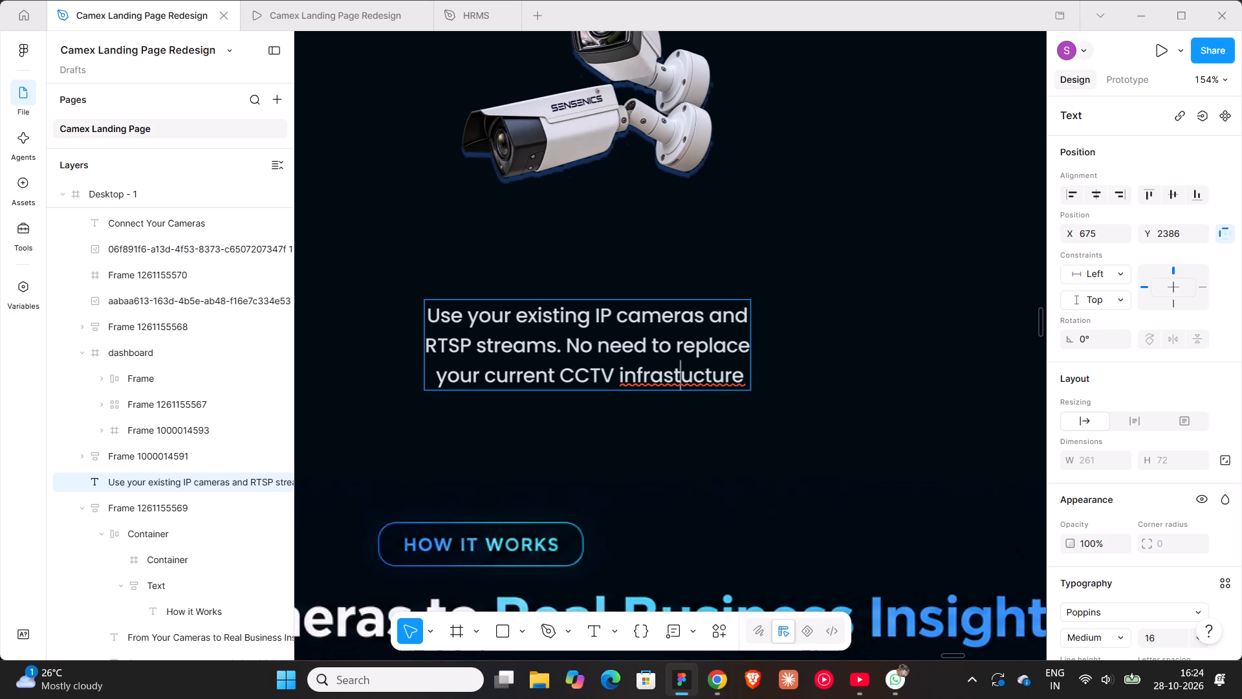
{"action": "key", "text": "r"}
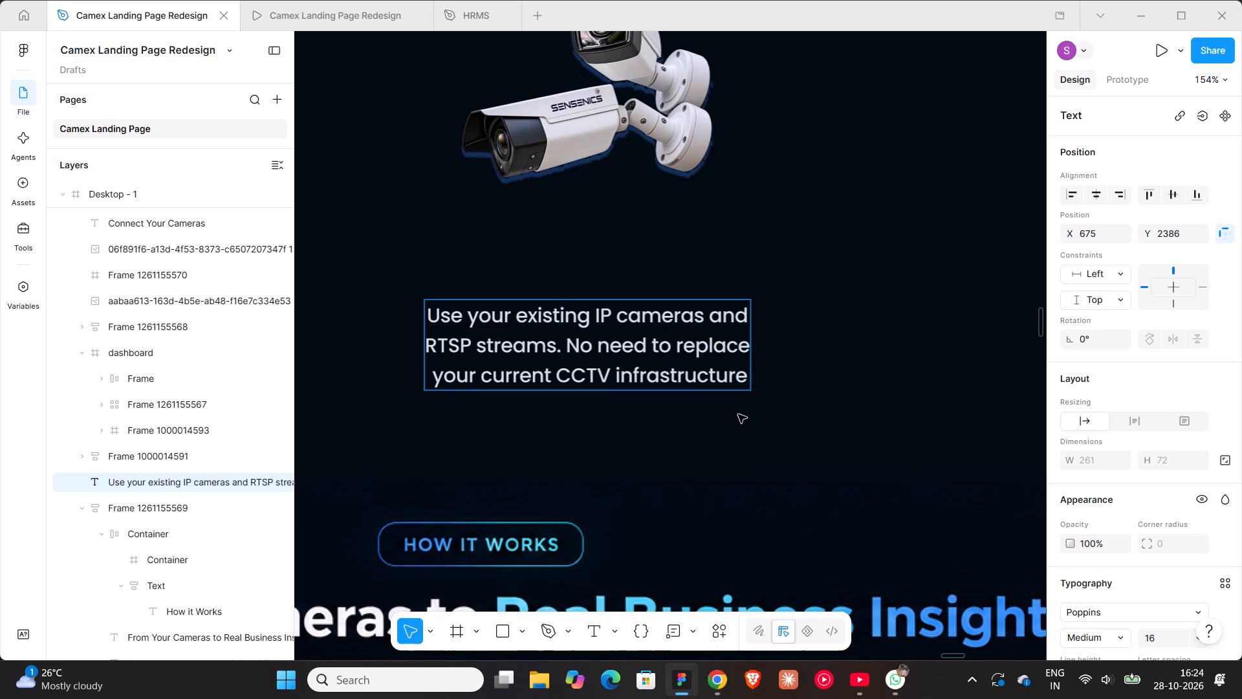
{"action": "double_click", "coordinate": [738, 414]}
{"action": "scroll", "coordinate": [738, 414], "scroll_direction": "down", "scroll_amount": 4, "text": "ctrl"}
{"action": "double_click", "coordinate": [634, 384]}
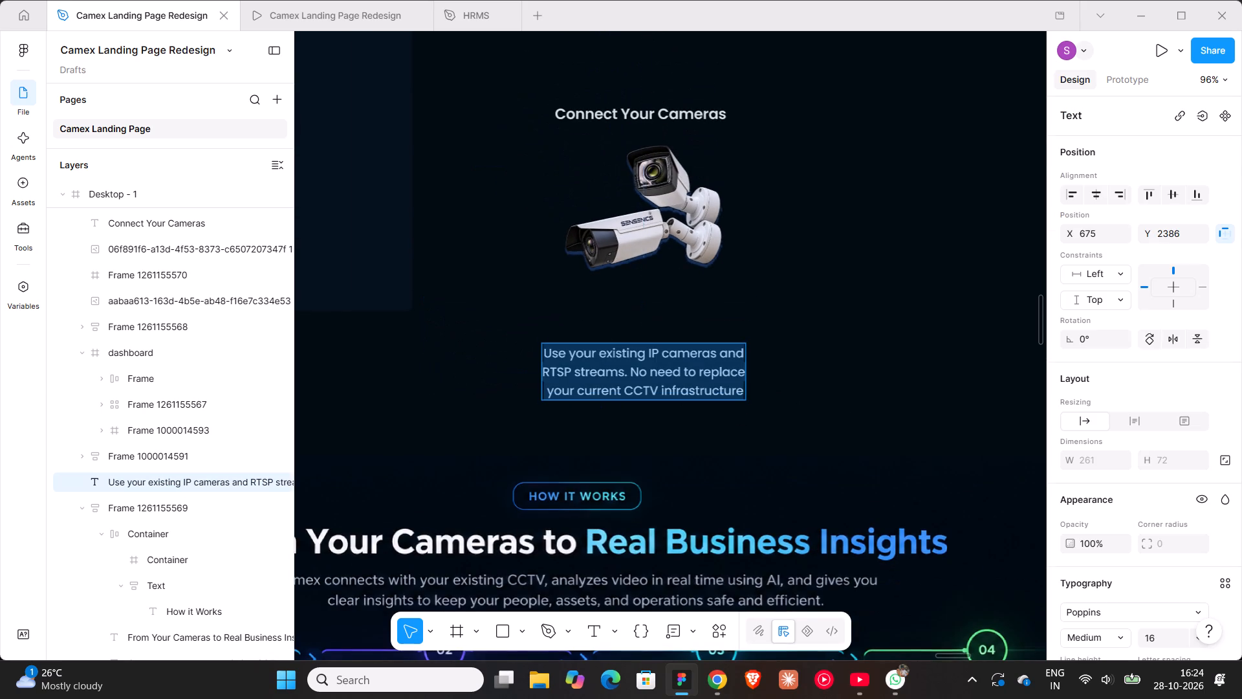
{"action": "left_click", "coordinate": [549, 391]}
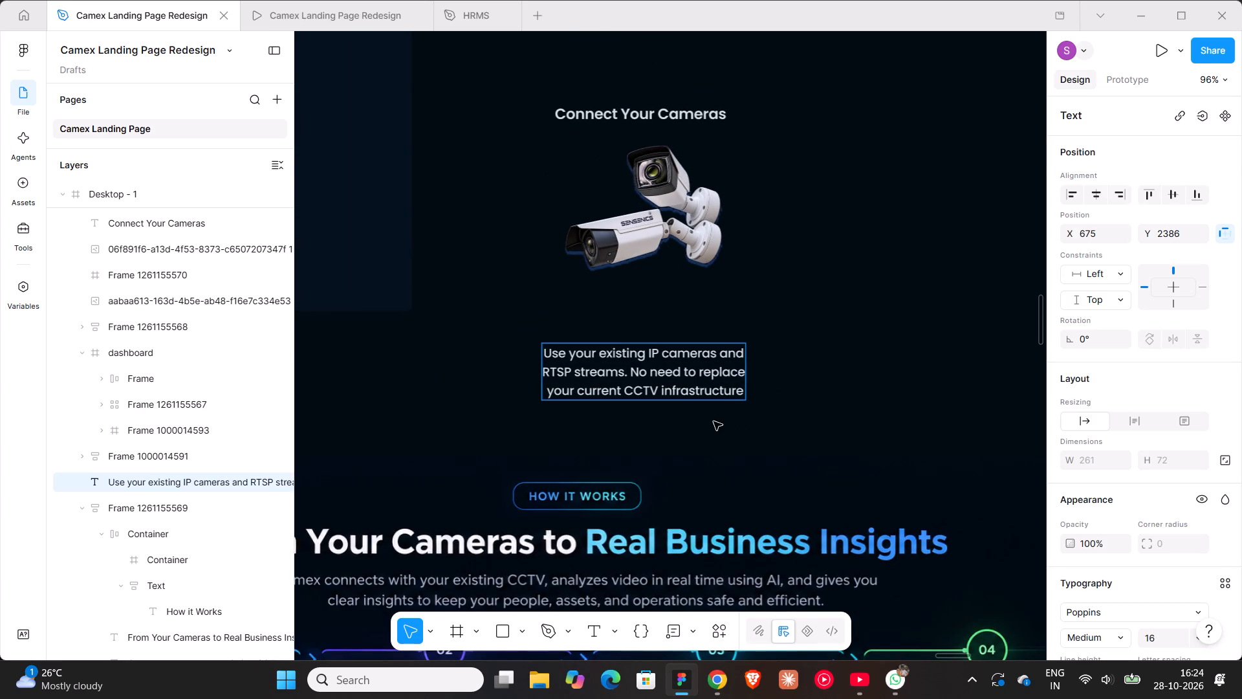
{"action": "double_click", "coordinate": [714, 421]}
{"action": "scroll", "coordinate": [714, 421], "scroll_direction": "down", "scroll_amount": 5, "text": "ctrl"}
{"action": "scroll", "coordinate": [714, 421], "scroll_direction": "down", "scroll_amount": 2}
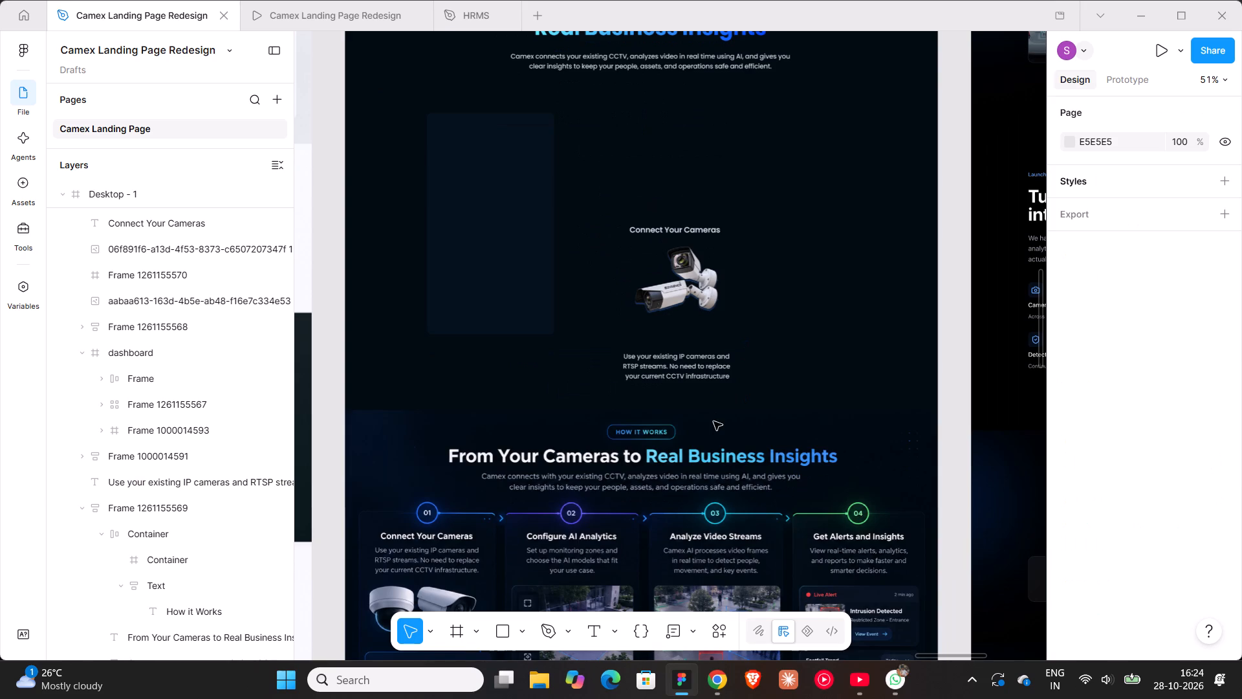
Recolour the section's "Camex connects your existing CCTV" paragraph with a colour sampled from the "Powered by Leading Cloud Partners" text.
{"action": "left_click", "coordinate": [693, 374]}
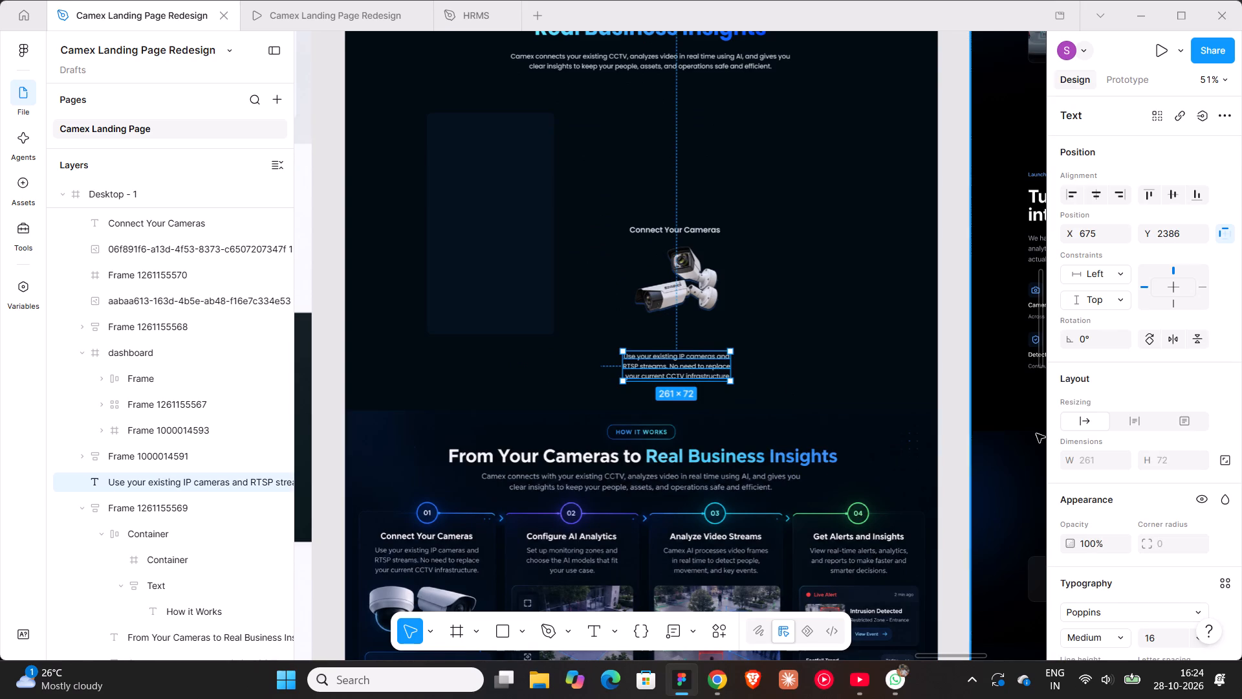
{"action": "scroll", "coordinate": [1038, 435], "scroll_direction": "down", "scroll_amount": 2}
{"action": "scroll", "coordinate": [785, 428], "scroll_direction": "up", "scroll_amount": 7}
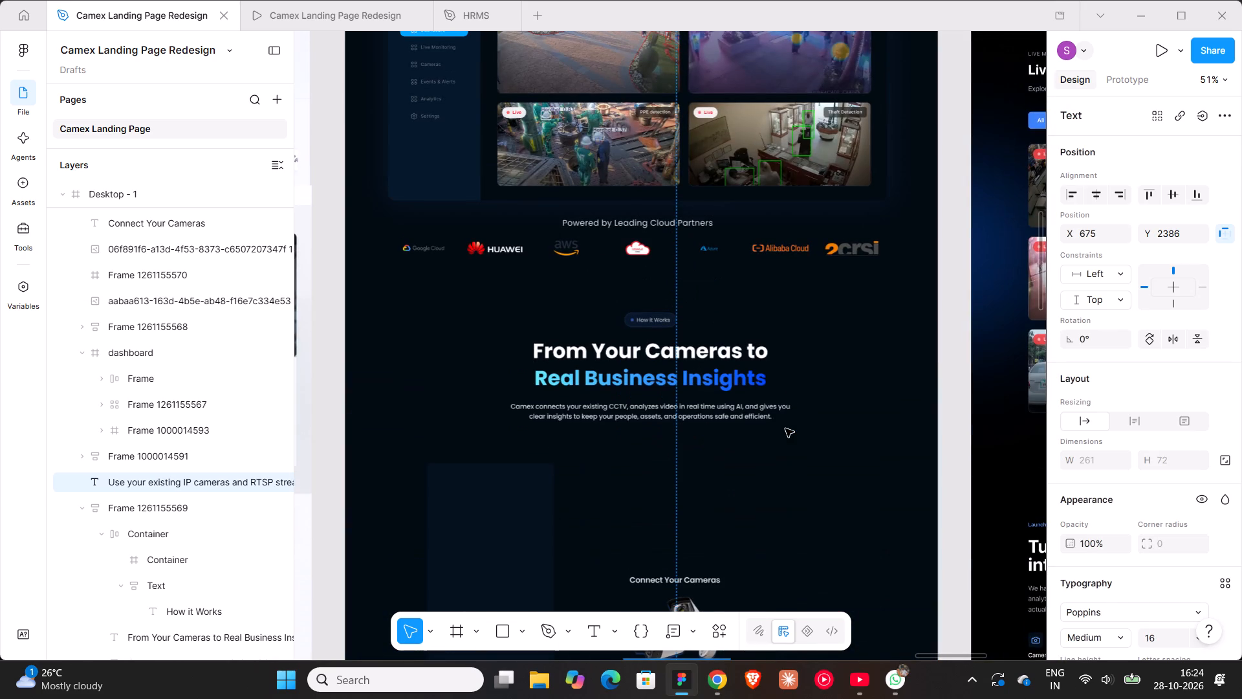
{"action": "triple_click", "coordinate": [688, 409]}
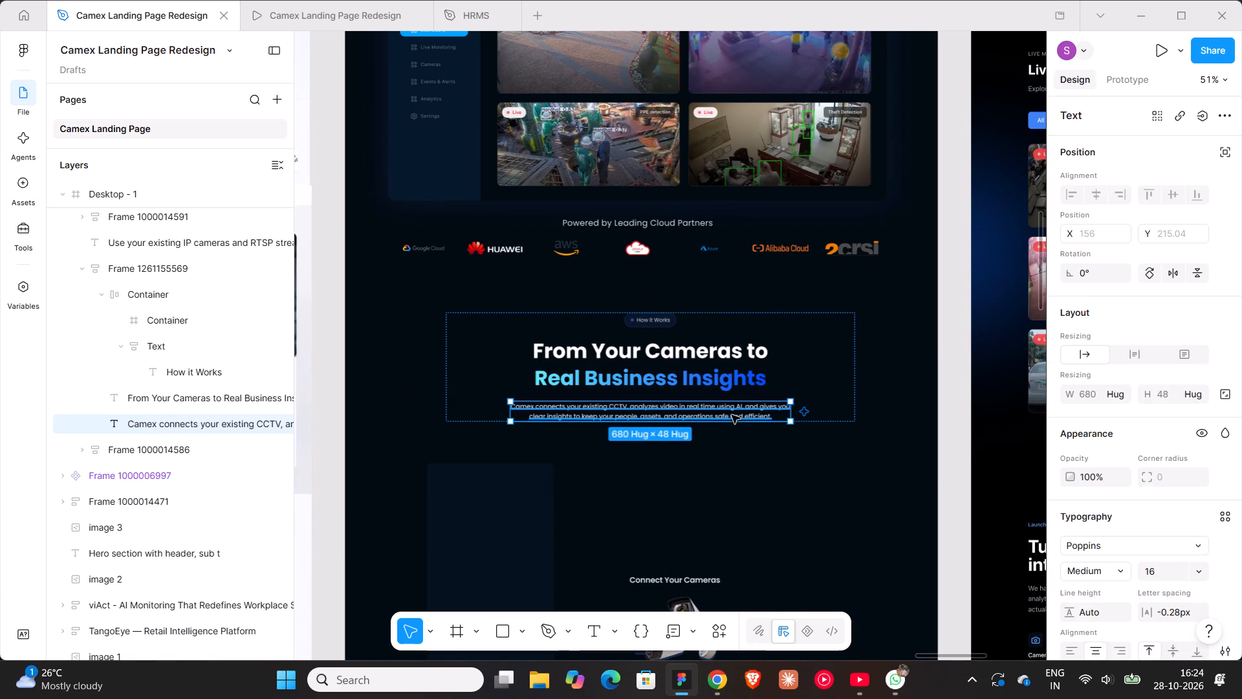
{"action": "key", "text": "i"}
{"action": "scroll", "coordinate": [646, 241], "scroll_direction": "up", "scroll_amount": 20, "text": "ctrl"}
{"action": "scroll", "coordinate": [646, 241], "scroll_direction": "up", "scroll_amount": 15, "text": "ctrl"}
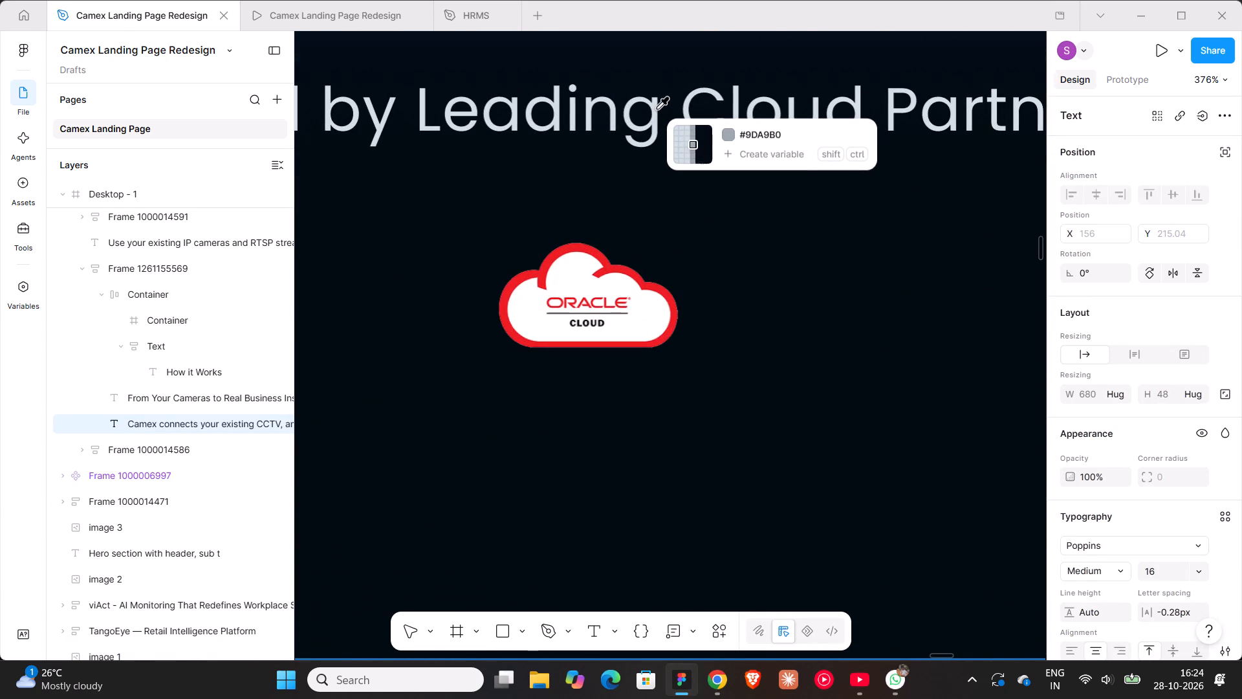
{"action": "left_click", "coordinate": [653, 109]}
{"action": "scroll", "coordinate": [653, 109], "scroll_direction": "down", "scroll_amount": 7, "text": "ctrl"}
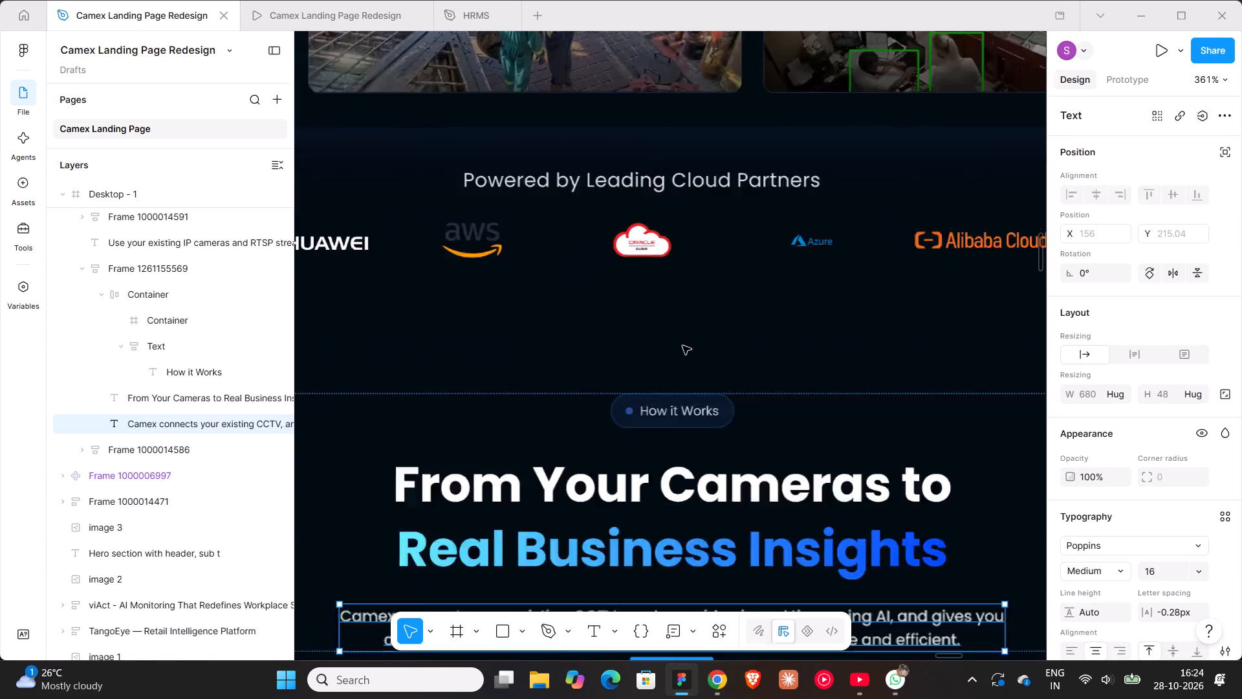
{"action": "scroll", "coordinate": [682, 346], "scroll_direction": "down", "scroll_amount": 5, "text": "ctrl"}
{"action": "scroll", "coordinate": [683, 348], "scroll_direction": "down", "scroll_amount": 3}
{"action": "left_click", "coordinate": [710, 592]}
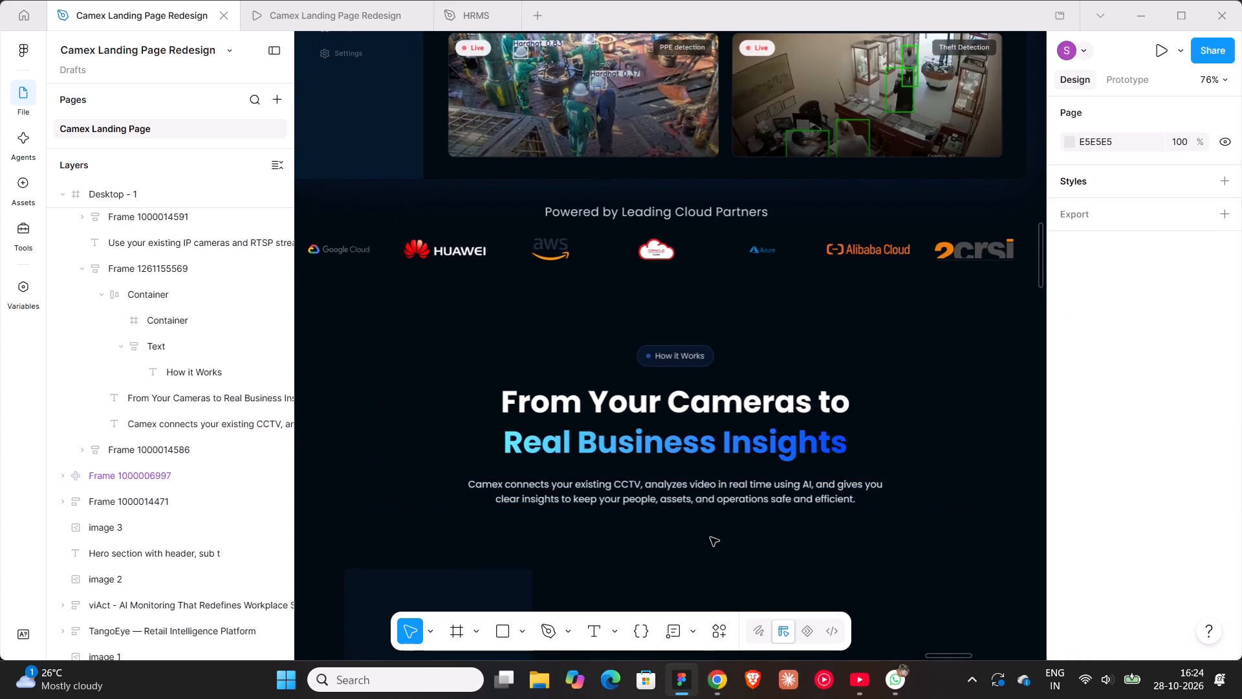
Compare the text fill of the hero's "Camex turns your existing CCTV" paragraph with the card description's fill.
{"action": "scroll", "coordinate": [710, 537], "scroll_direction": "up", "scroll_amount": 10}
{"action": "triple_click", "coordinate": [651, 371]}
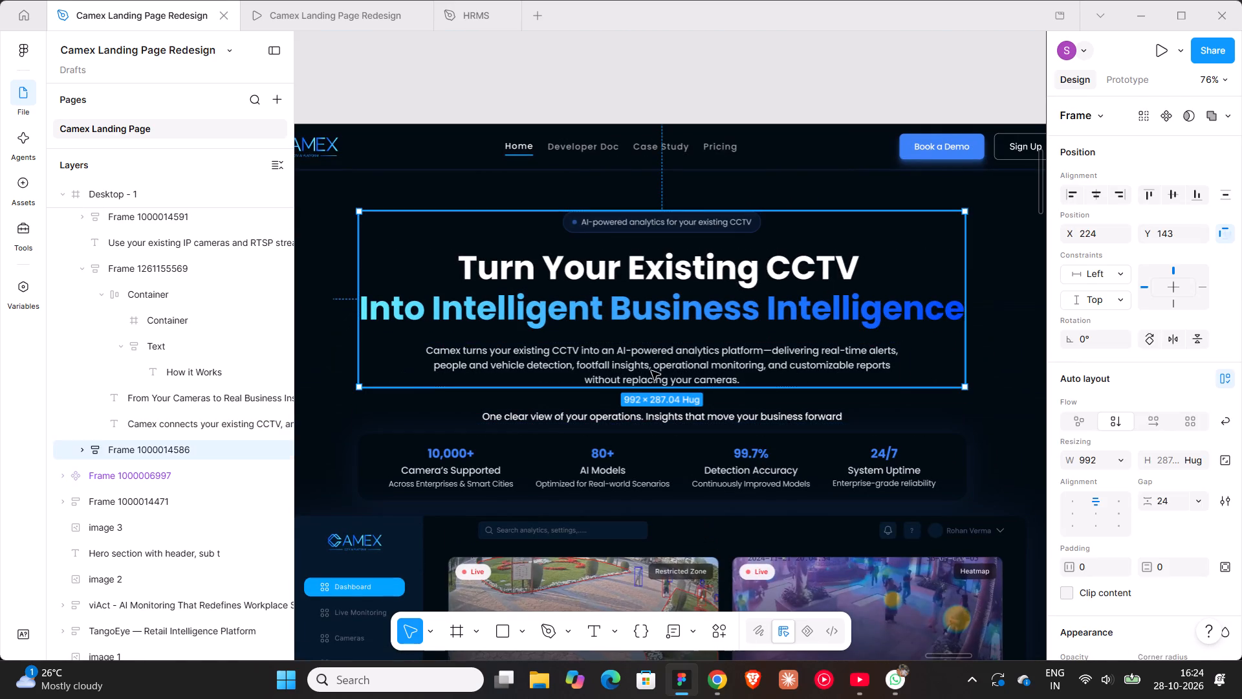
{"action": "scroll", "coordinate": [1126, 519], "scroll_direction": "down", "scroll_amount": 6}
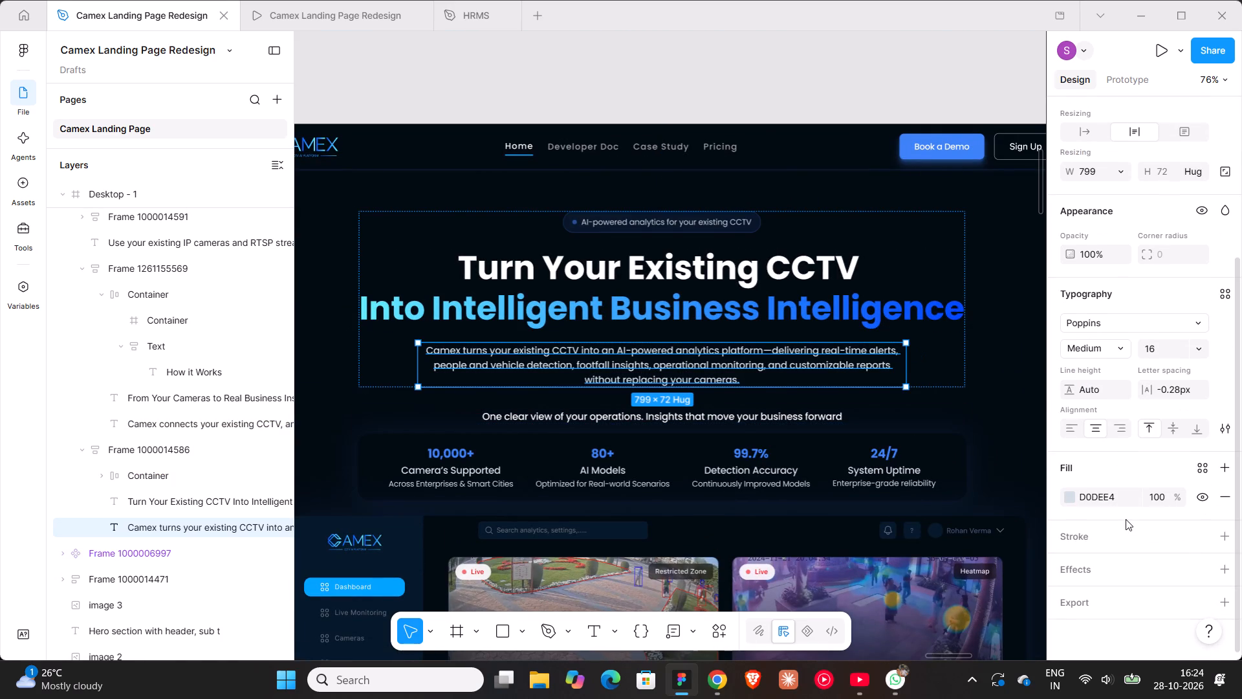
{"action": "scroll", "coordinate": [868, 509], "scroll_direction": "down", "scroll_amount": 13}
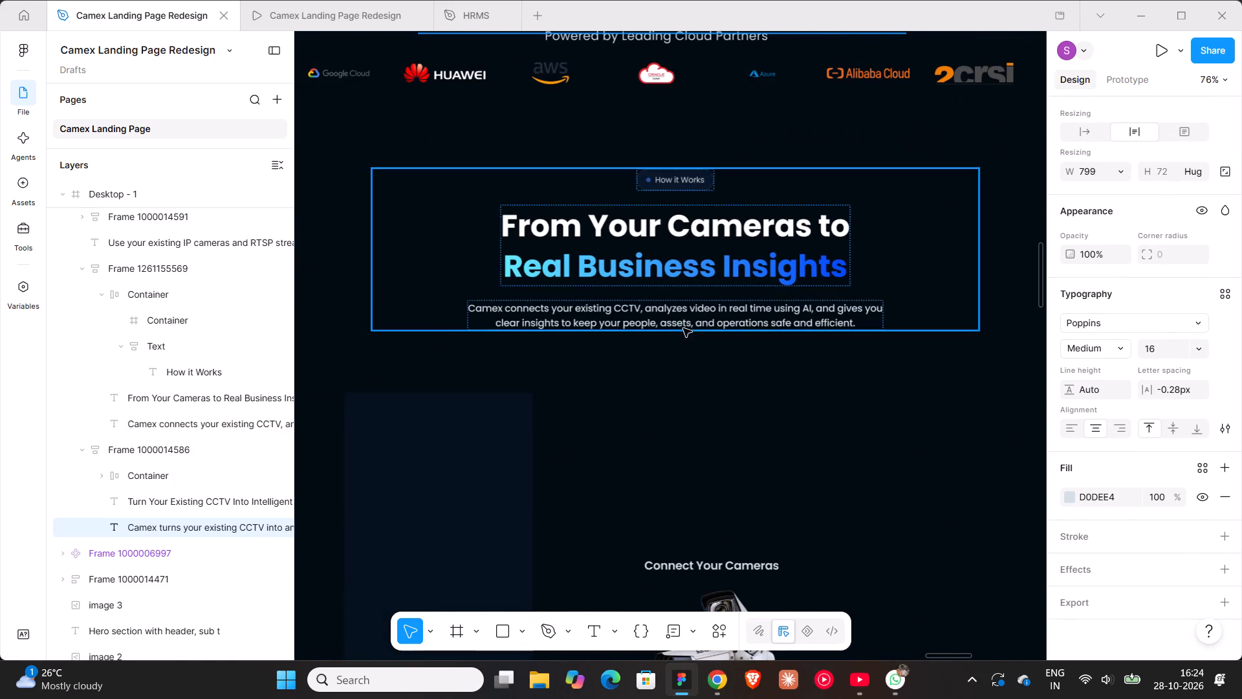
{"action": "scroll", "coordinate": [694, 378], "scroll_direction": "down", "scroll_amount": 12}
{"action": "left_click", "coordinate": [705, 375]}
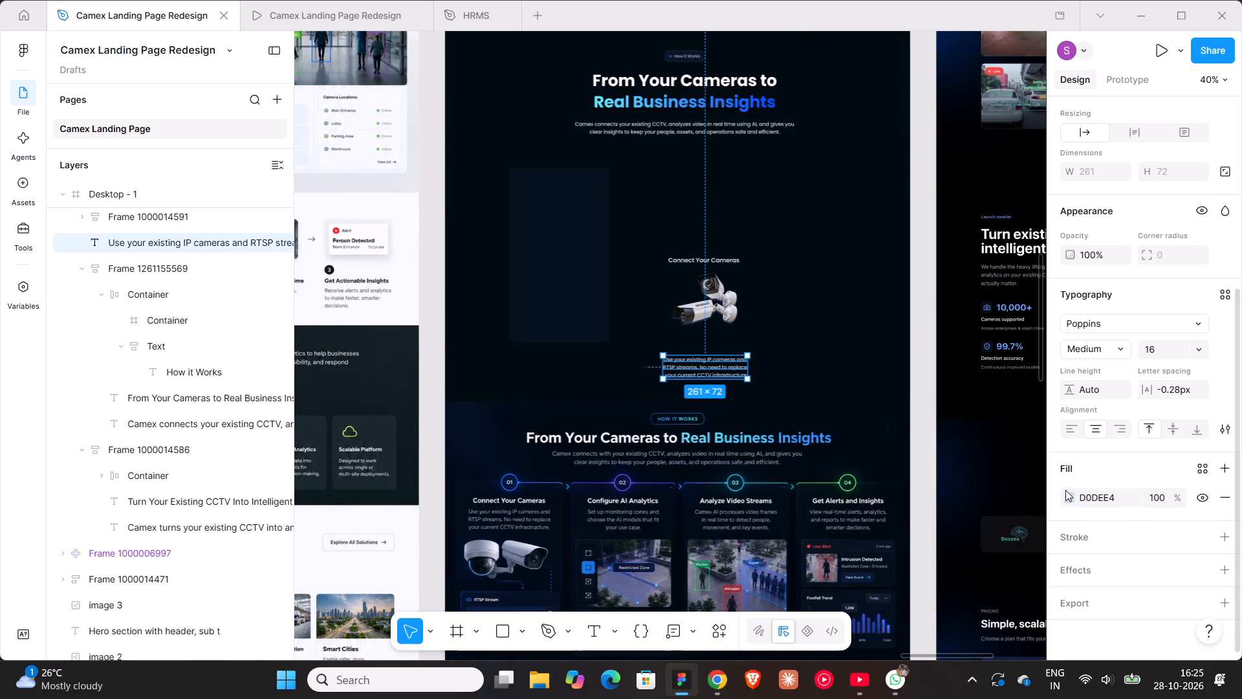
{"action": "left_click", "coordinate": [817, 330]}
Move the camera picture aside, up and to the right of the "Connect Your Cameras" heading, at about X 1028, Y 1900.
{"action": "scroll", "coordinate": [817, 330], "scroll_direction": "down", "scroll_amount": 2}
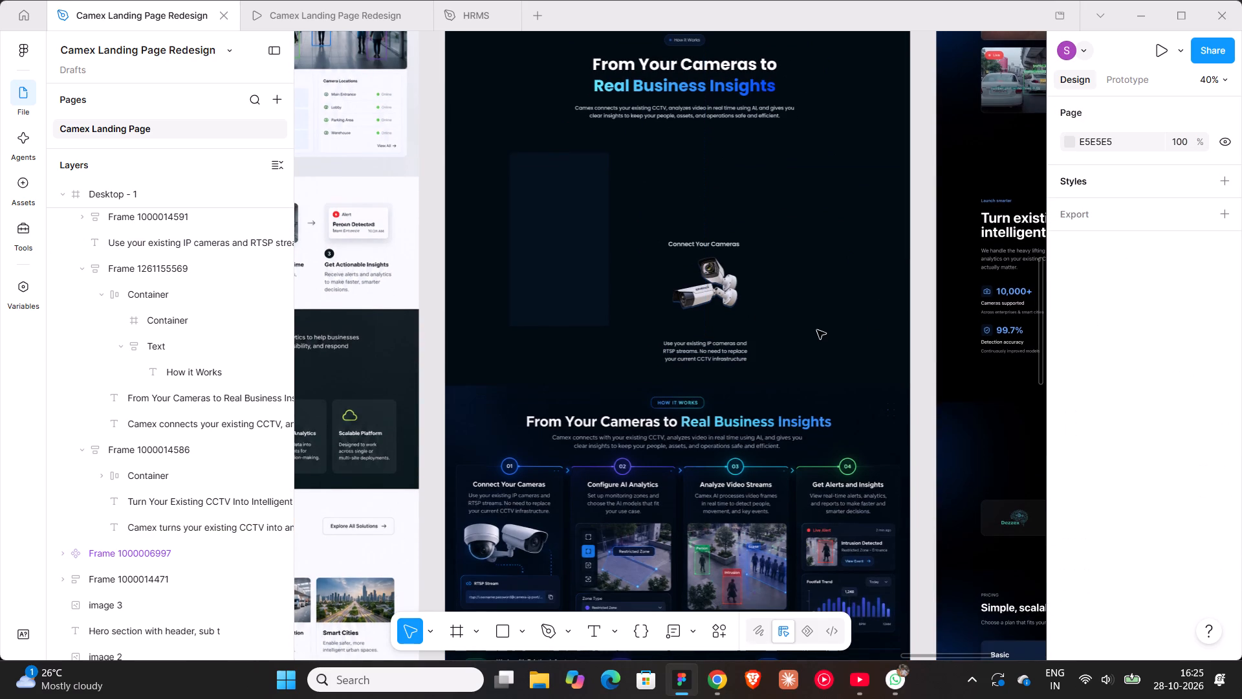
{"action": "left_click_drag", "start_coordinate": [708, 277], "coordinate": [813, 203]}
Move the card description directly beneath the "Connect Your Cameras" heading, at about X 671, Y 2106.
{"action": "scroll", "coordinate": [701, 333], "scroll_direction": "up", "scroll_amount": 3, "text": "ctrl"}
{"action": "left_click", "coordinate": [703, 347]}
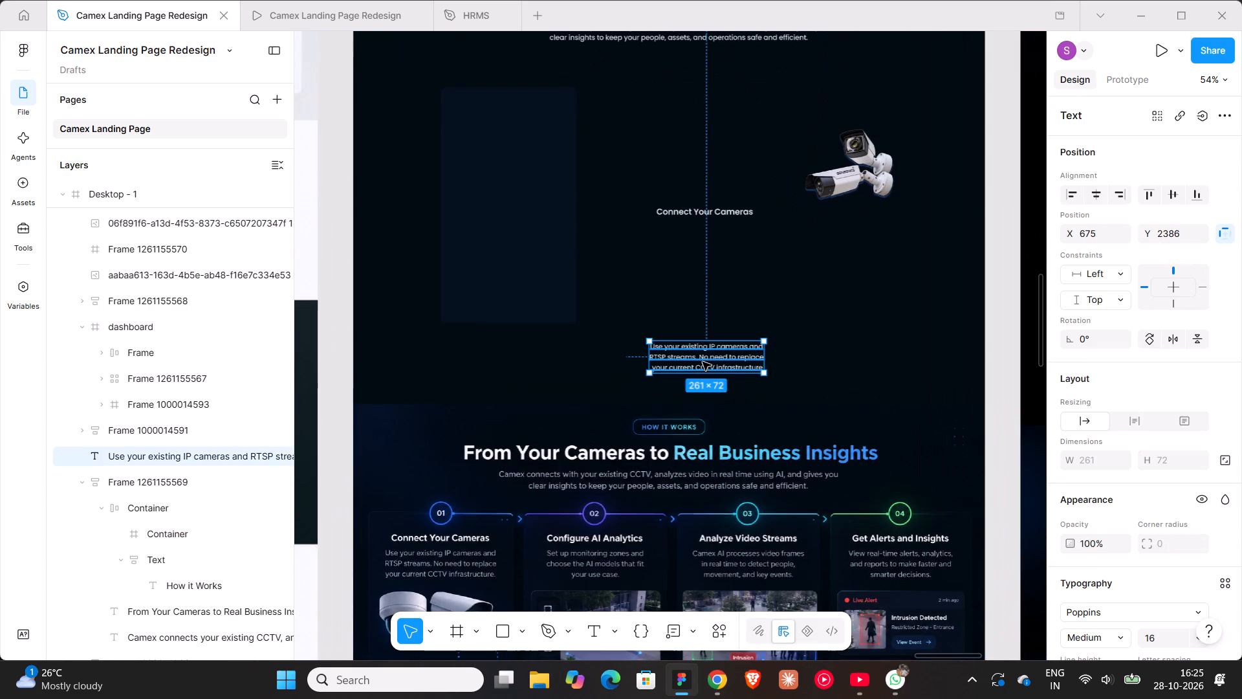
{"action": "left_click_drag", "start_coordinate": [703, 362], "coordinate": [702, 241]}
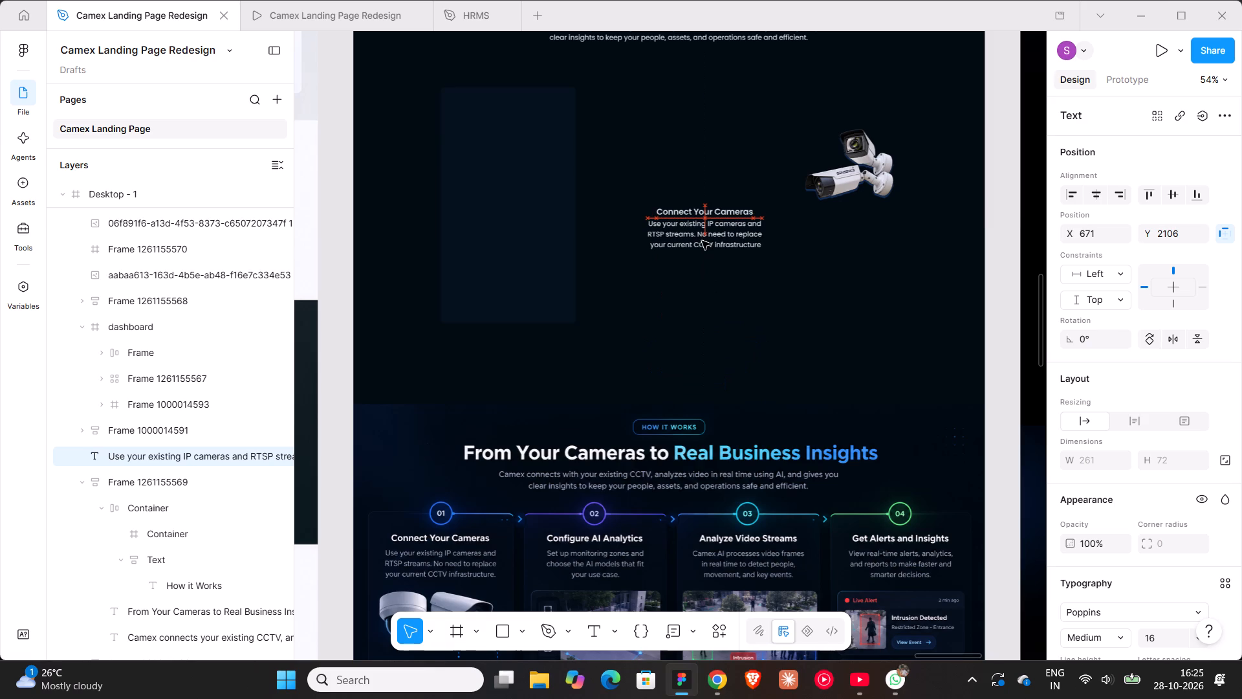
{"action": "left_click_drag", "start_coordinate": [702, 241], "coordinate": [702, 242]}
Set the card description's font weight to Regular.
{"action": "scroll", "coordinate": [1135, 563], "scroll_direction": "down", "scroll_amount": 1}
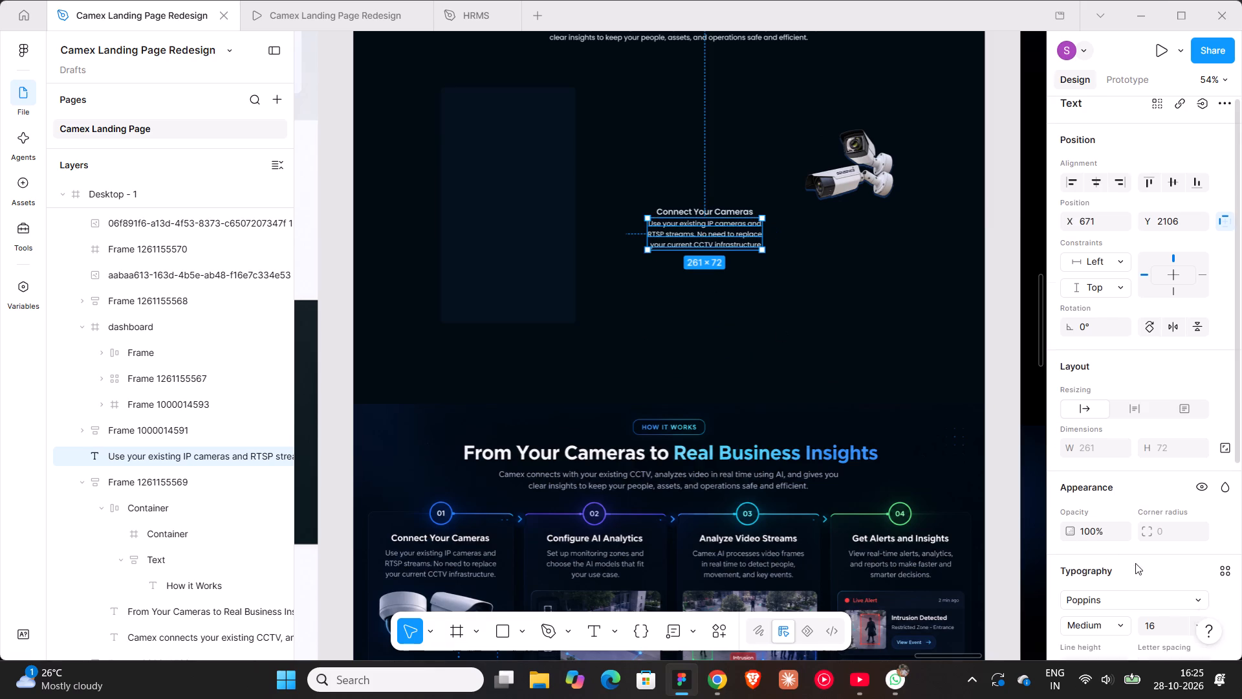
{"action": "left_click", "coordinate": [1106, 552]}
{"action": "left_click", "coordinate": [1100, 537]}
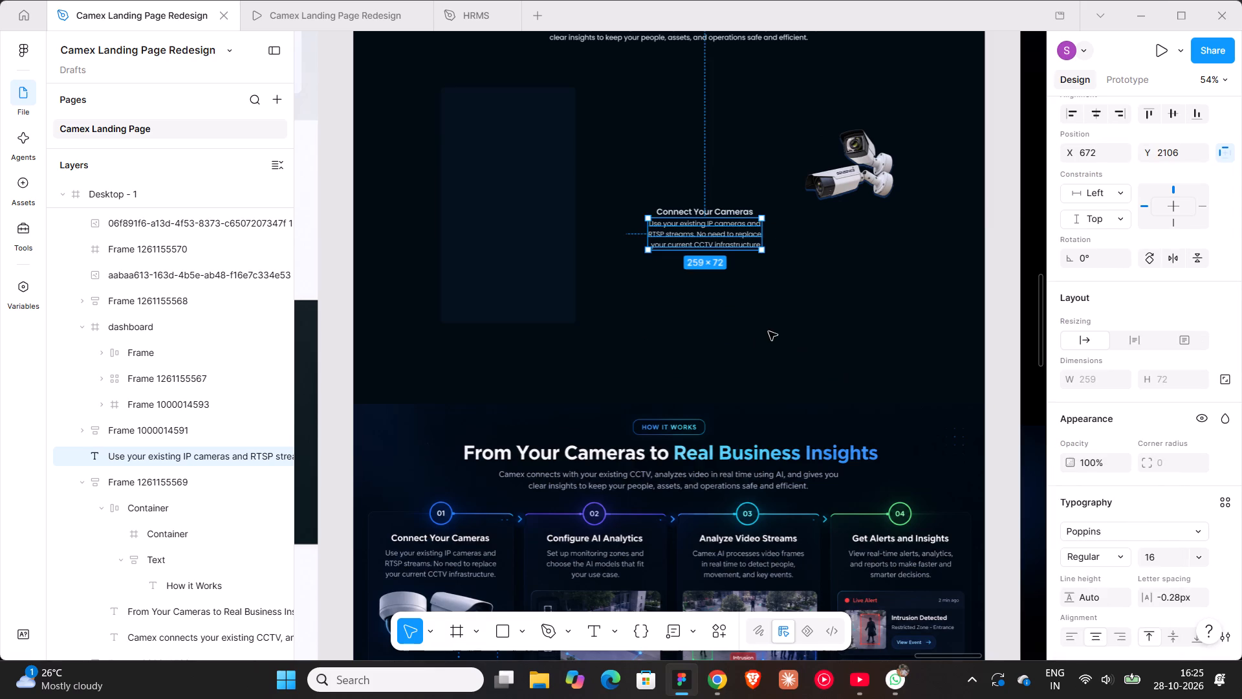
{"action": "left_click", "coordinate": [768, 331]}
Lower the card description to Y 2117 and wrap it with the "Connect Your Cameras" heading in an auto layout frame.
{"action": "left_click", "coordinate": [714, 239]}
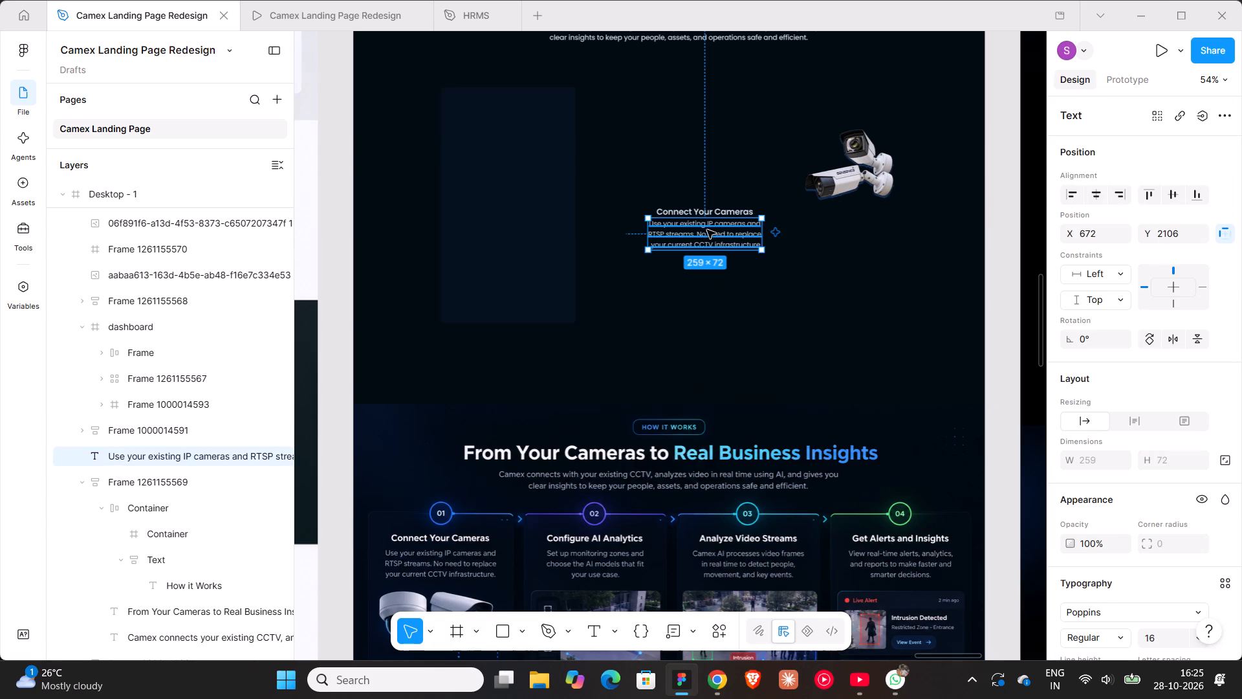
{"action": "left_click", "coordinate": [707, 230]}
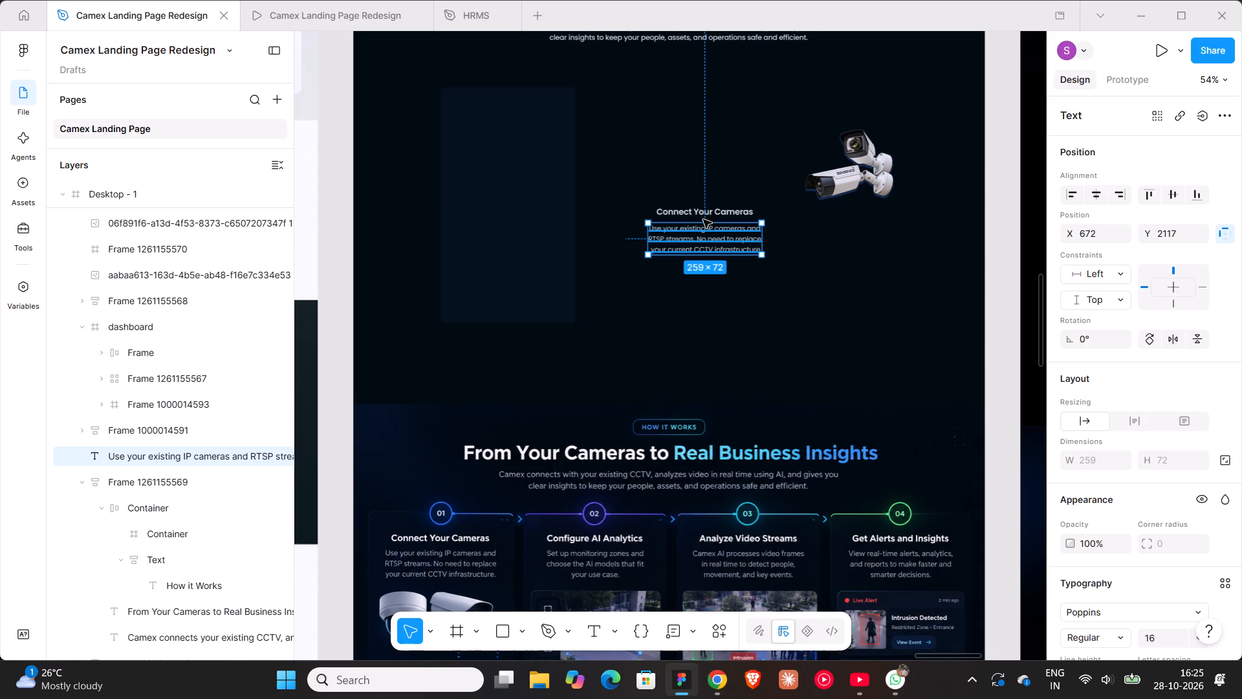
{"action": "left_click", "coordinate": [703, 210], "text": "shift"}
{"action": "key", "text": "shift+a"}
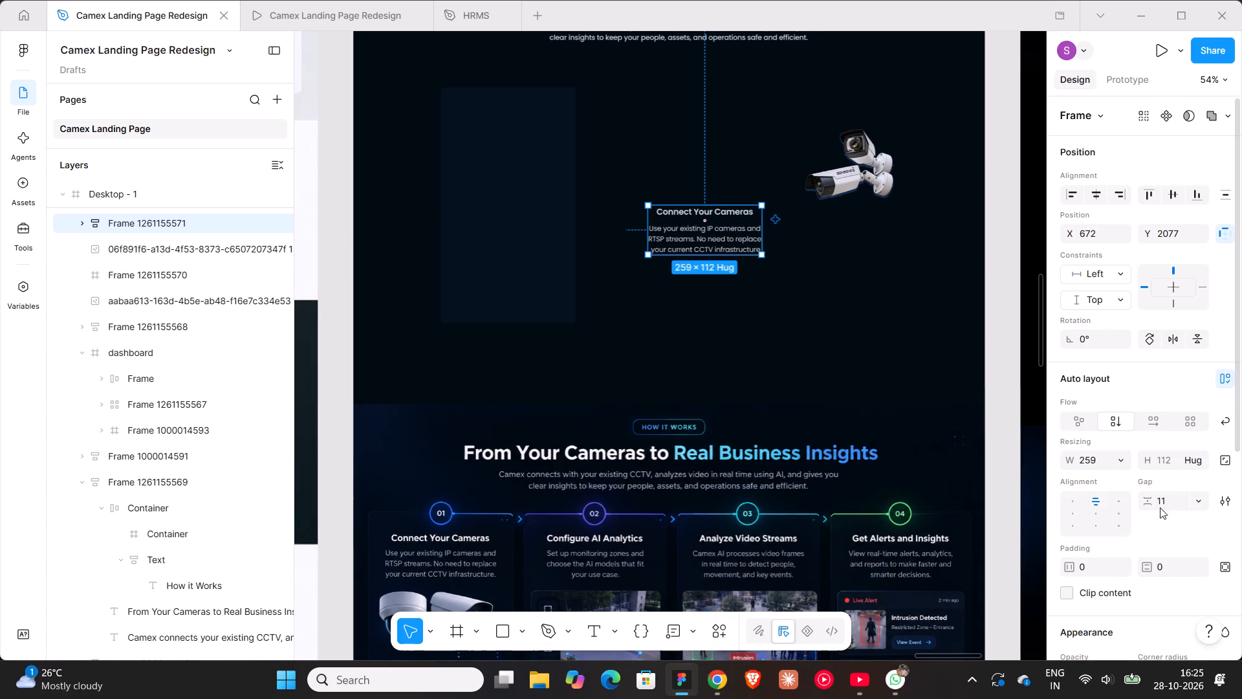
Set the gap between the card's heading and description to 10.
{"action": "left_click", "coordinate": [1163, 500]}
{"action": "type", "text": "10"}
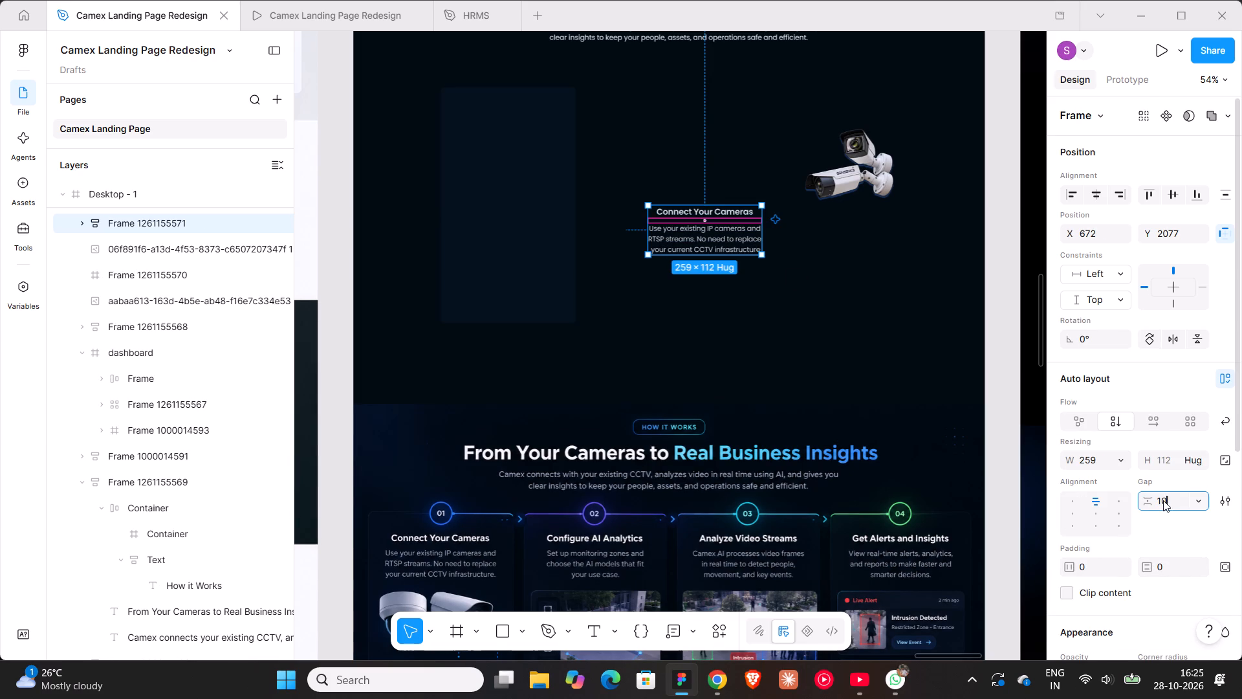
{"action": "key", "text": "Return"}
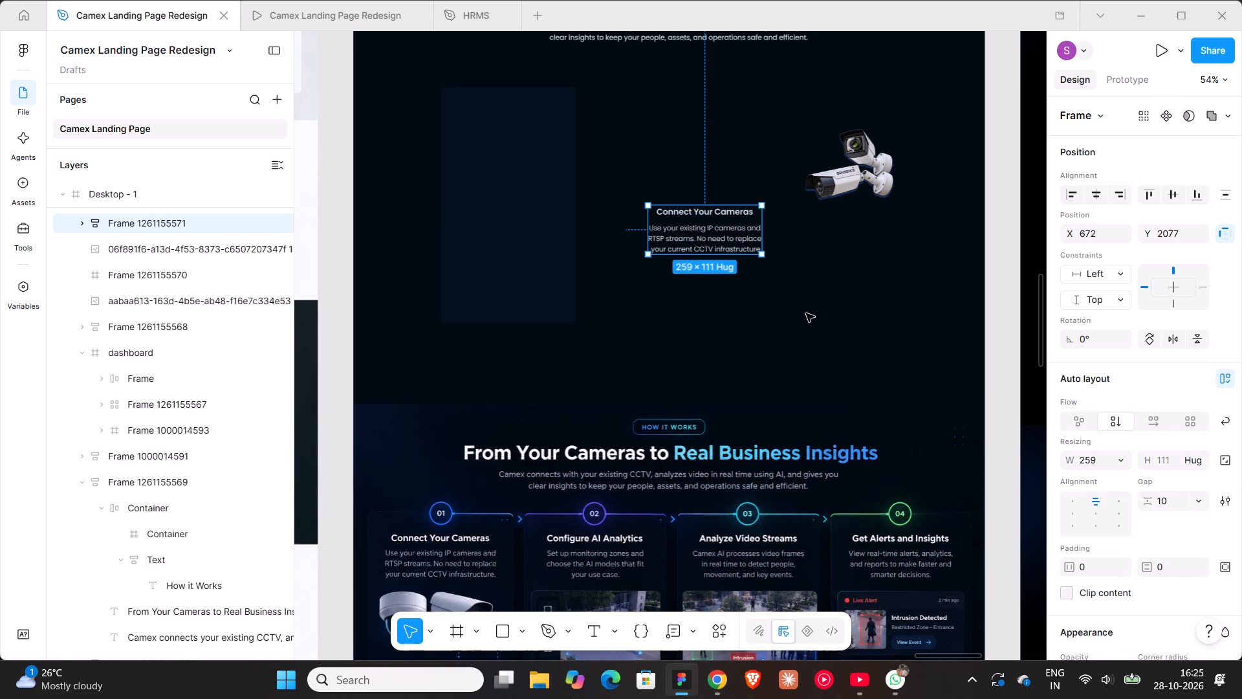
Set the gap between the card's heading and description to 8.
{"action": "left_click", "coordinate": [1171, 509]}
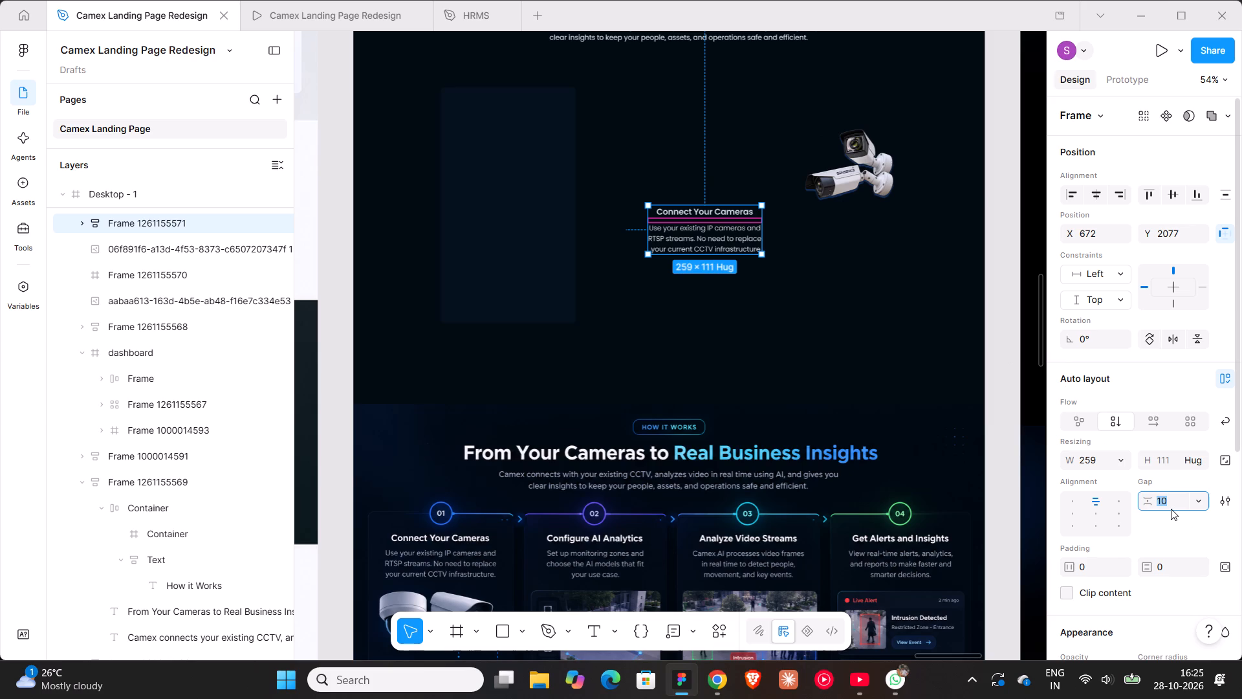
{"action": "key", "text": "8"}
{"action": "key", "text": "Return"}
Move the camera picture below the card description, at about X 685, Y 2206.
{"action": "scroll", "coordinate": [829, 272], "scroll_direction": "down", "scroll_amount": 4}
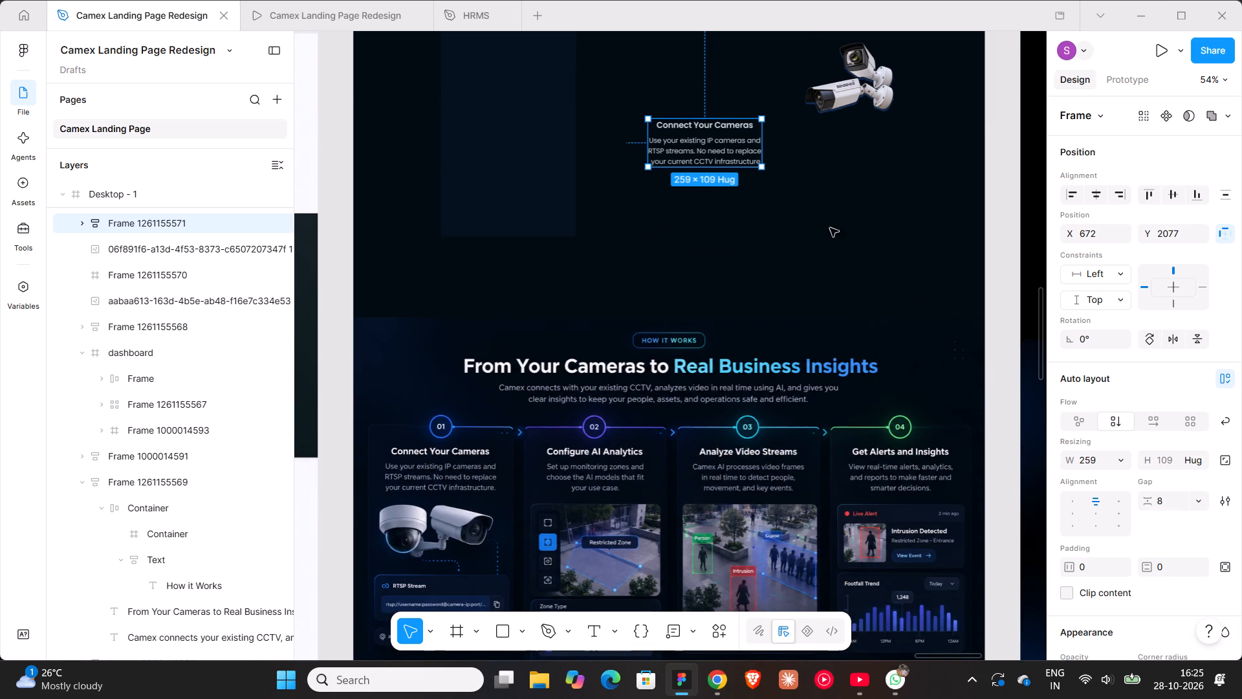
{"action": "left_click", "coordinate": [878, 142]}
{"action": "left_click", "coordinate": [841, 82]}
{"action": "left_click_drag", "start_coordinate": [854, 71], "coordinate": [850, 91]}
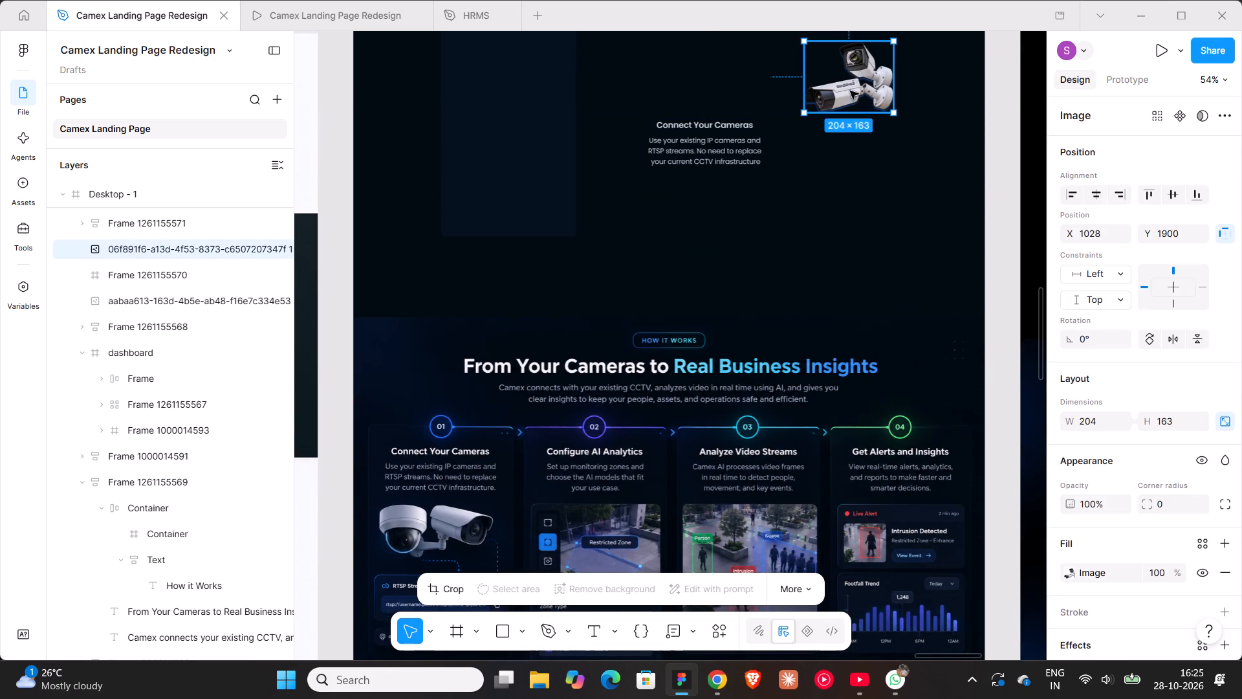
{"action": "left_click_drag", "start_coordinate": [850, 91], "coordinate": [703, 205]}
{"action": "left_click_drag", "start_coordinate": [1095, 411], "coordinate": [621, 344]}
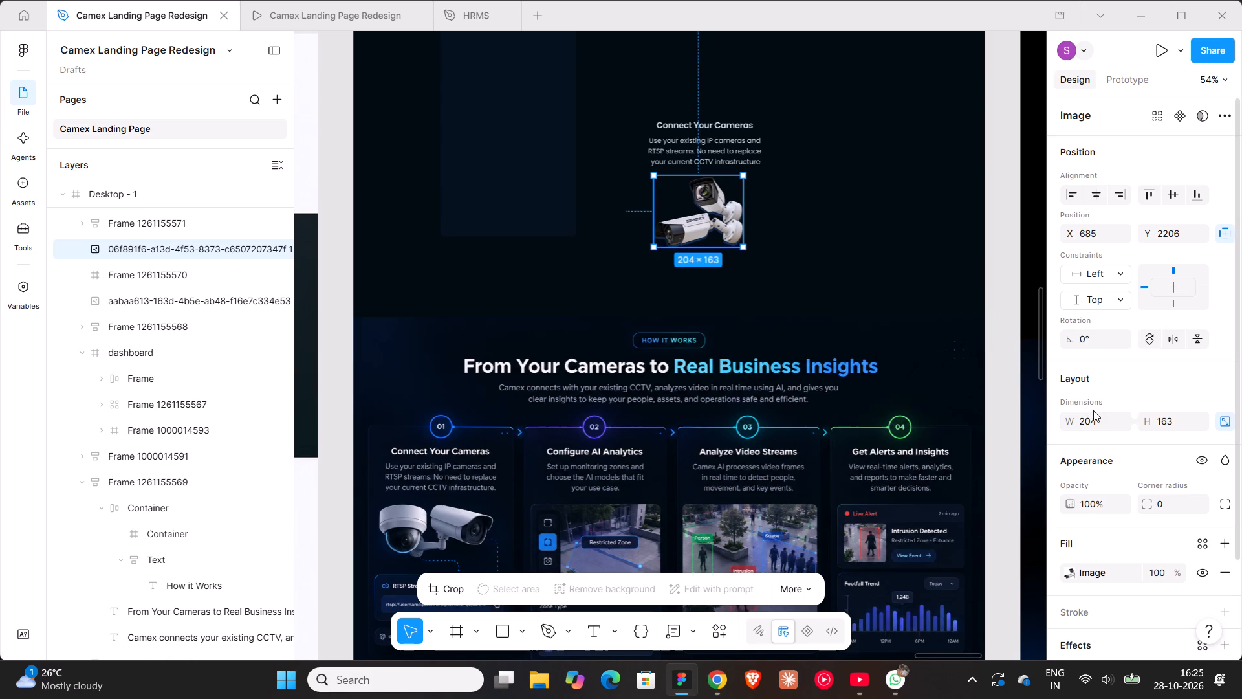
Set the camera picture's width to 190 with its proportions locked.
{"action": "left_click", "coordinate": [1092, 425]}
{"action": "type", "text": "190"}
{"action": "key", "text": "Return"}
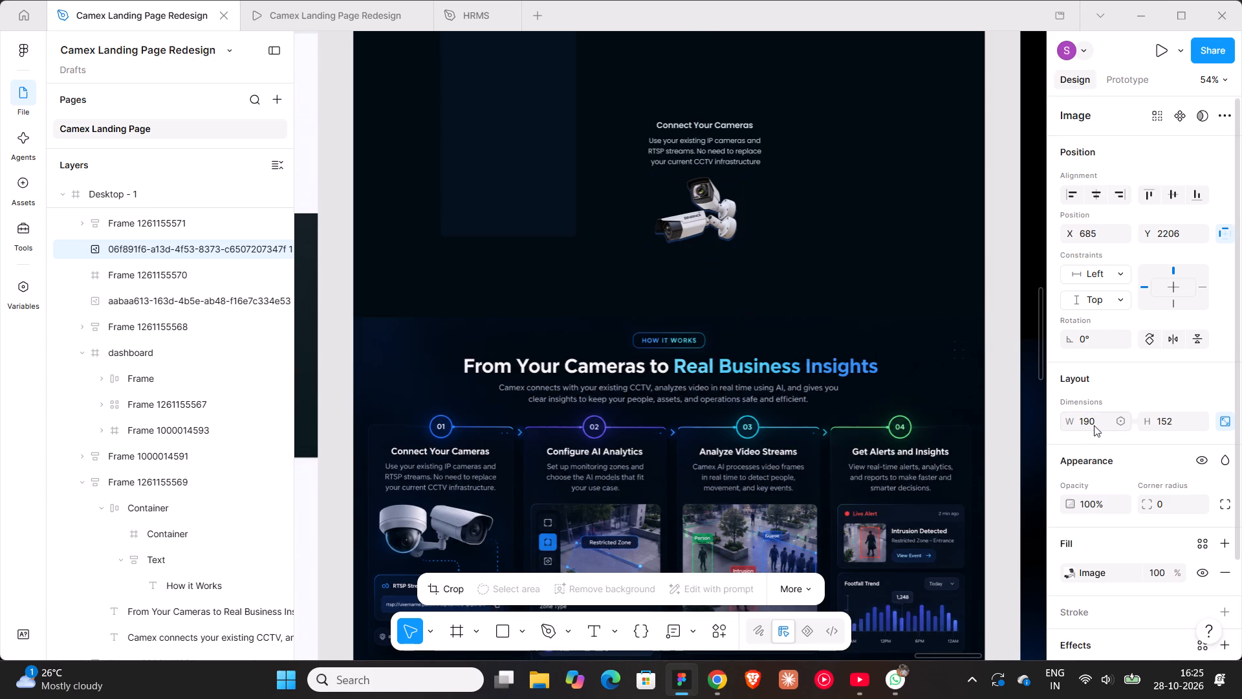
Centre the camera picture and the heading-and-description frame horizontally on each other and wrap both in an auto layout frame.
{"action": "left_click", "coordinate": [711, 147], "text": "shift"}
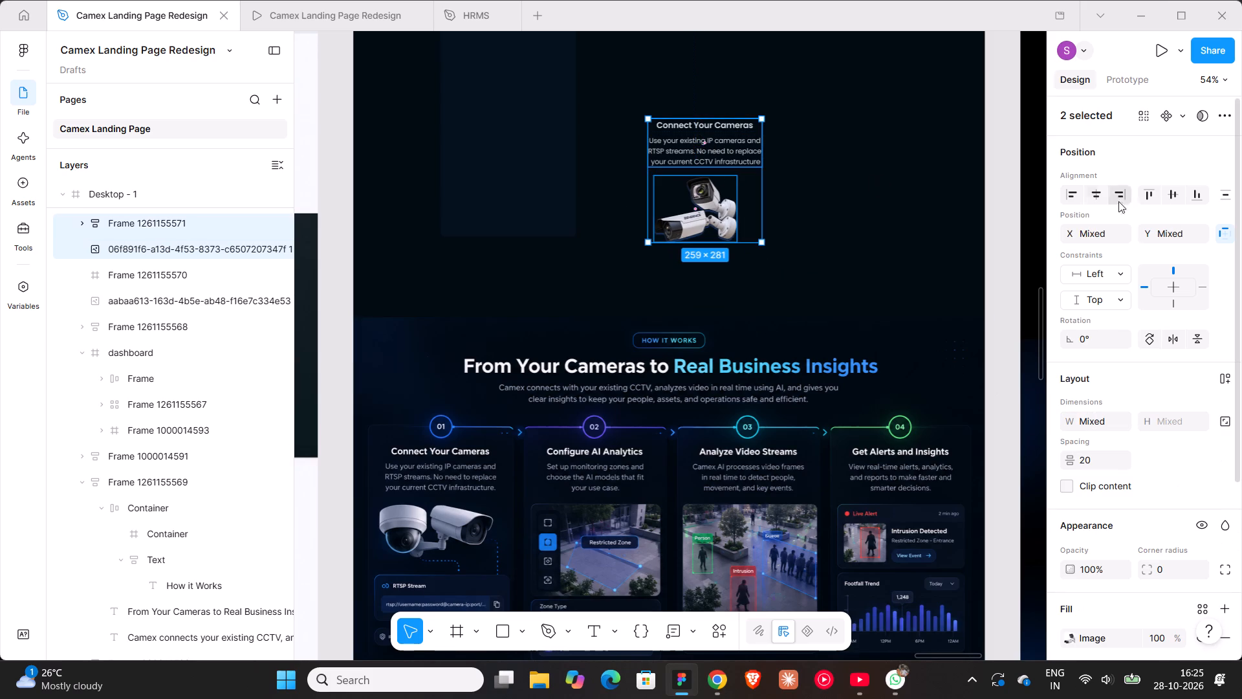
{"action": "left_click", "coordinate": [1099, 195]}
{"action": "key", "text": "shift+a"}
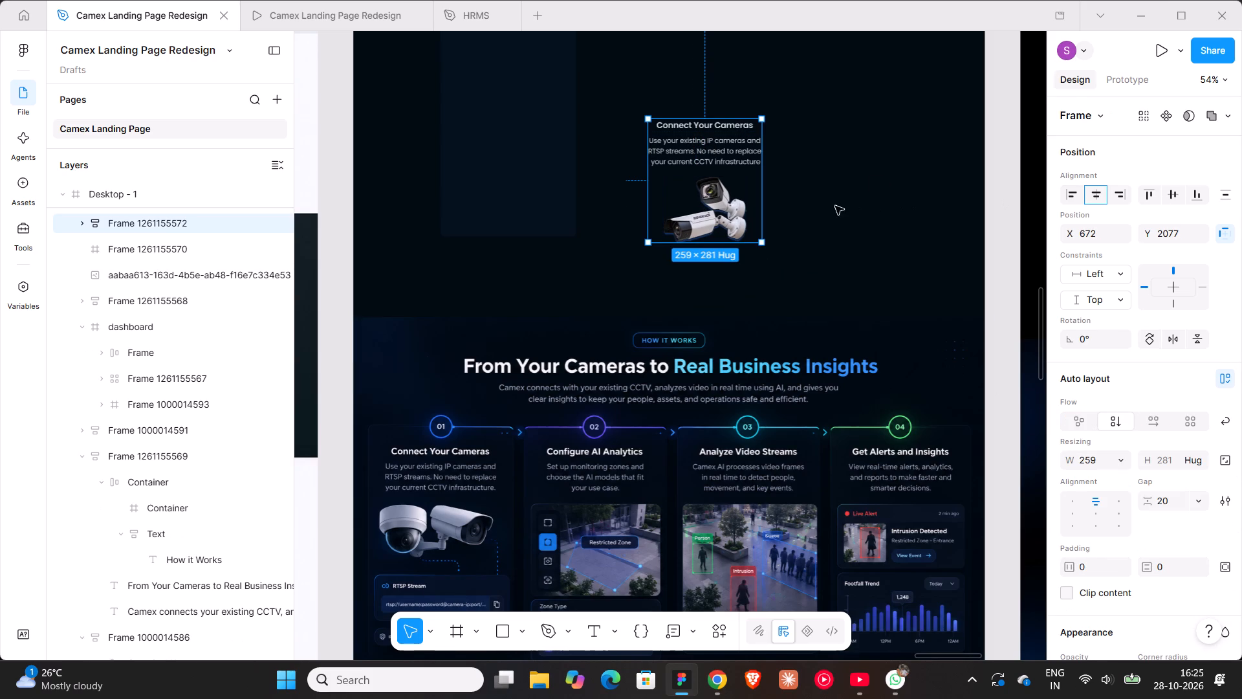
Set the card frame's vertical padding to 16 and its horizontal padding to 12.
{"action": "scroll", "coordinate": [1114, 489], "scroll_direction": "down", "scroll_amount": 1}
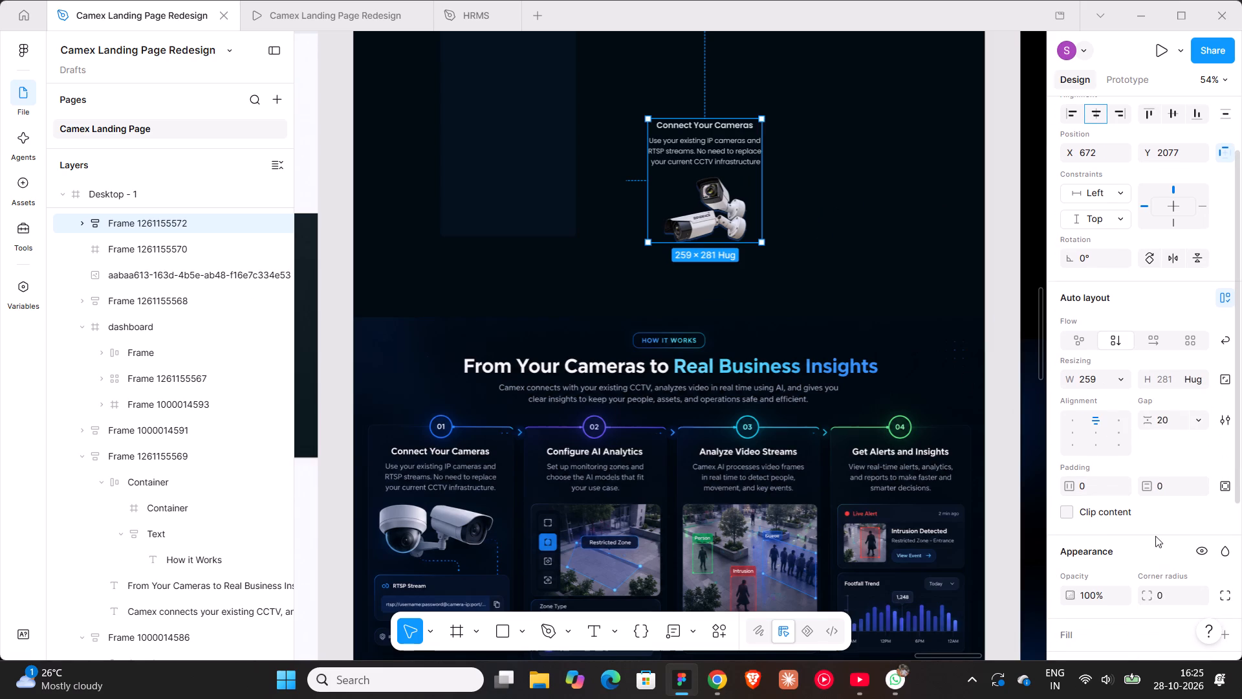
{"action": "left_click", "coordinate": [1157, 485]}
{"action": "type", "text": "10"}
{"action": "key", "text": "Return"}
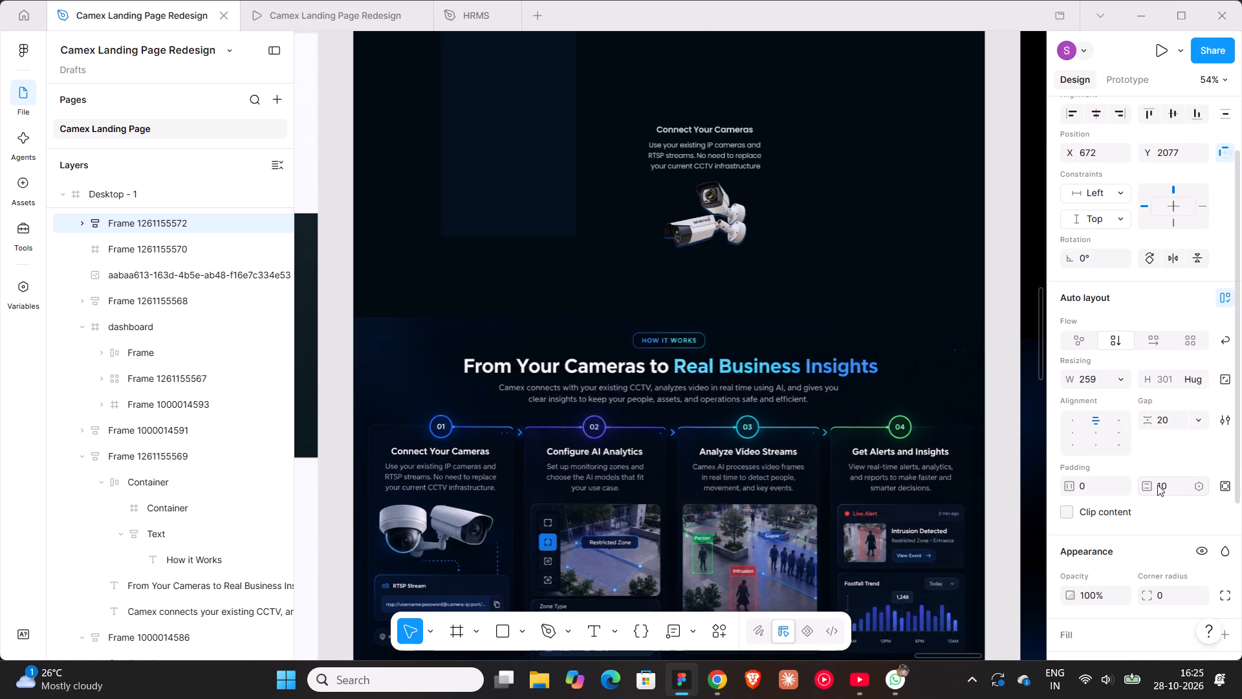
{"action": "left_click", "coordinate": [1157, 485]}
{"action": "type", "text": "16"}
{"action": "key", "text": "Return"}
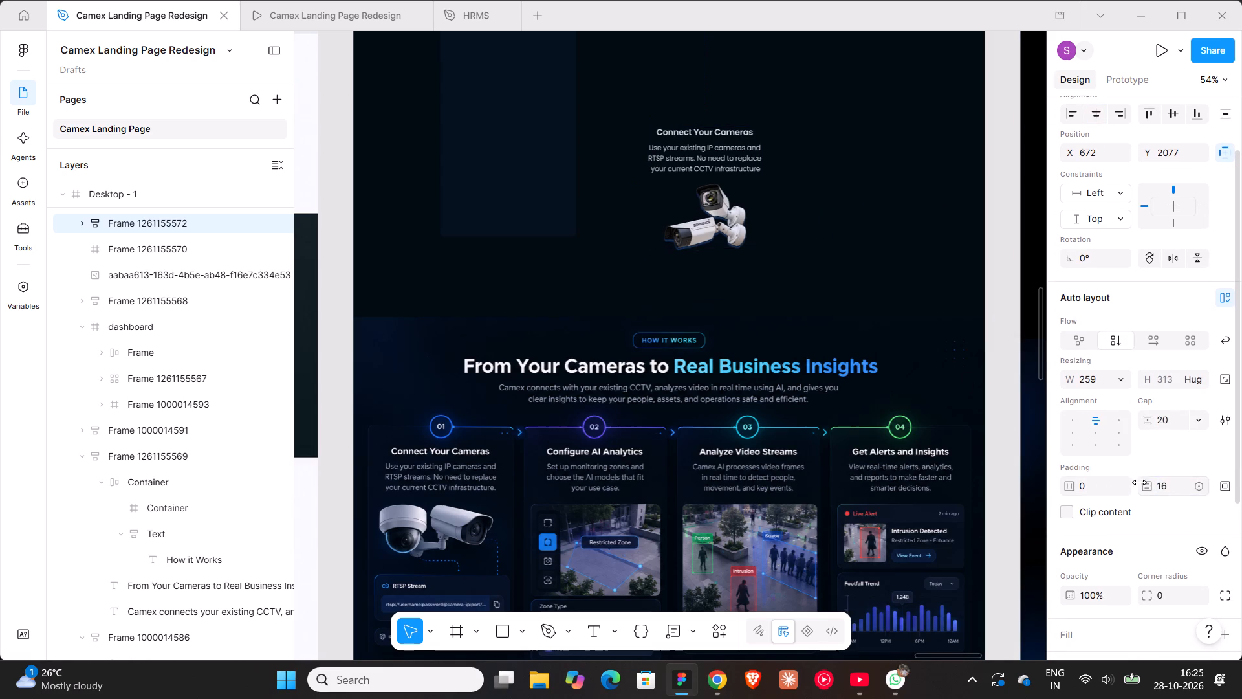
{"action": "scroll", "coordinate": [913, 378], "scroll_direction": "down", "scroll_amount": 3}
{"action": "left_click", "coordinate": [1088, 480]}
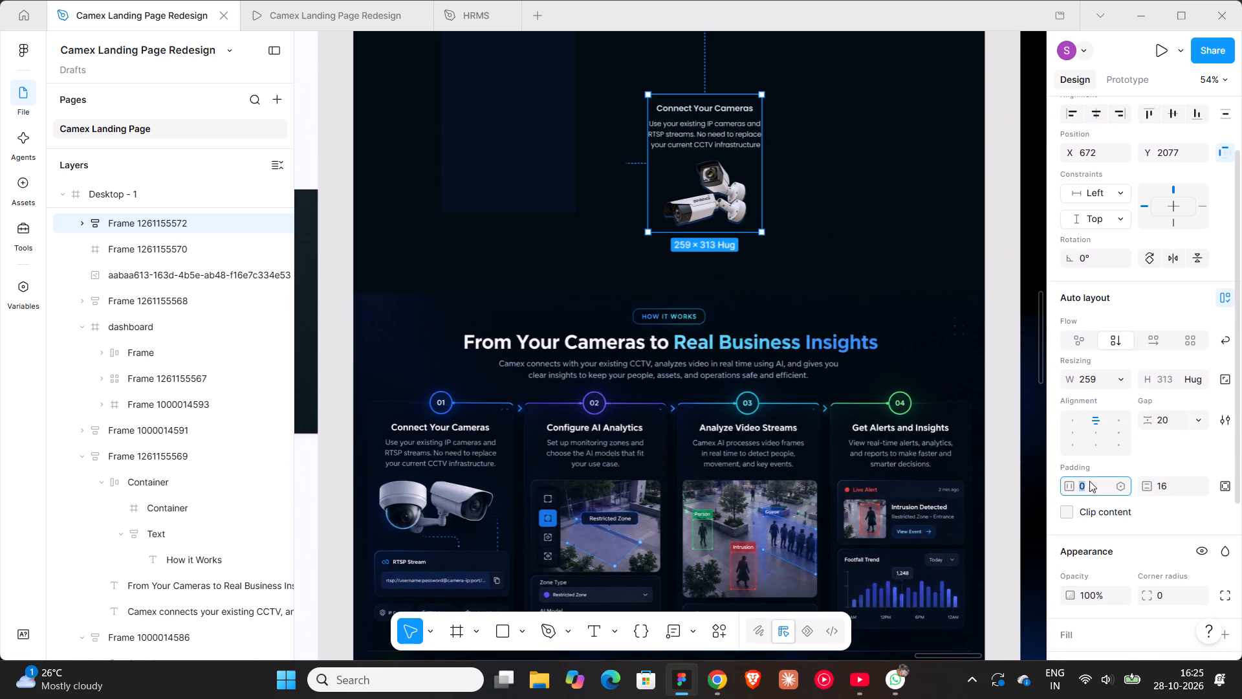
{"action": "type", "text": "12"}
{"action": "key", "text": "Return"}
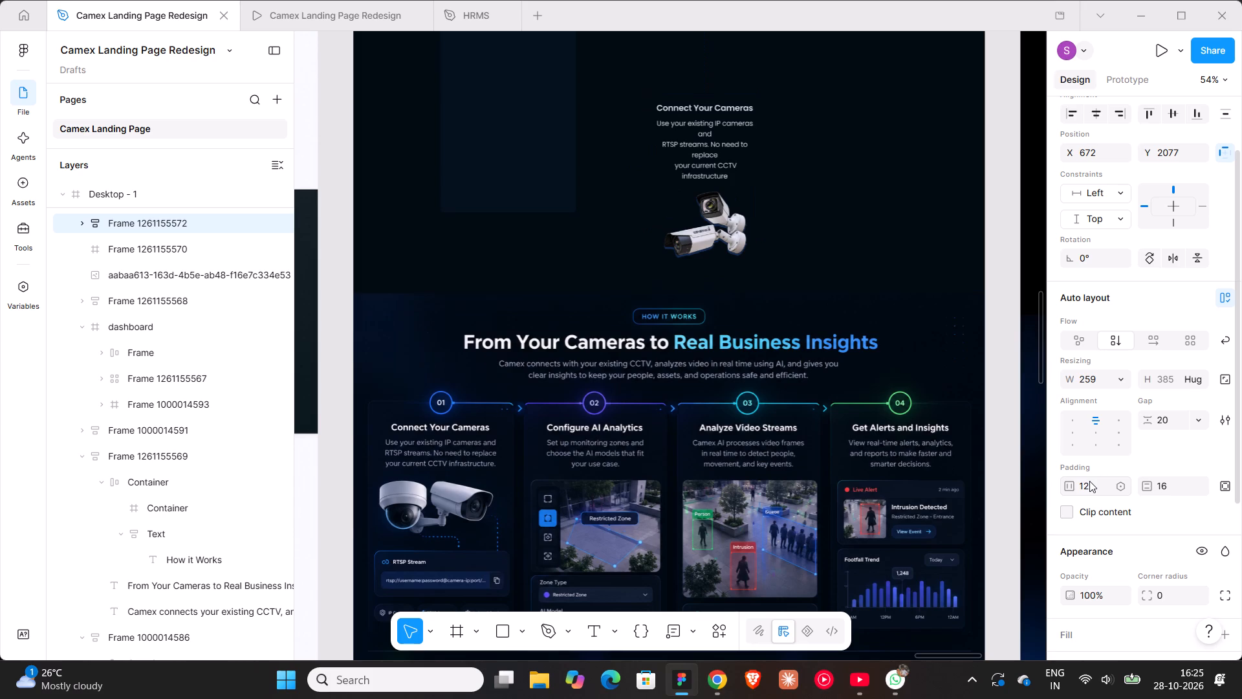
Set the card's description text to auto width and fix the resulting width at 259.
{"action": "double_click", "coordinate": [701, 144]}
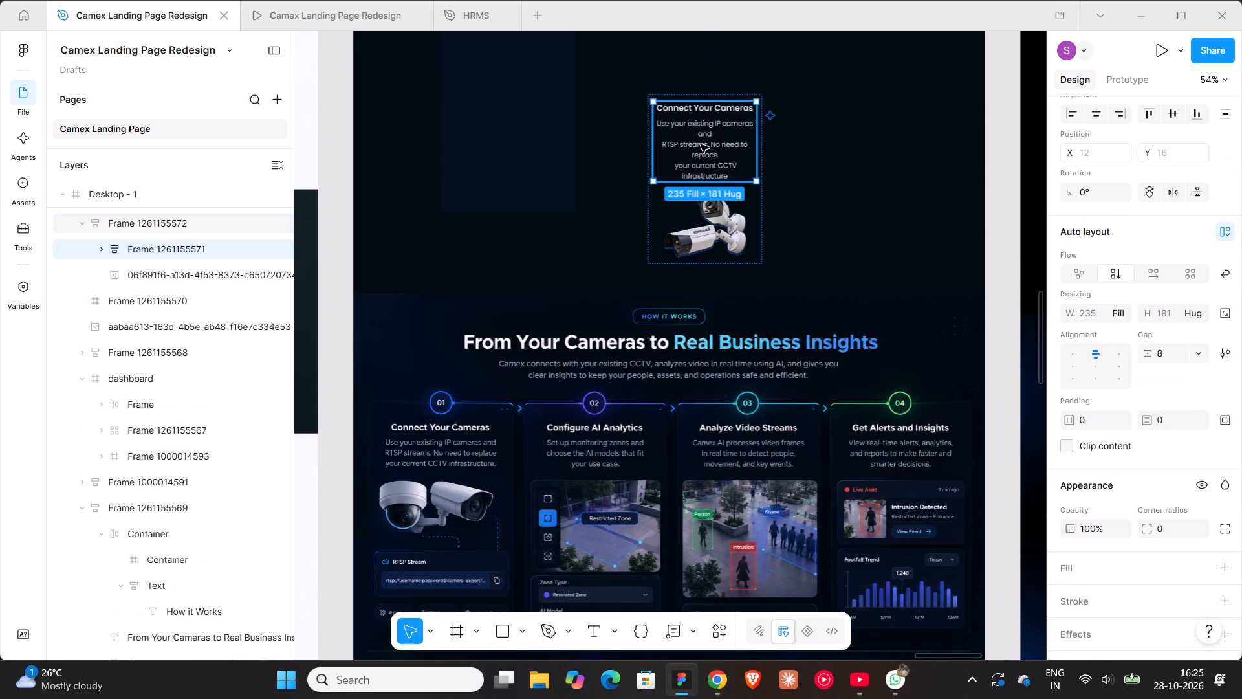
{"action": "double_click", "coordinate": [701, 144]}
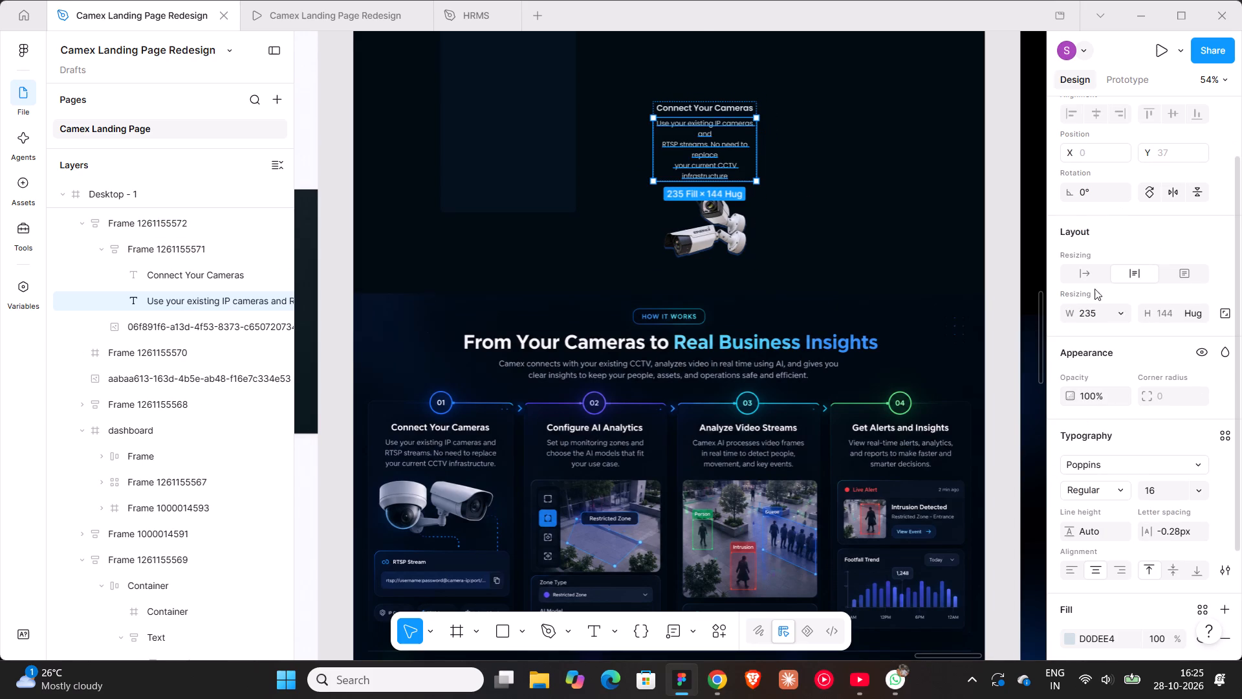
{"action": "left_click", "coordinate": [1092, 277]}
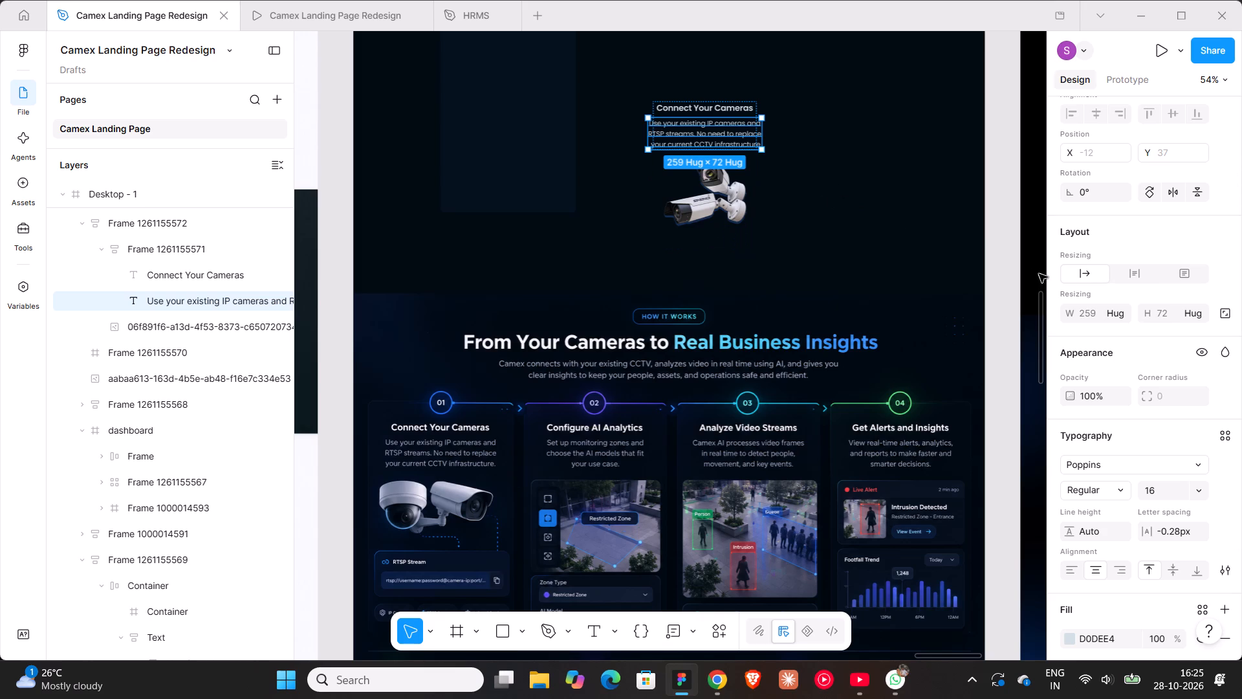
{"action": "left_click", "coordinate": [1122, 310]}
{"action": "left_click", "coordinate": [1101, 293]}
{"action": "left_click", "coordinate": [765, 107]}
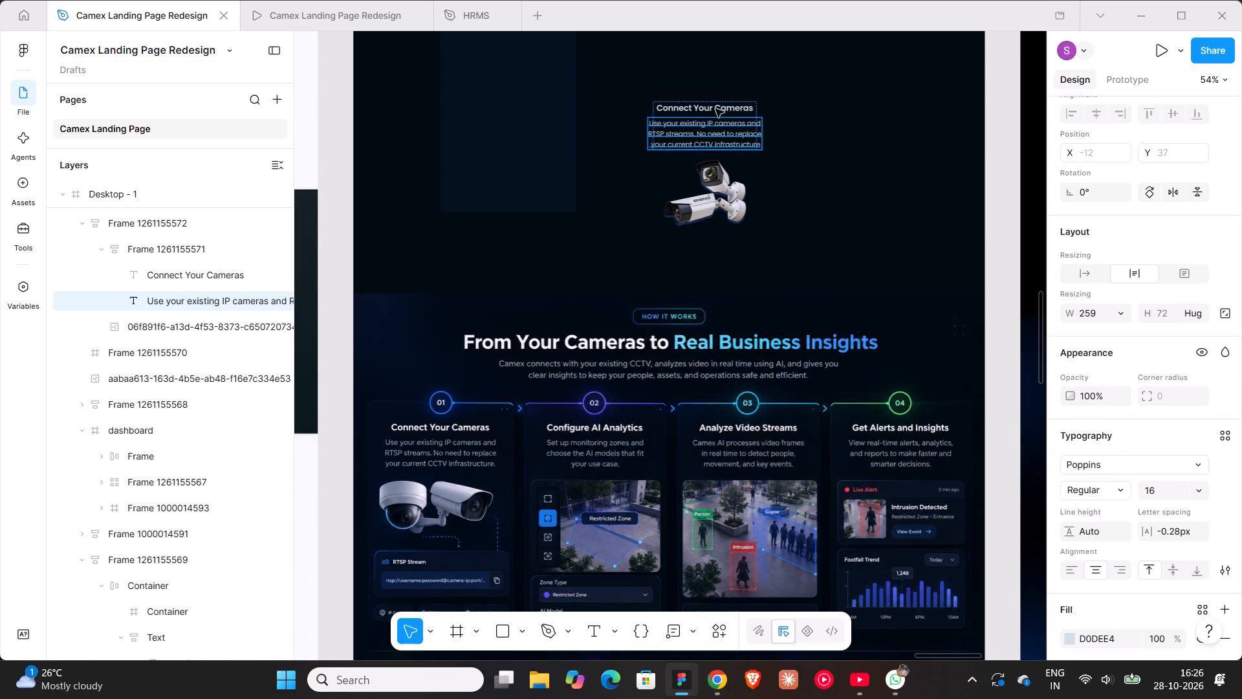
Set the outer card frame's width to hug its contents.
{"action": "left_click", "coordinate": [802, 89]}
{"action": "left_click", "coordinate": [727, 106]}
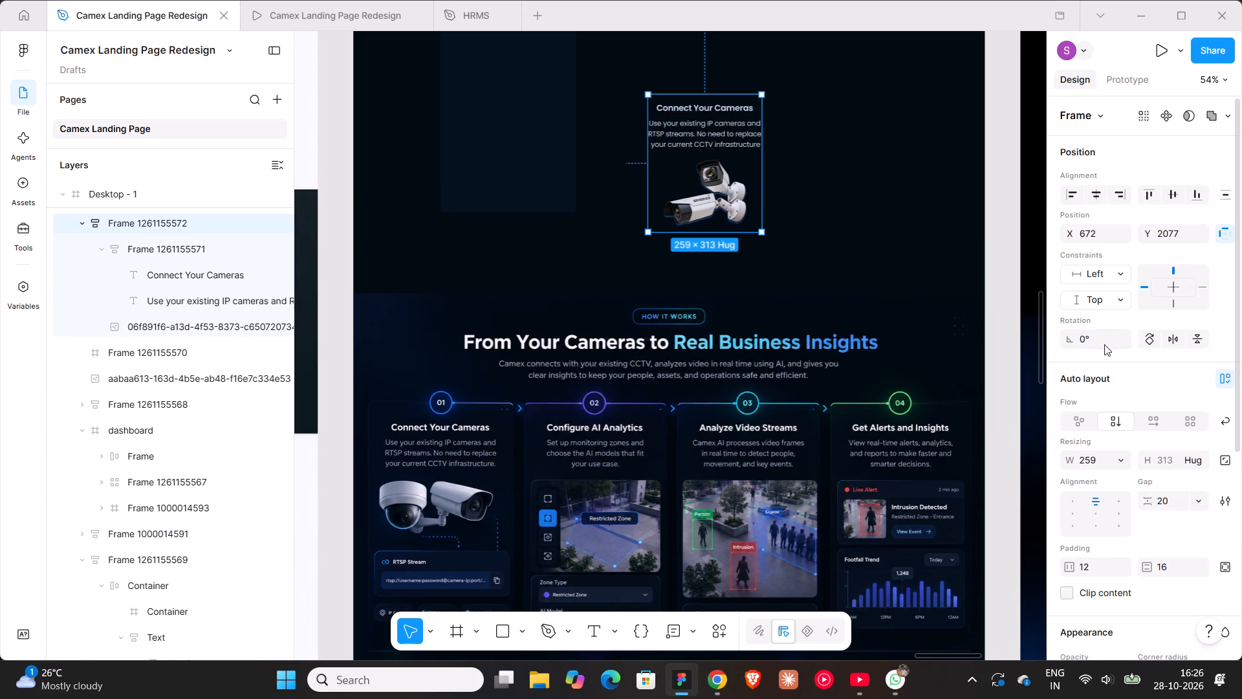
{"action": "left_click", "coordinate": [1114, 460]}
{"action": "left_click", "coordinate": [1079, 480]}
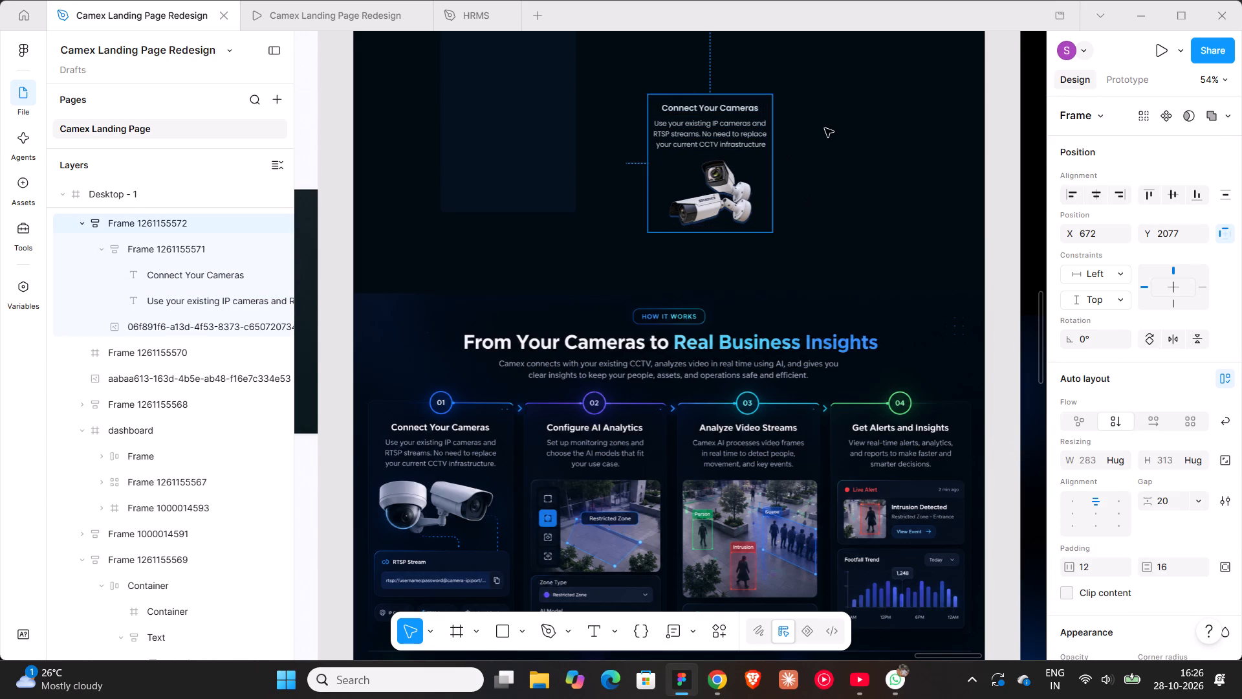
{"action": "left_click", "coordinate": [825, 128]}
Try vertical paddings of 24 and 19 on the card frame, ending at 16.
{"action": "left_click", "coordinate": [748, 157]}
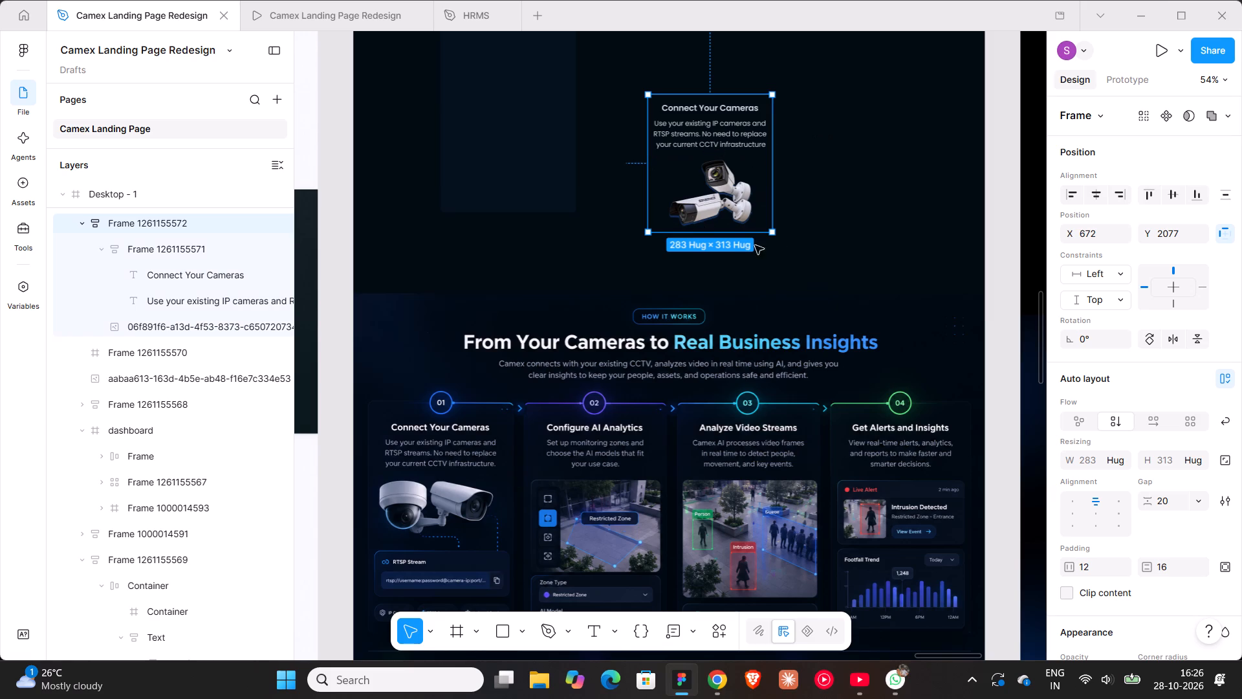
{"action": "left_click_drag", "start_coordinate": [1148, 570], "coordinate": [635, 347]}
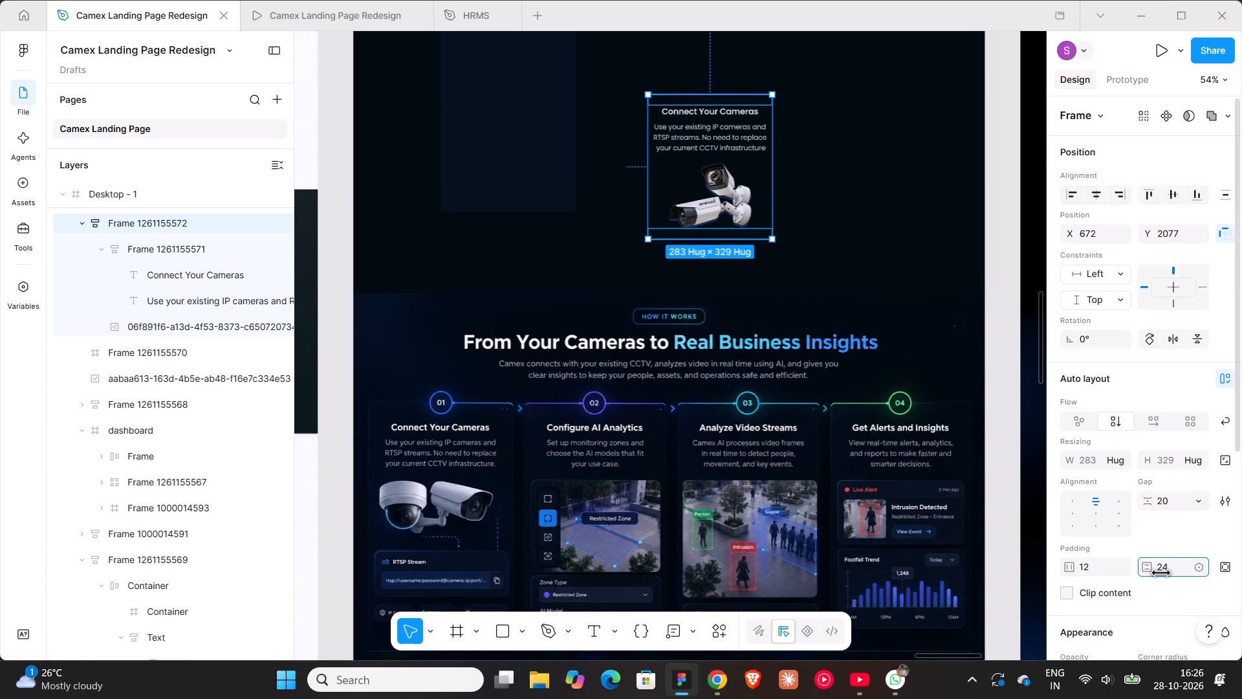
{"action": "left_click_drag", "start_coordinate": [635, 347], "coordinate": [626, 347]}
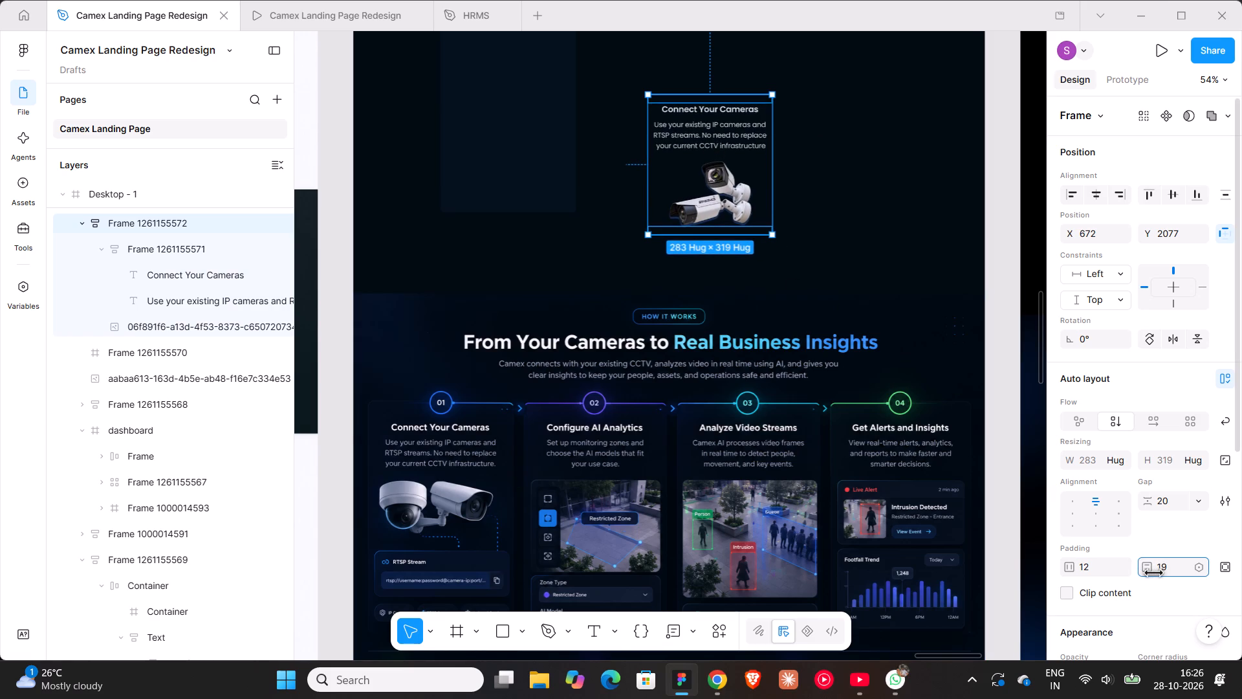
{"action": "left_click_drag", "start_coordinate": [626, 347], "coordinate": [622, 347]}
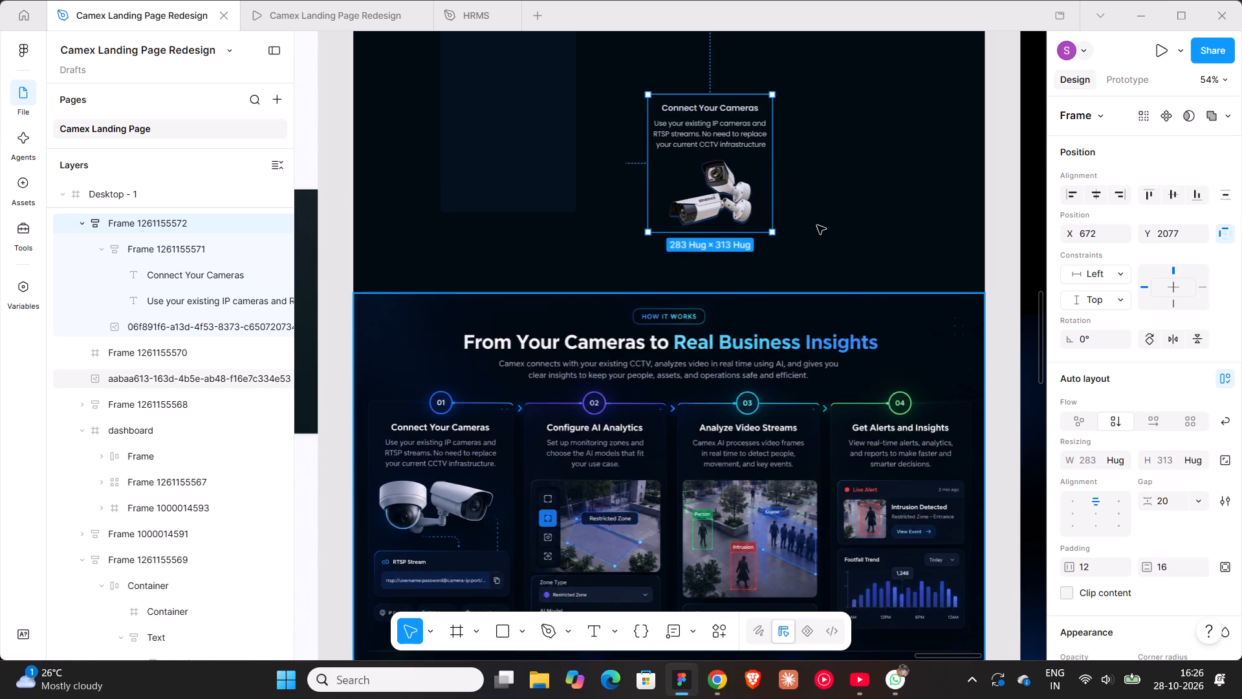
Fill the card frame with the dark blue 04111E sampled from the empty card rectangle beside it.
{"action": "key", "text": "i"}
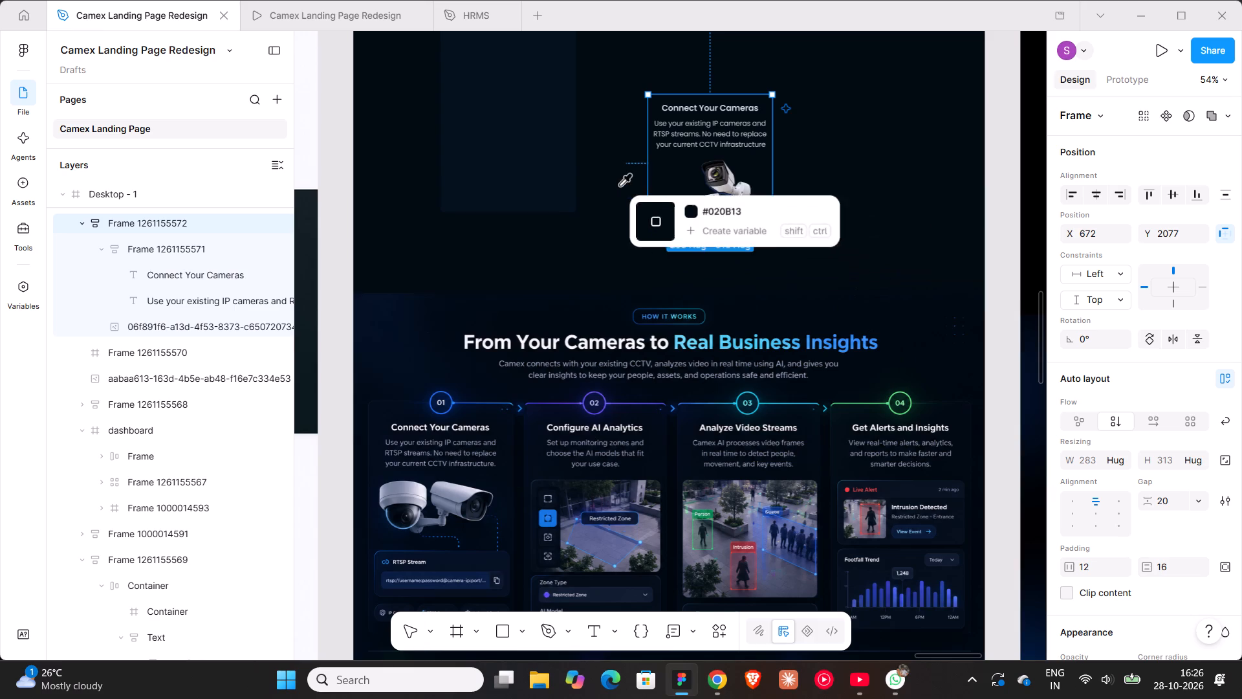
{"action": "left_click", "coordinate": [530, 137]}
{"action": "left_click", "coordinate": [867, 230]}
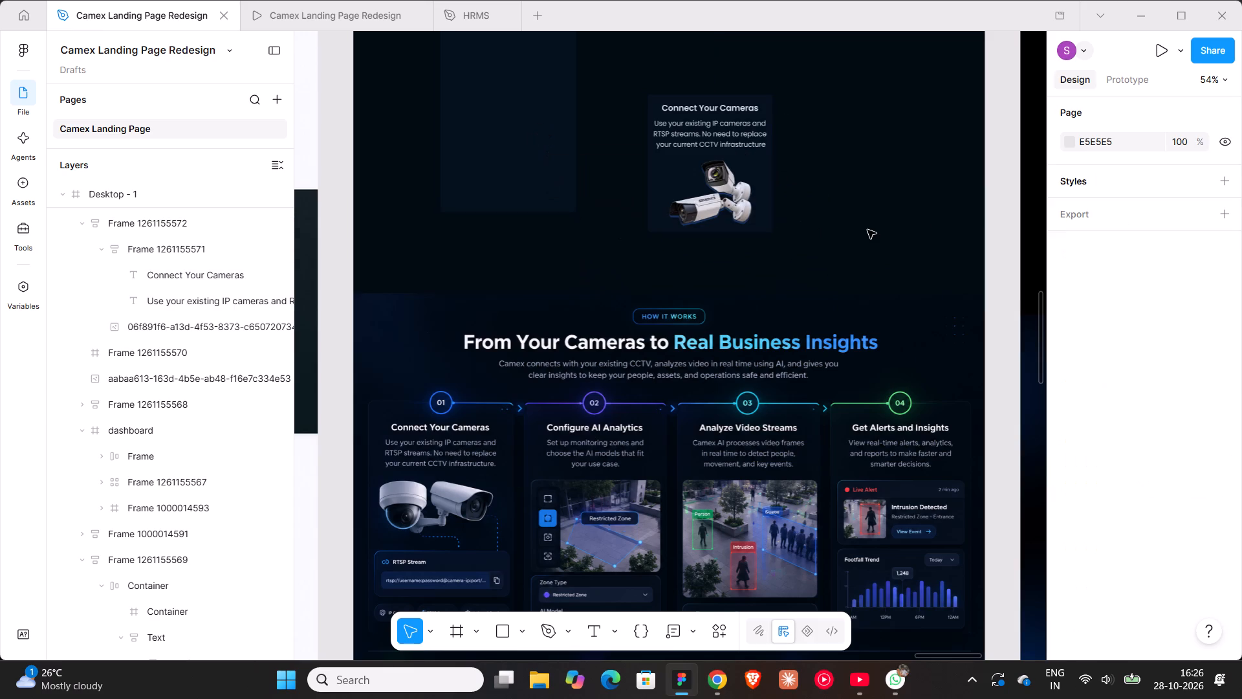
Set the card frame's vertical padding to 20.
{"action": "left_click", "coordinate": [752, 167]}
{"action": "left_click", "coordinate": [1159, 566]}
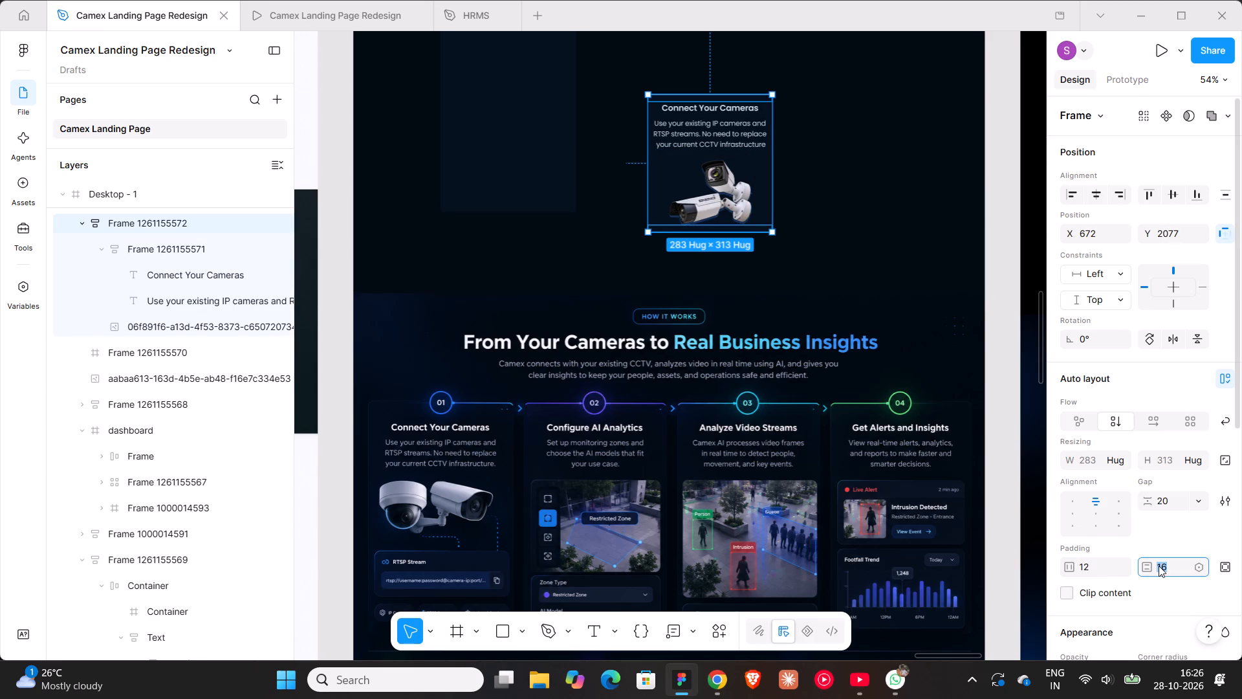
{"action": "type", "text": "20"}
{"action": "key", "text": "Return"}
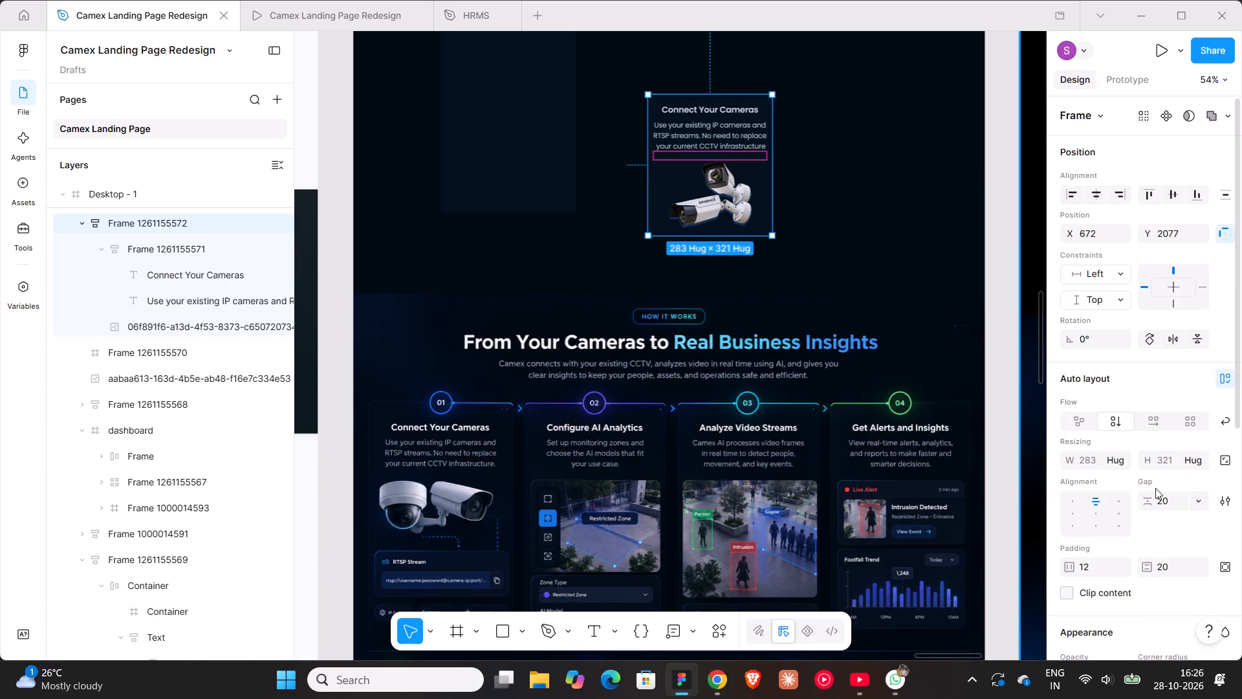
Round the card frame's corners, trying a radius of 8 and settling on 18.
{"action": "scroll", "coordinate": [1174, 520], "scroll_direction": "down", "scroll_amount": 2}
{"action": "left_click", "coordinate": [1166, 518]}
{"action": "key", "text": "8"}
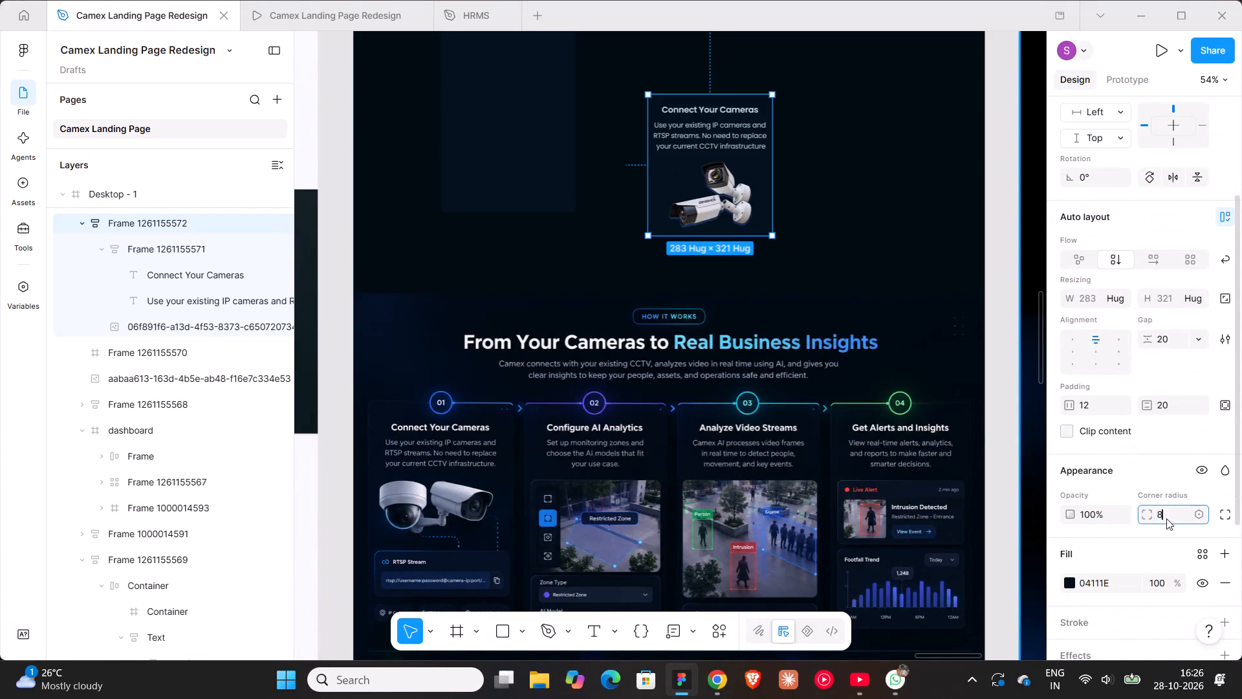
{"action": "key", "text": "Return"}
{"action": "left_click", "coordinate": [1175, 520]}
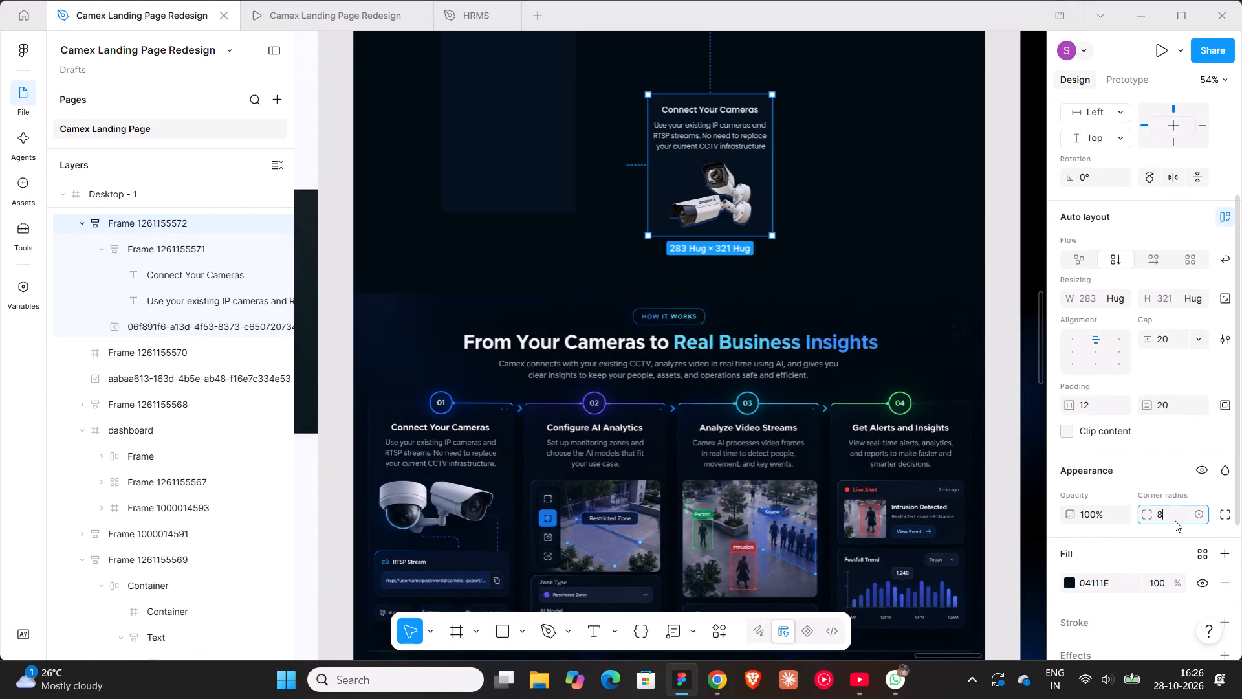
{"action": "type", "text": "18"}
{"action": "key", "text": "Return"}
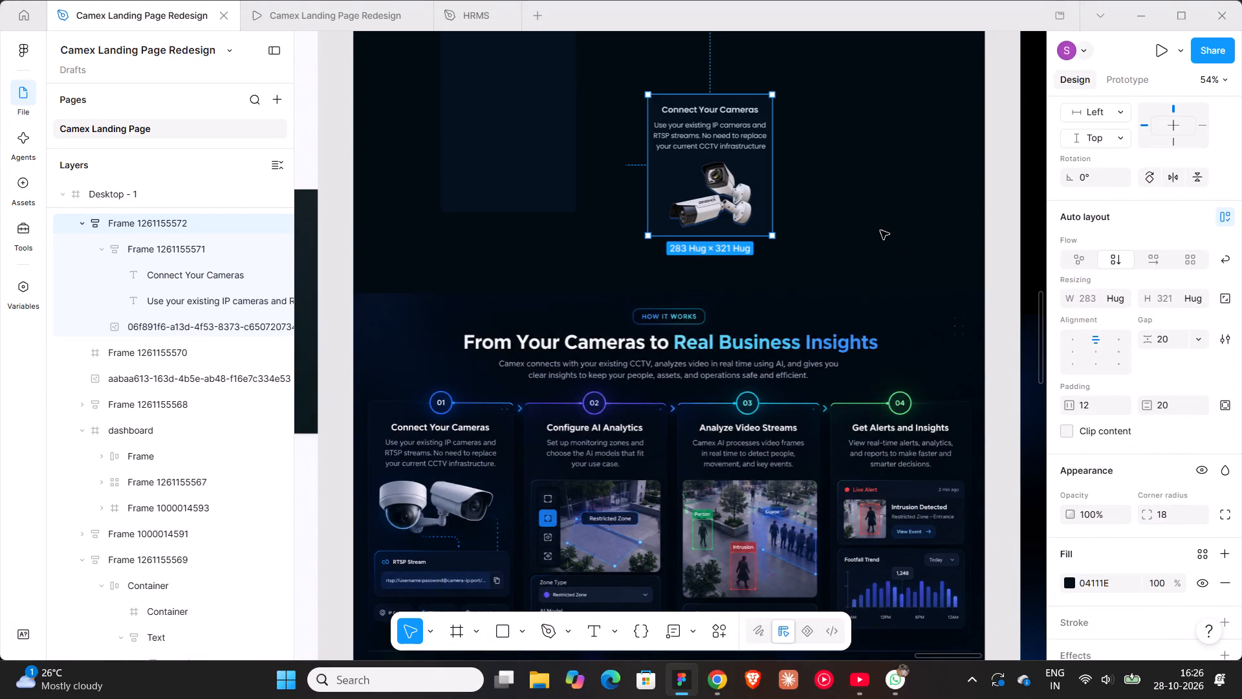
{"action": "left_click", "coordinate": [880, 230]}
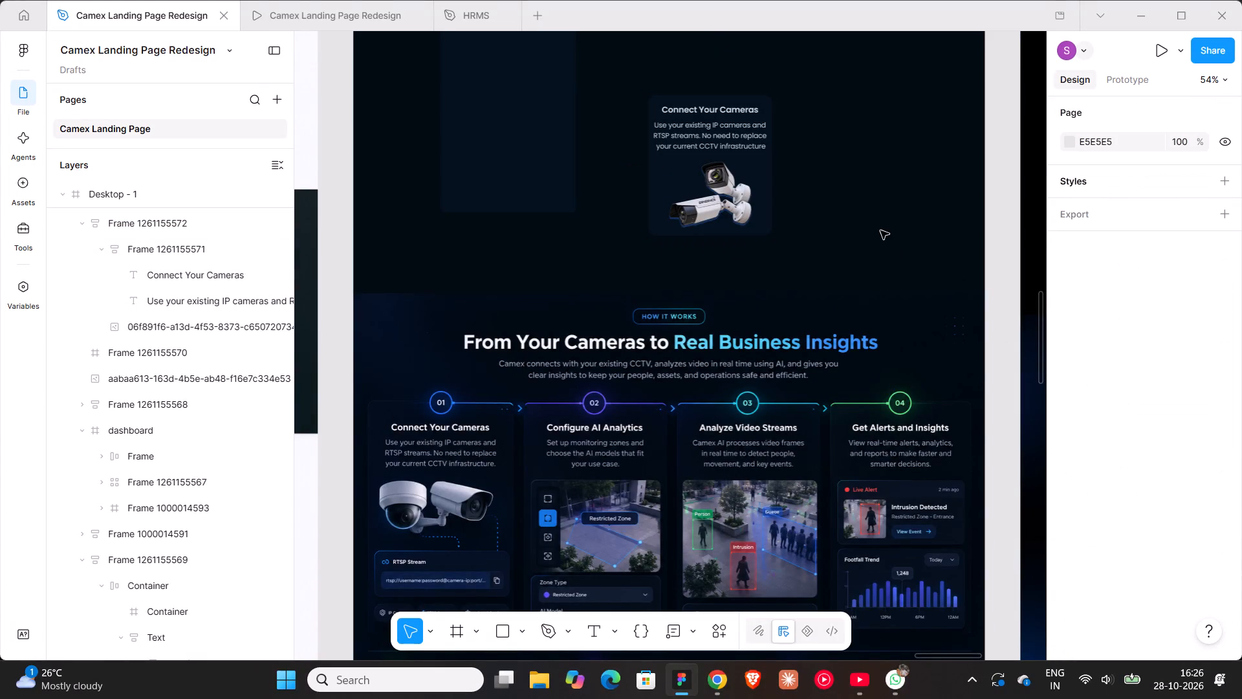
Add a drop shadow to the card frame and set its Y offset to 0.
{"action": "left_click", "coordinate": [719, 194]}
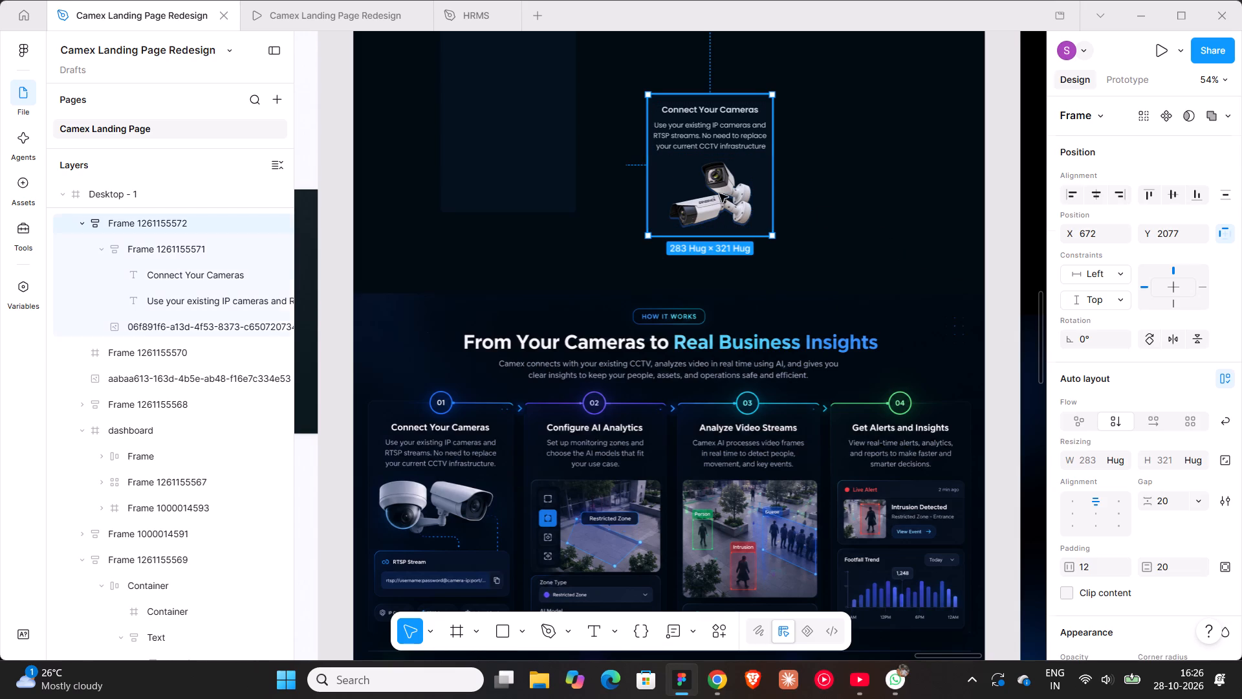
{"action": "scroll", "coordinate": [1147, 437], "scroll_direction": "down", "scroll_amount": 2}
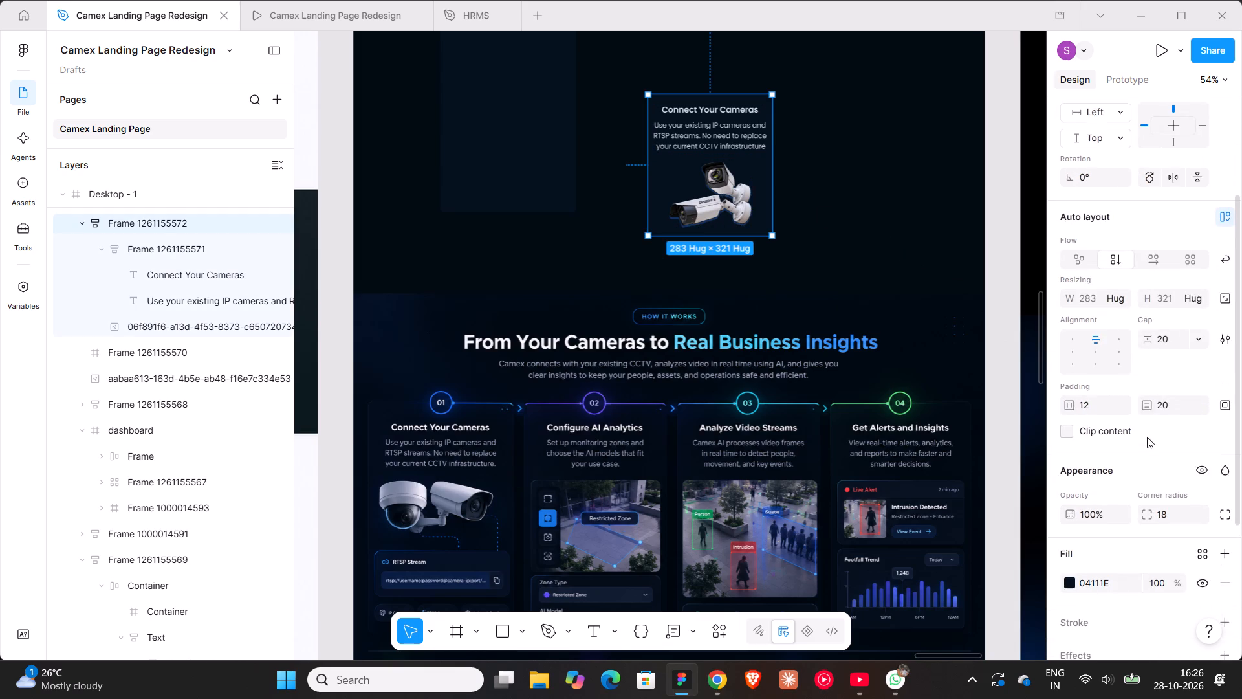
{"action": "scroll", "coordinate": [1147, 437], "scroll_direction": "down", "scroll_amount": 2}
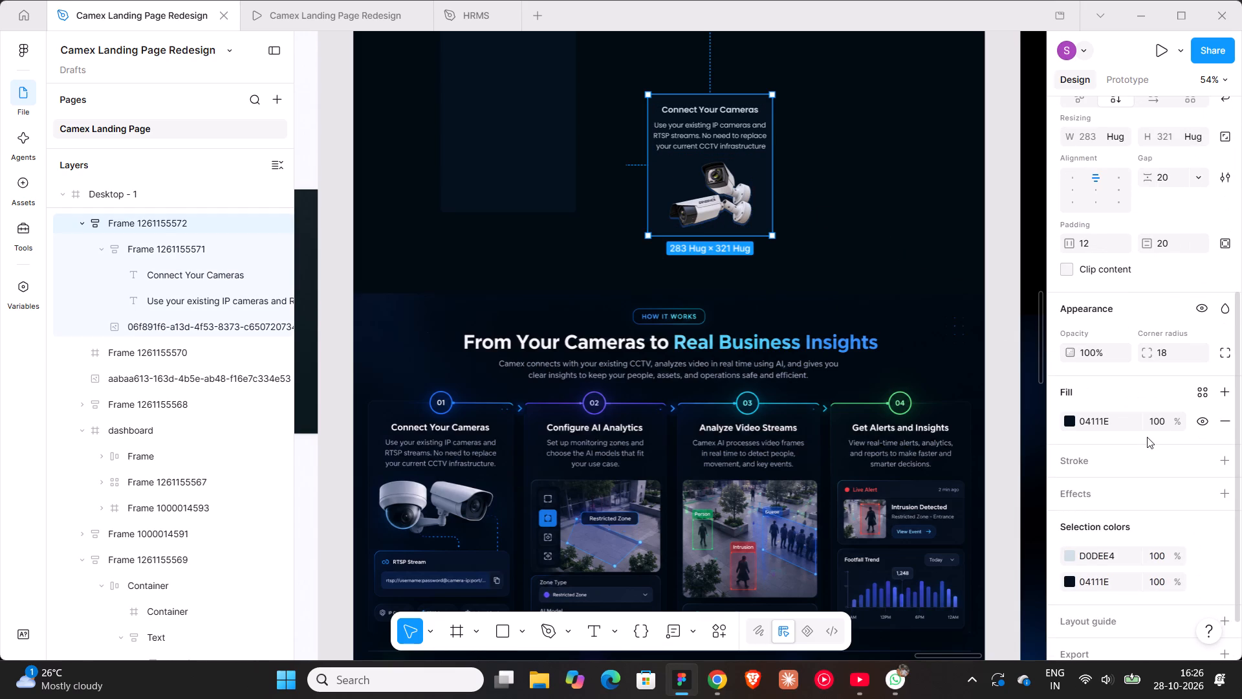
{"action": "left_click", "coordinate": [1231, 494]}
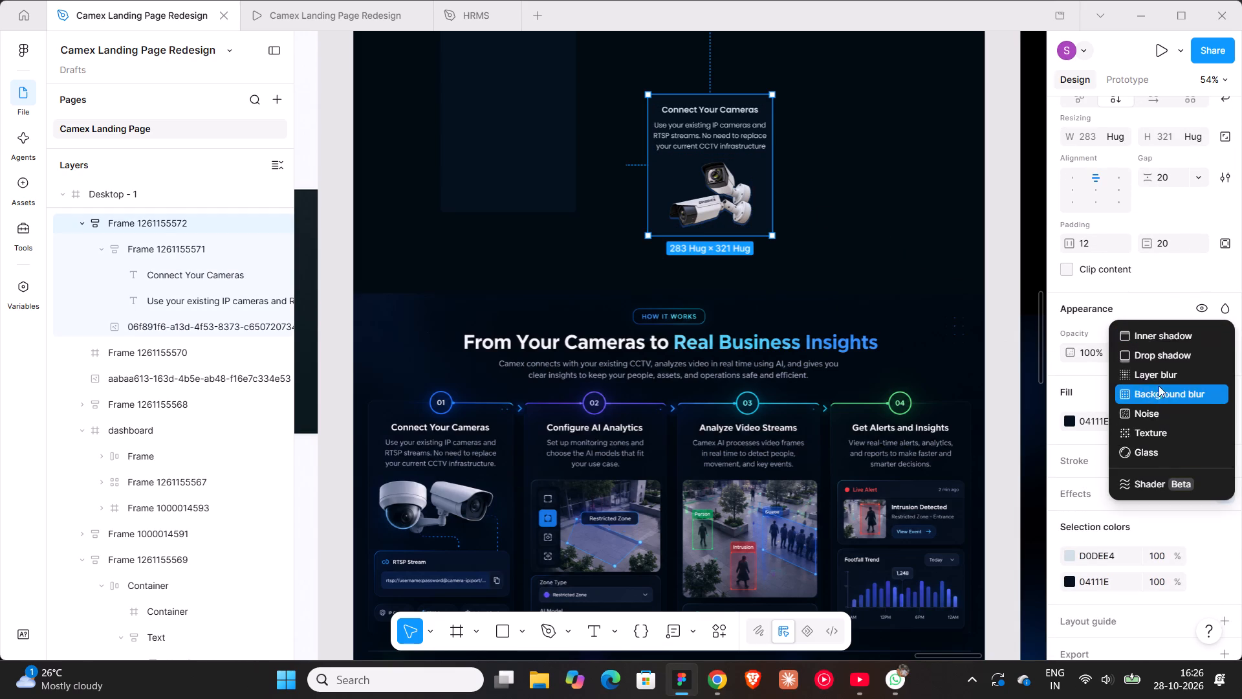
{"action": "left_click", "coordinate": [1155, 355]}
{"action": "left_click", "coordinate": [979, 504]}
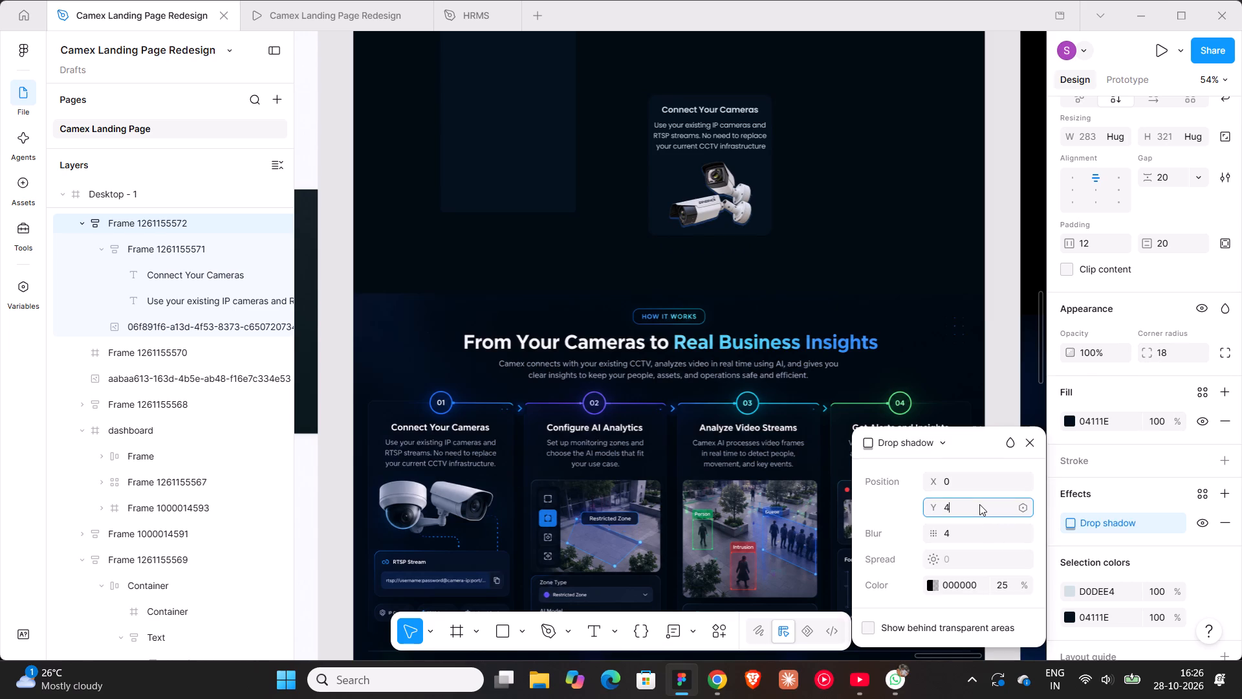
{"action": "key", "text": "0"}
{"action": "key", "text": "Return"}
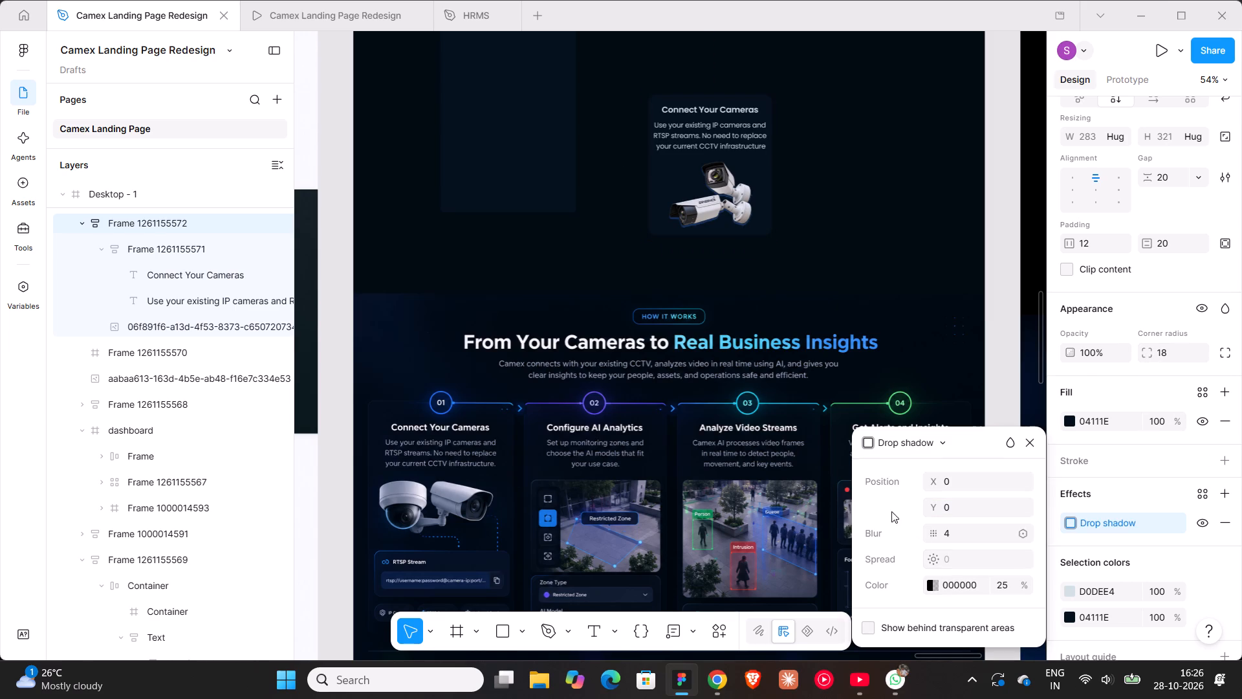
Copy the colour 3B82F6 from the camera picture's drop shadow to the card frame's drop shadow.
{"action": "double_click", "coordinate": [717, 211]}
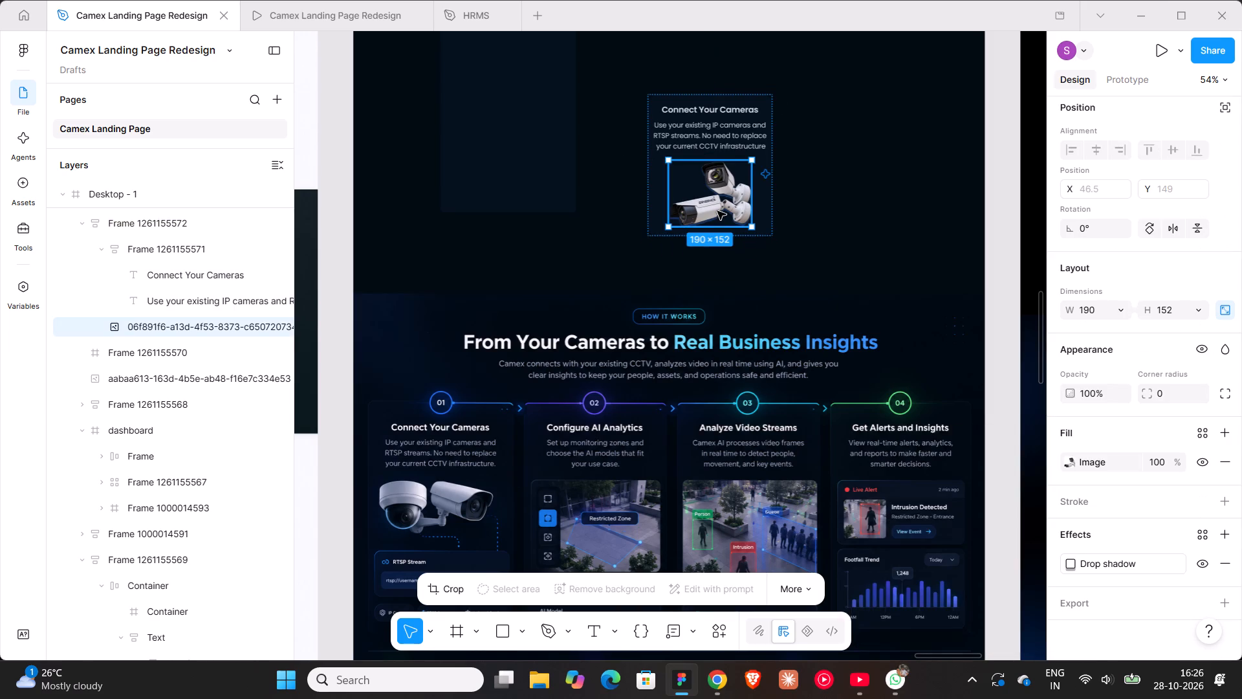
{"action": "scroll", "coordinate": [1029, 430], "scroll_direction": "down", "scroll_amount": 1}
{"action": "left_click", "coordinate": [1075, 561]}
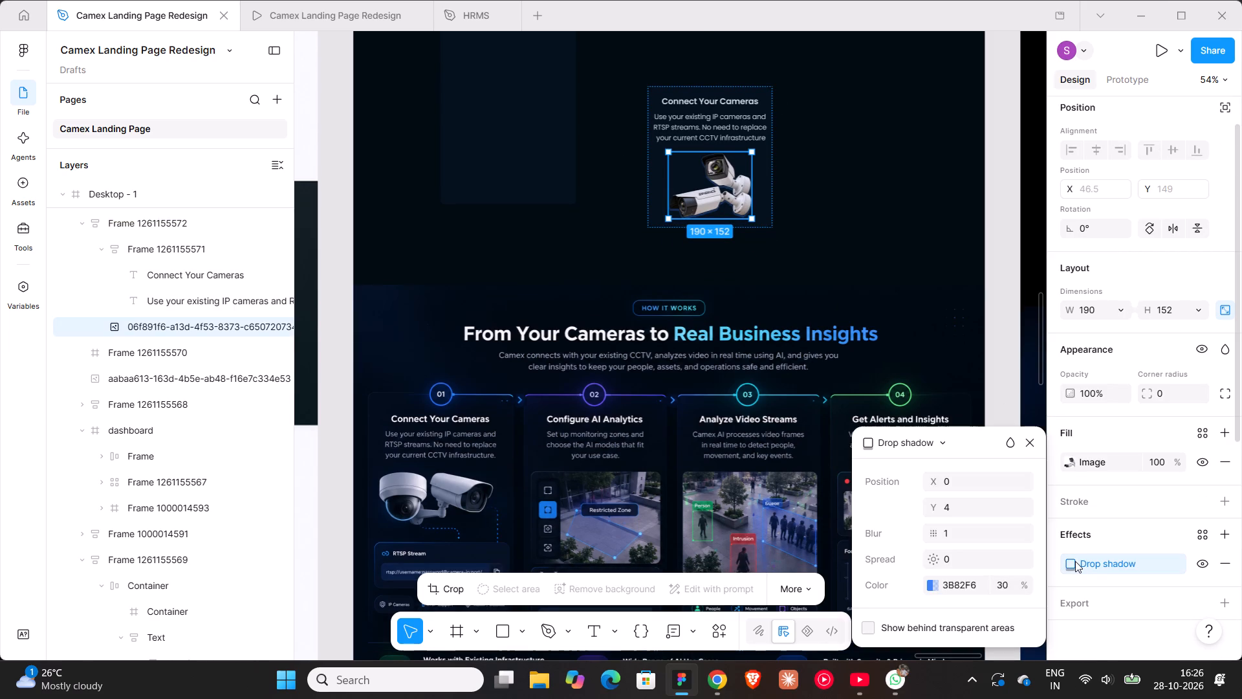
{"action": "left_click", "coordinate": [964, 580]}
{"action": "key", "text": "ctrl+c"}
{"action": "left_click", "coordinate": [933, 256]}
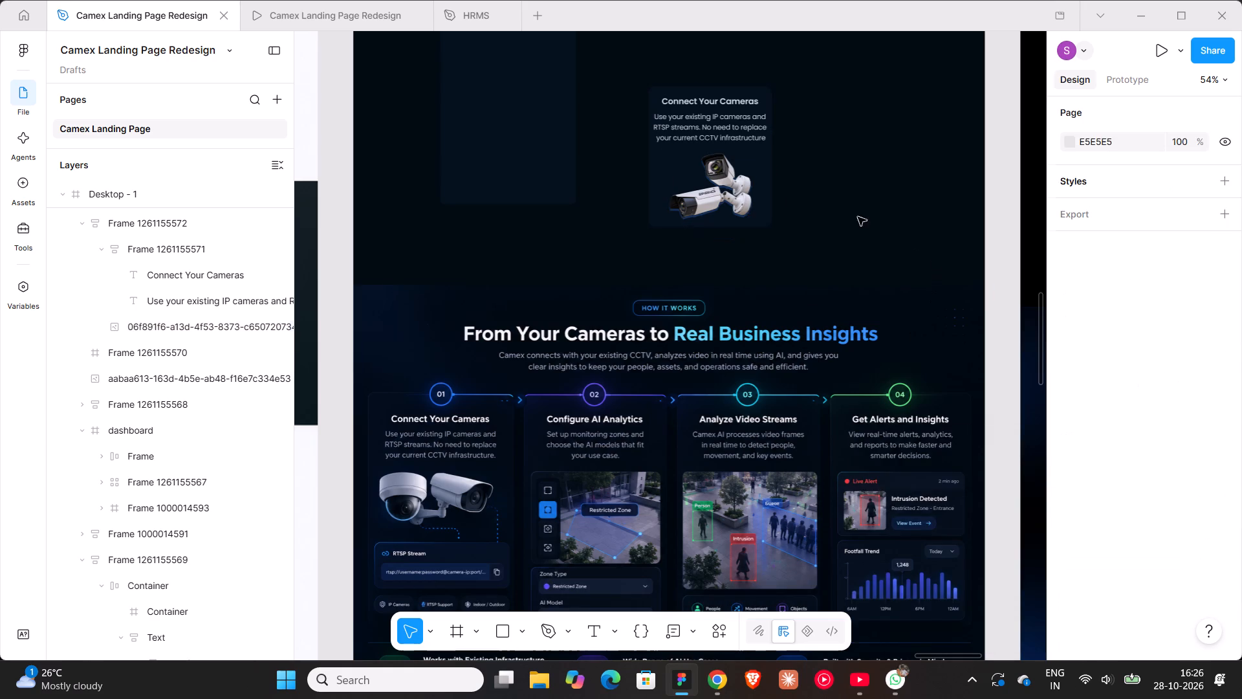
{"action": "left_click", "coordinate": [746, 175]}
{"action": "scroll", "coordinate": [1157, 460], "scroll_direction": "down", "scroll_amount": 6}
{"action": "left_click", "coordinate": [1067, 431]}
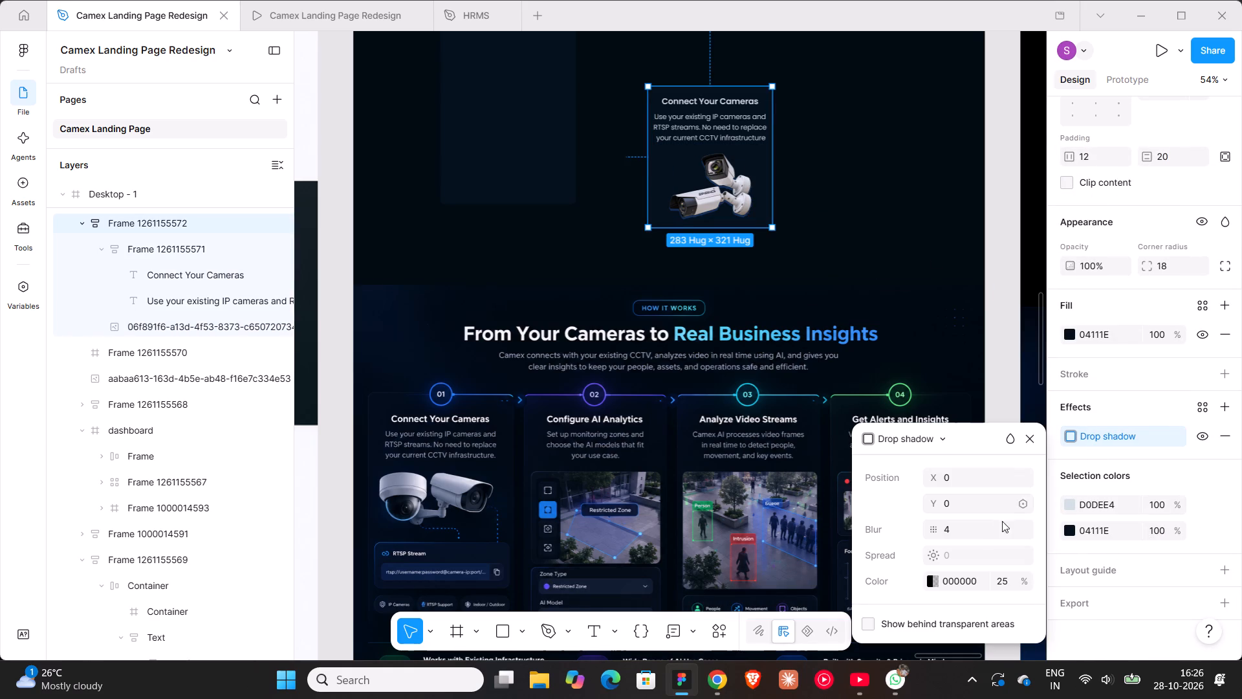
{"action": "left_click", "coordinate": [970, 586]}
{"action": "key", "text": "ctrl+v"}
{"action": "key", "text": "Return"}
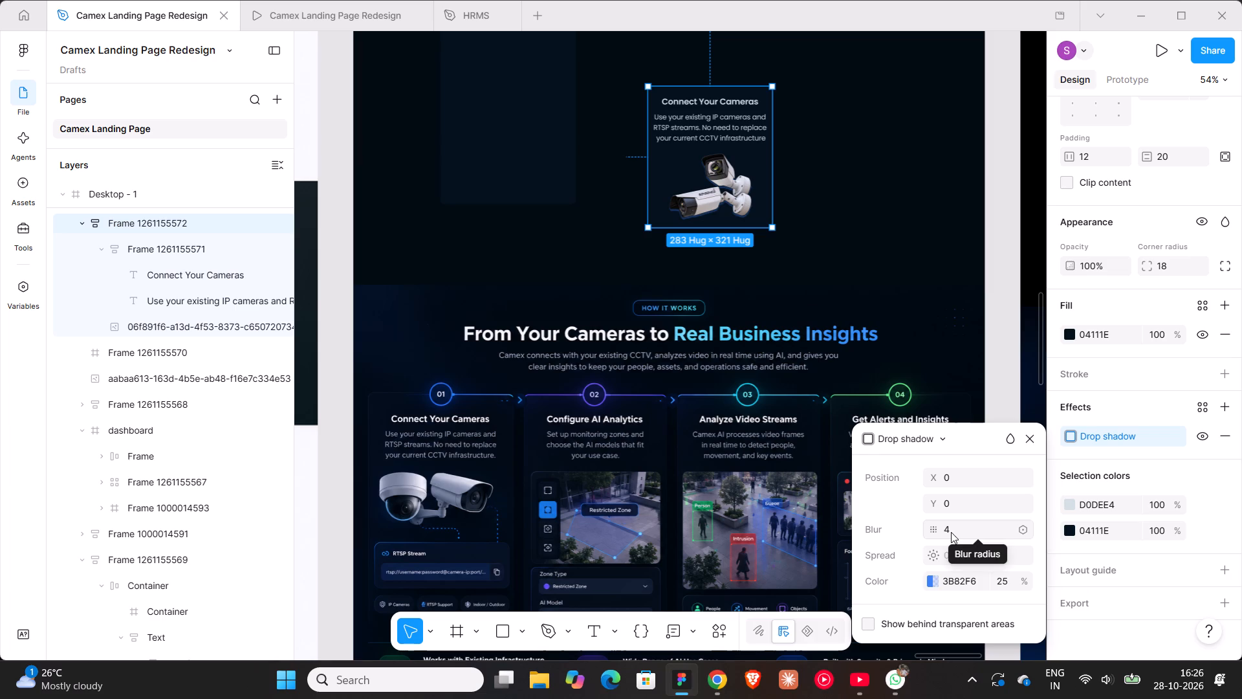
Set the card drop shadow's colour opacity to 12%.
{"action": "left_click", "coordinate": [1003, 579]}
{"action": "type", "text": "12"}
{"action": "key", "text": "Return"}
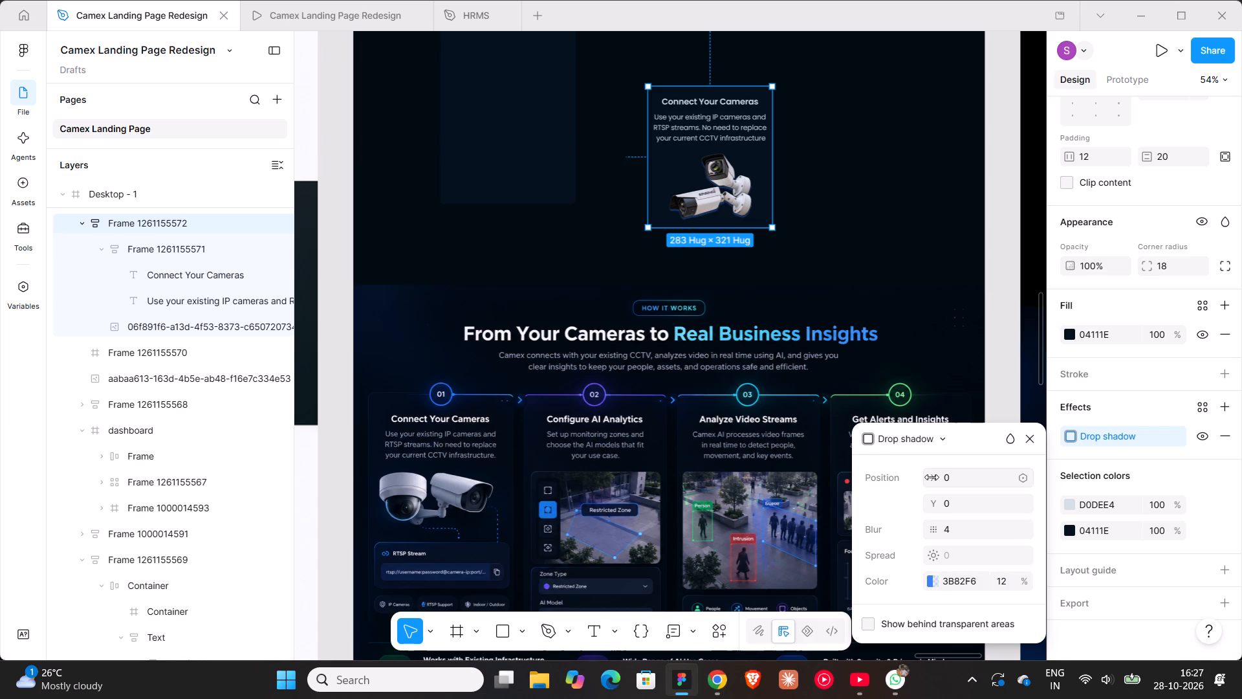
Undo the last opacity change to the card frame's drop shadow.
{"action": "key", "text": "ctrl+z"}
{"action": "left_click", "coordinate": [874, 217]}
Examine the drop shadow settings of the dashboard frame in the hero section.
{"action": "scroll", "coordinate": [792, 310], "scroll_direction": "up", "scroll_amount": 4}
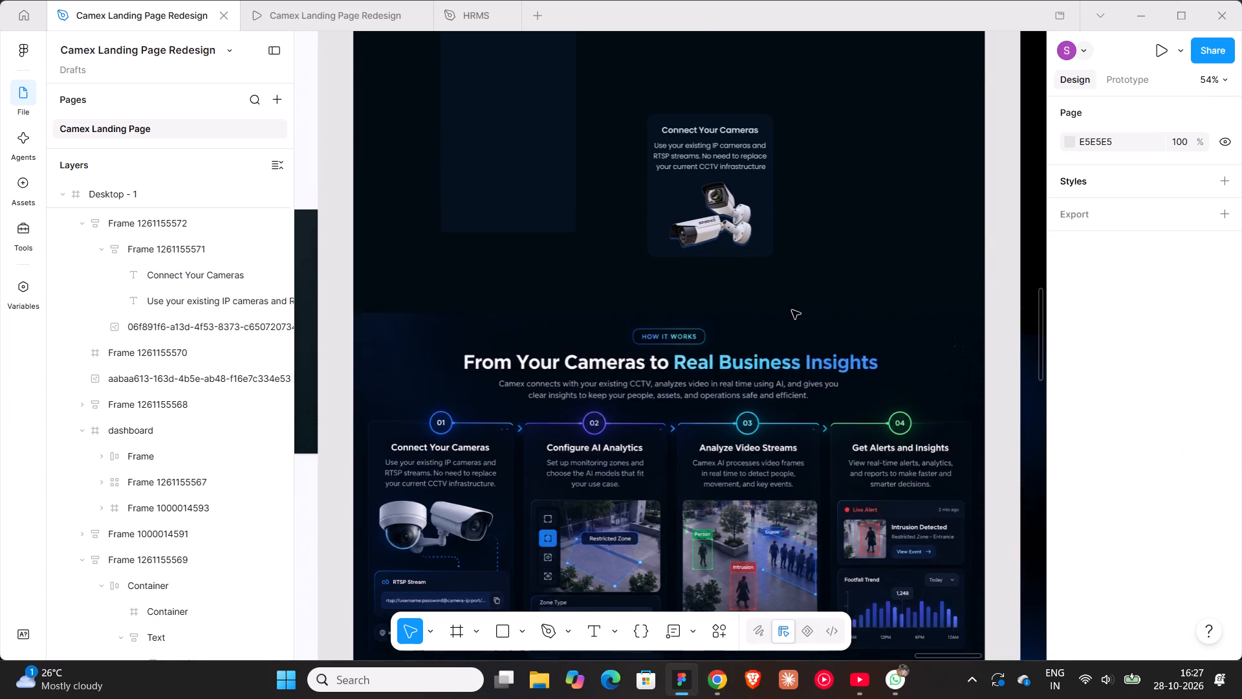
{"action": "scroll", "coordinate": [792, 310], "scroll_direction": "up", "scroll_amount": 4}
{"action": "scroll", "coordinate": [792, 310], "scroll_direction": "down", "scroll_amount": 5, "text": "ctrl"}
{"action": "scroll", "coordinate": [792, 310], "scroll_direction": "up", "scroll_amount": 5}
{"action": "scroll", "coordinate": [792, 310], "scroll_direction": "down", "scroll_amount": 4}
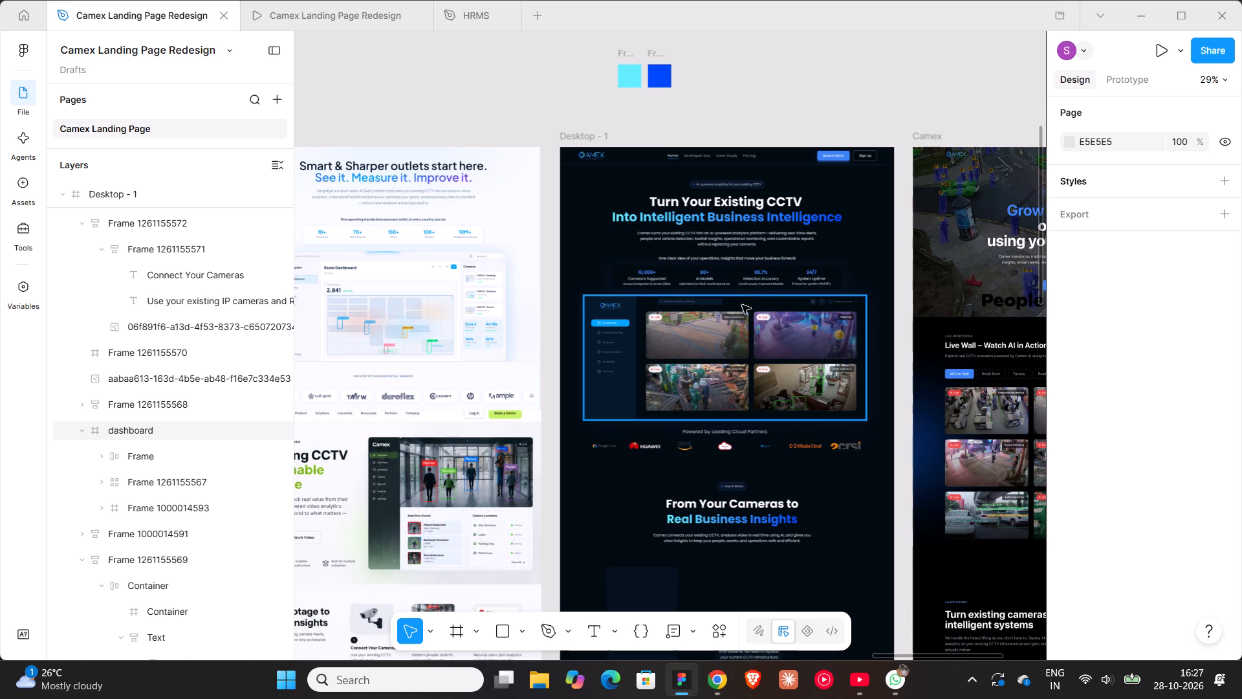
{"action": "left_click", "coordinate": [722, 355]}
{"action": "scroll", "coordinate": [1063, 473], "scroll_direction": "down", "scroll_amount": 6}
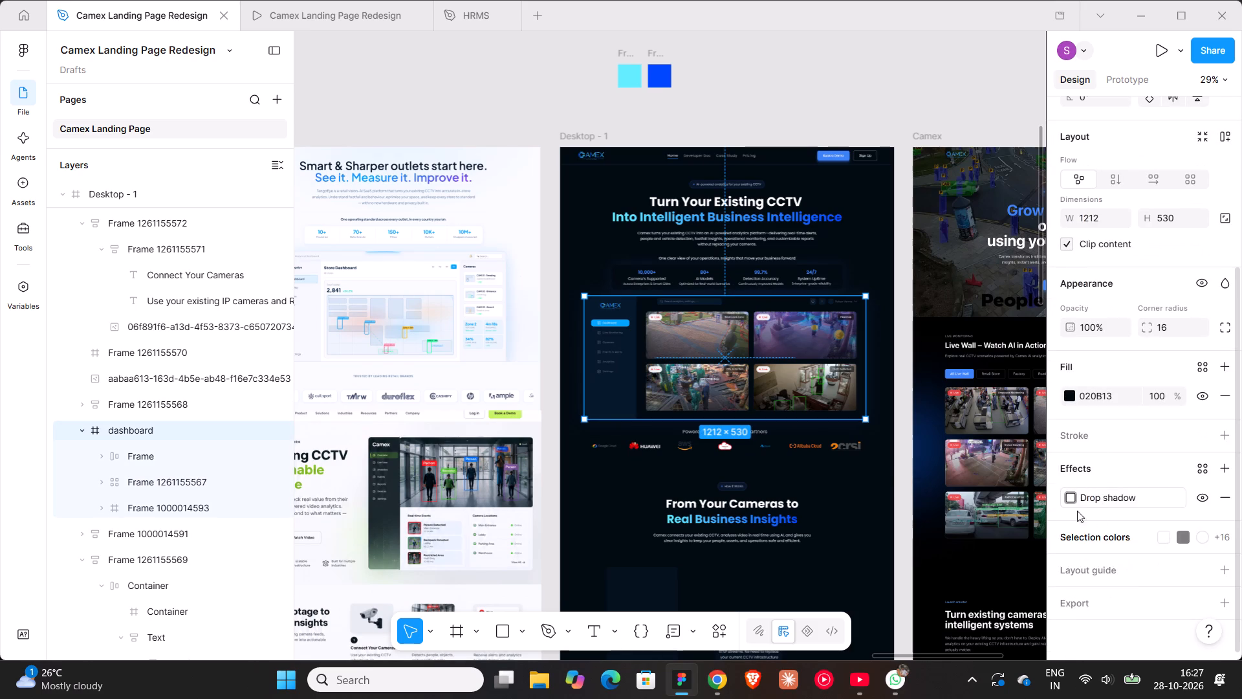
{"action": "left_click", "coordinate": [1071, 502]}
{"action": "scroll", "coordinate": [765, 514], "scroll_direction": "down", "scroll_amount": 7}
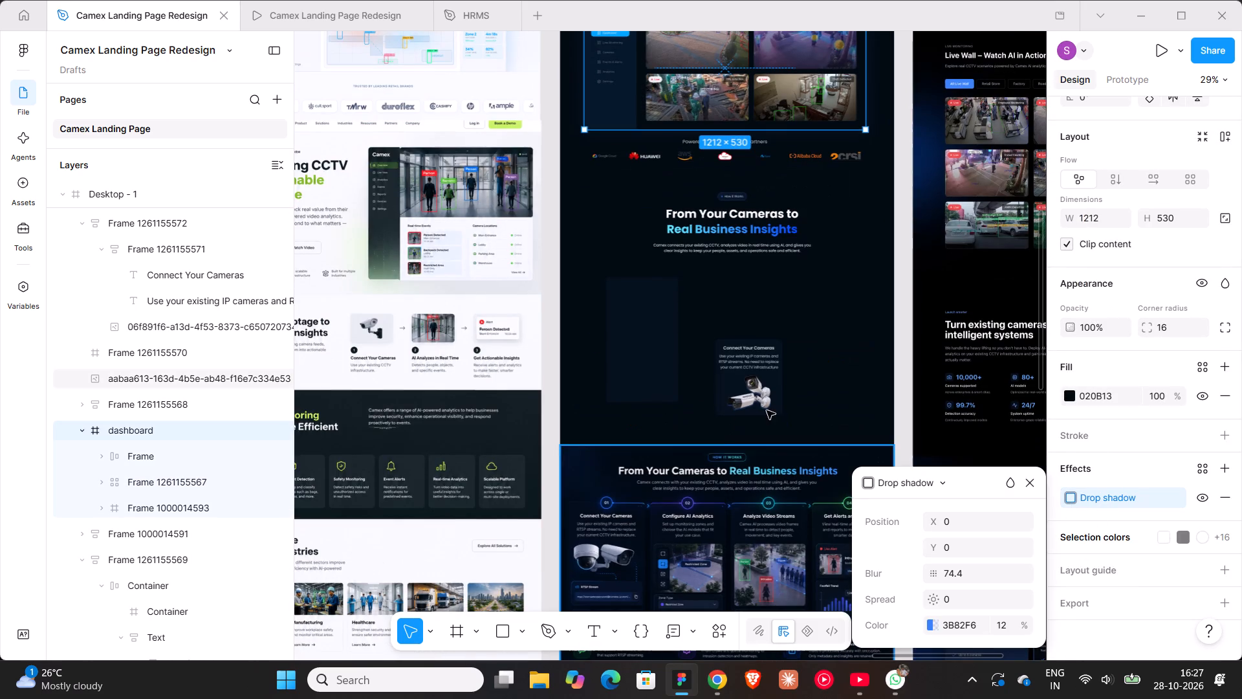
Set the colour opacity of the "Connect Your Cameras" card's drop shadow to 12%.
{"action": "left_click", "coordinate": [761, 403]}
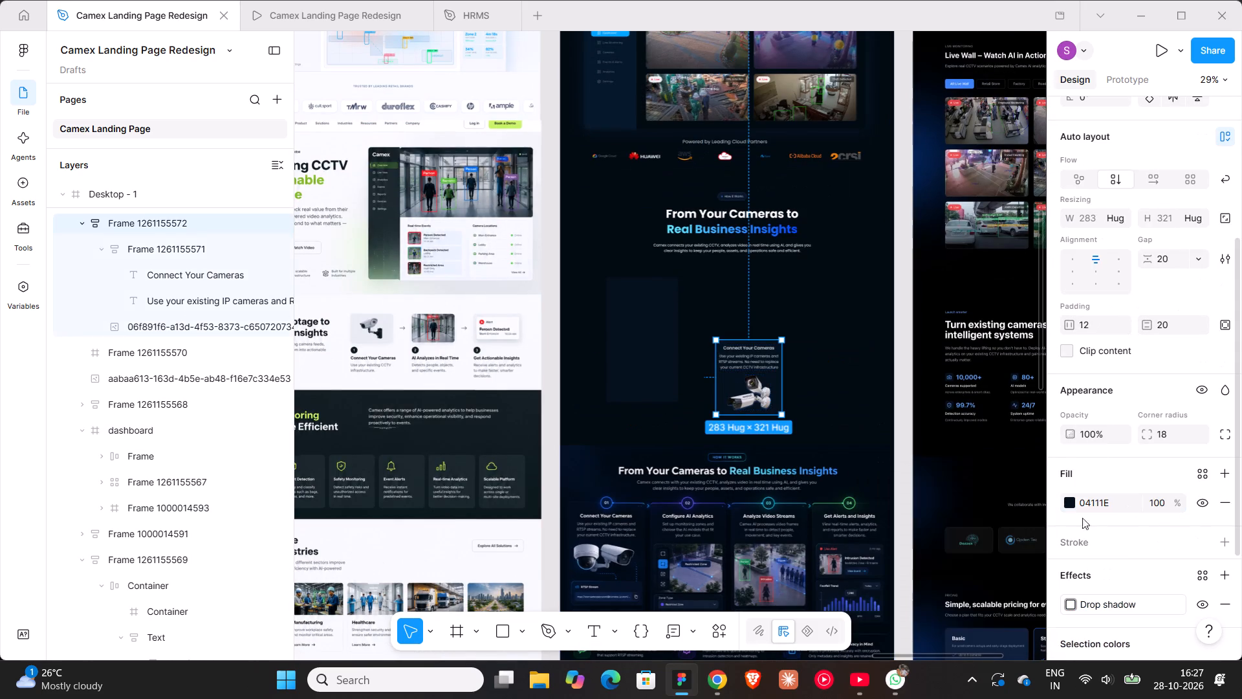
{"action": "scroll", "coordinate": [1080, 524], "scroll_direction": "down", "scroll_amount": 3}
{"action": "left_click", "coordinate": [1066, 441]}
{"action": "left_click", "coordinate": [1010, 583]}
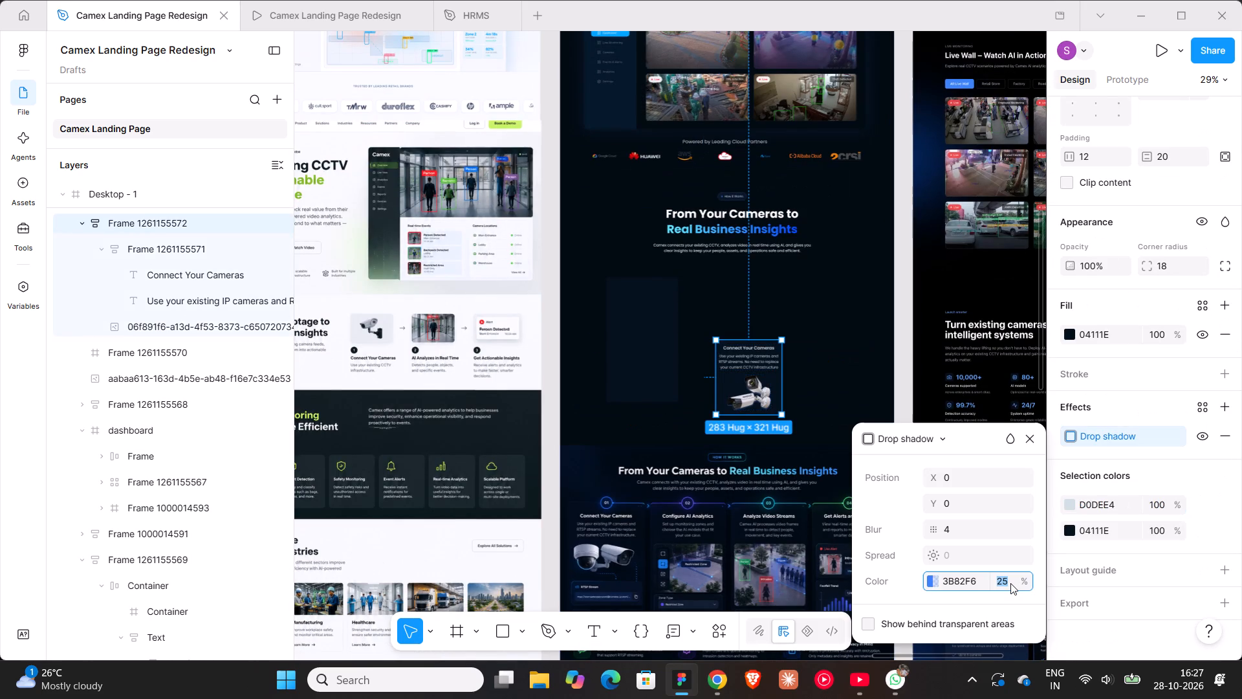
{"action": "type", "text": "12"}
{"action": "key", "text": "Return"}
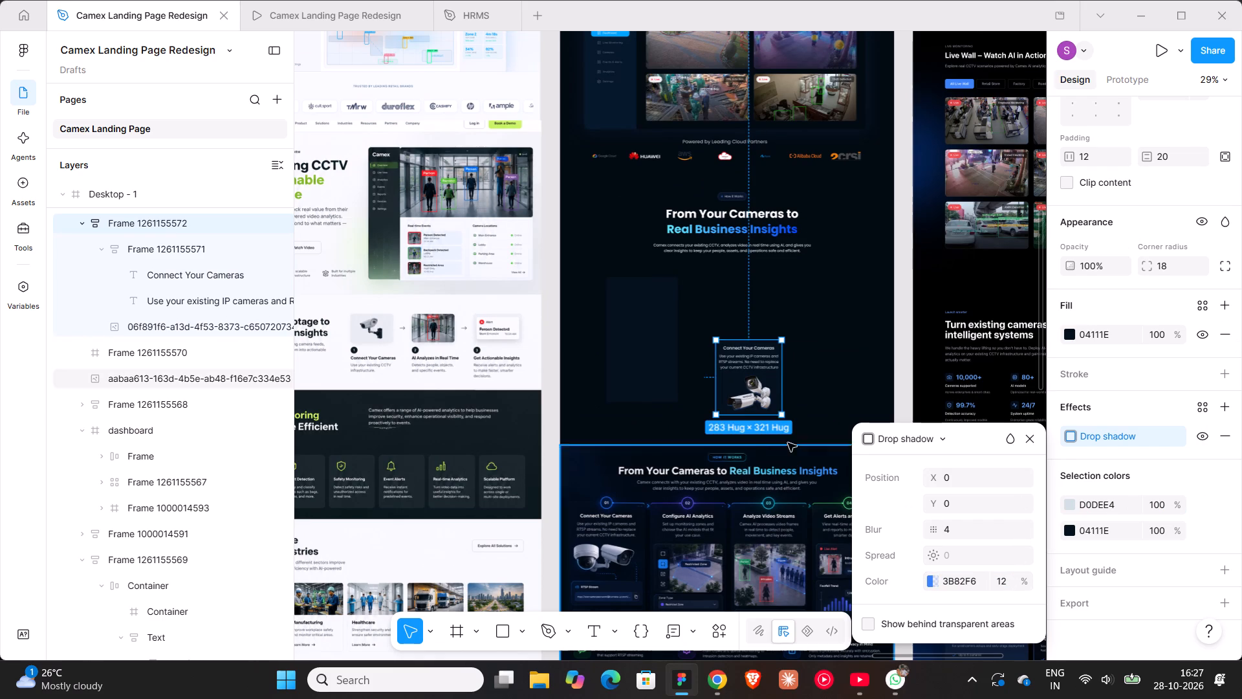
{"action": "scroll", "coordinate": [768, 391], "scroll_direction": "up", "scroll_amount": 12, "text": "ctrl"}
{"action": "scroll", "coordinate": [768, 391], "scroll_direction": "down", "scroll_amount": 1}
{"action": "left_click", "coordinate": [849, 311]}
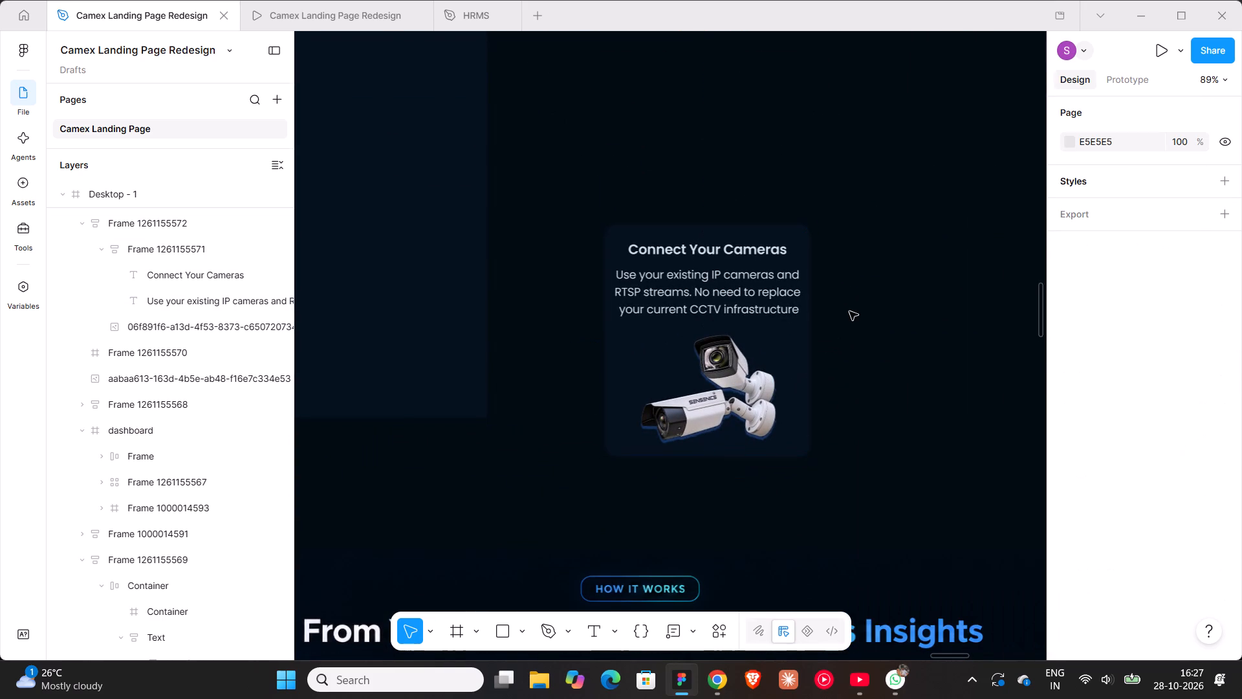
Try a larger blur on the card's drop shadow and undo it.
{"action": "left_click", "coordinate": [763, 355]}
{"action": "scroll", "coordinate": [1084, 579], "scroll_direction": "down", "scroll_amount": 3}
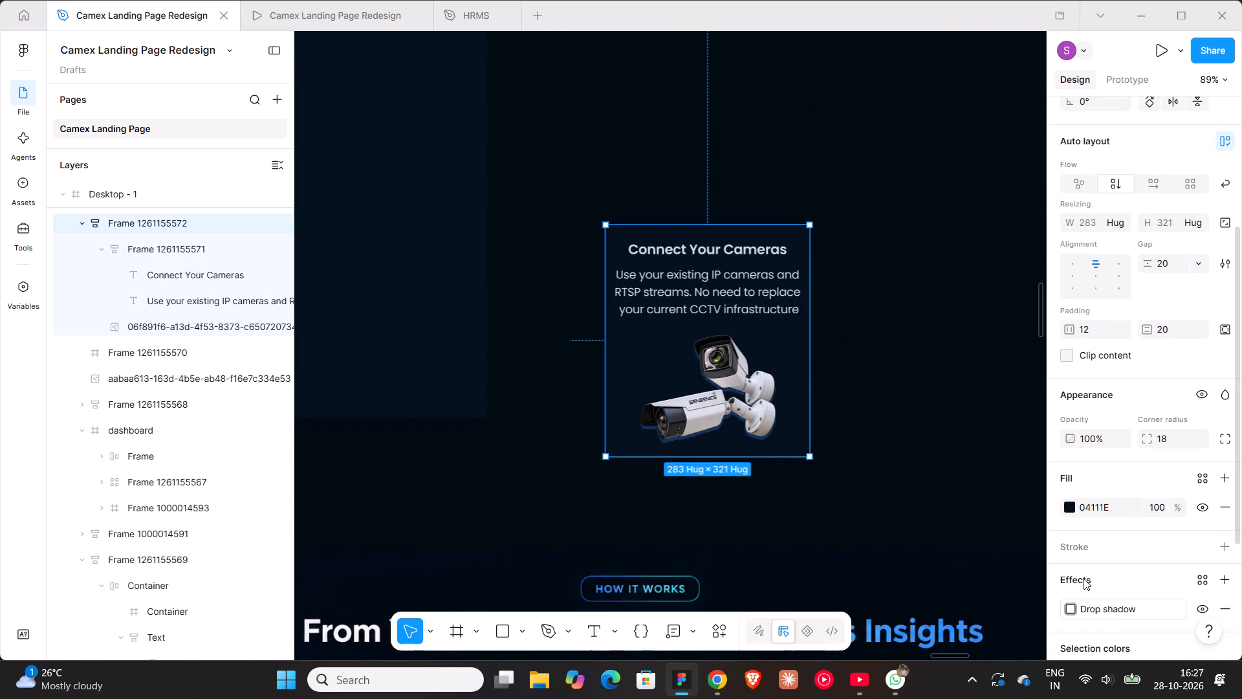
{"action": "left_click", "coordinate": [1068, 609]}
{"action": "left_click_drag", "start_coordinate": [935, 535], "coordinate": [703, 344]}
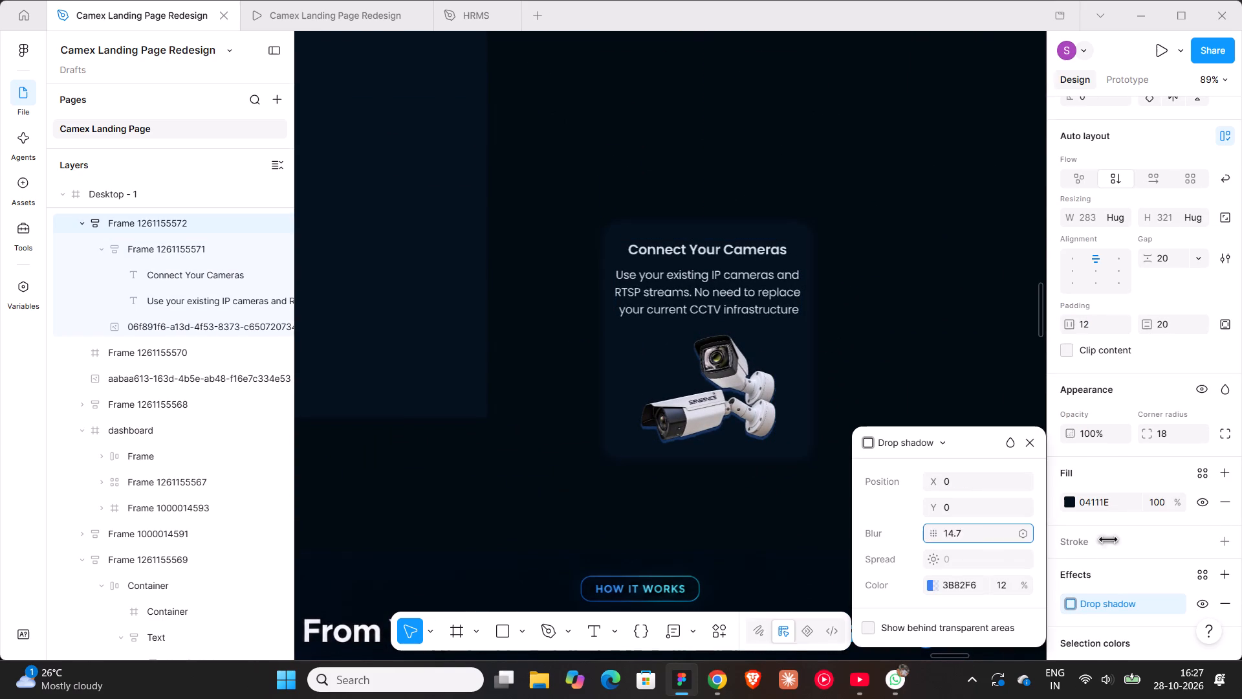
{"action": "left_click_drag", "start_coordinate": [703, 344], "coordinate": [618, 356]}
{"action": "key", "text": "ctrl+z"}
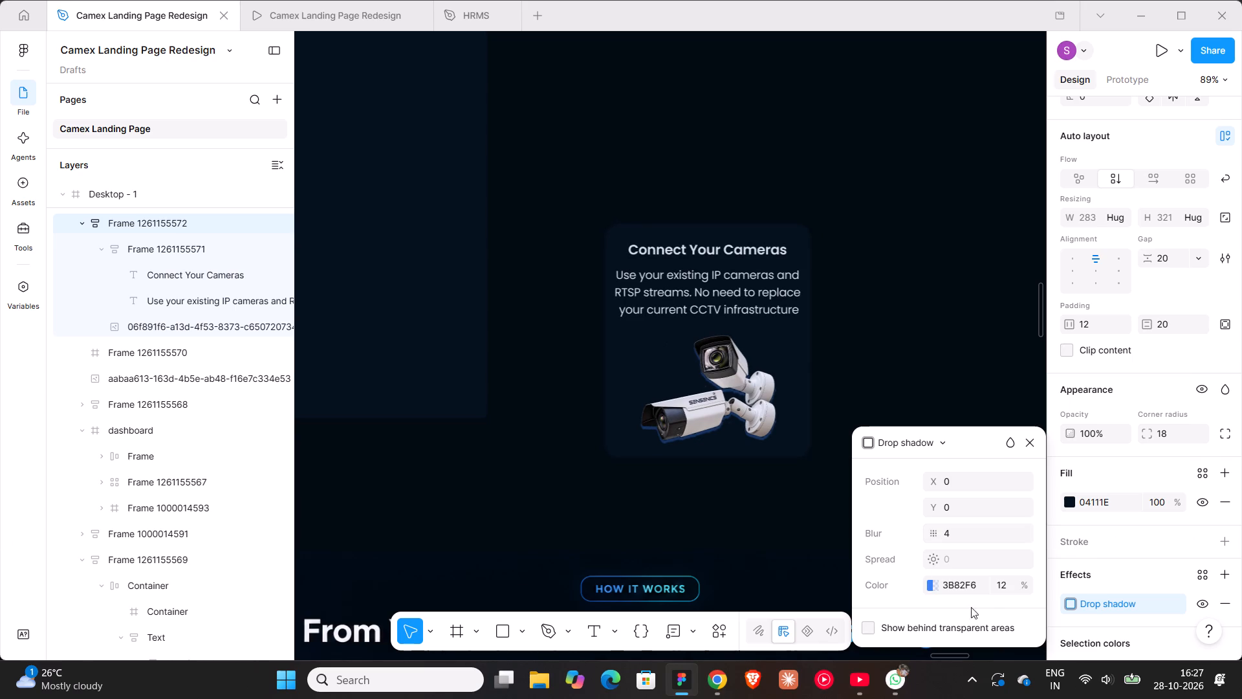
Adjust the card drop shadow's colour opacity, trying 50% and 35% and settling on 25%.
{"action": "left_click", "coordinate": [1005, 591]}
{"action": "type", "text": "50"}
{"action": "key", "text": "Return"}
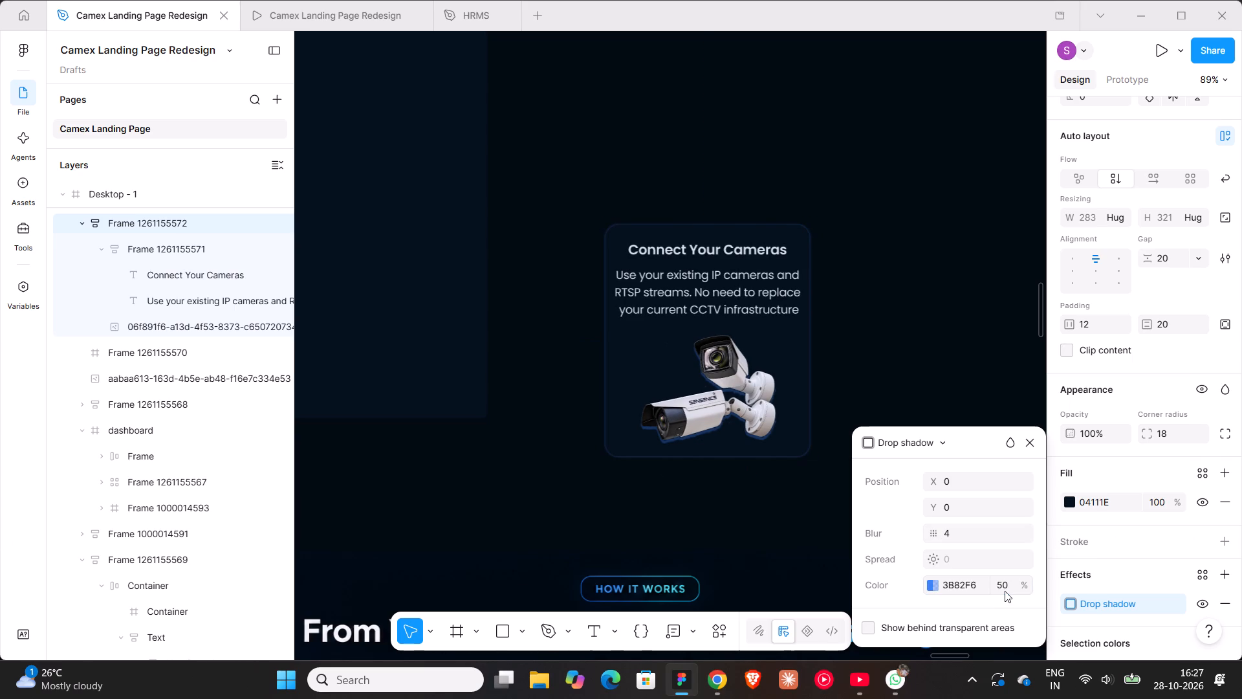
{"action": "left_click", "coordinate": [1005, 591]}
{"action": "type", "text": "35"}
{"action": "key", "text": "Return"}
{"action": "left_click", "coordinate": [1005, 591]}
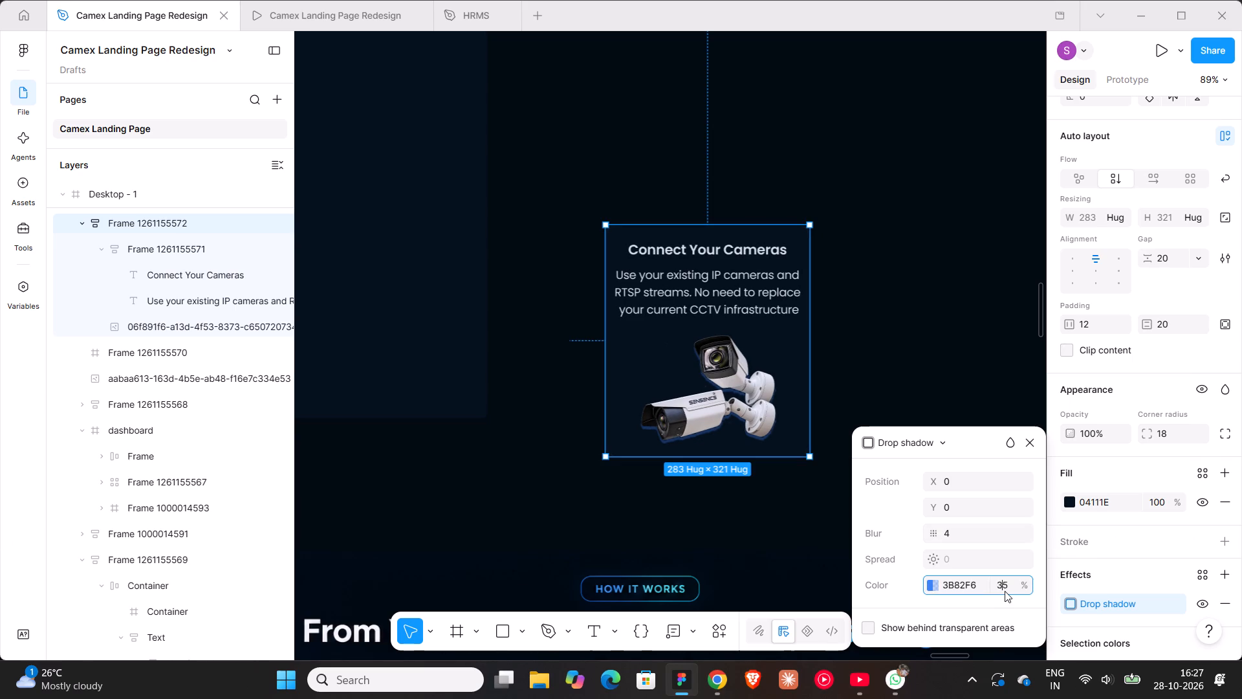
{"action": "type", "text": "25"}
{"action": "key", "text": "Return"}
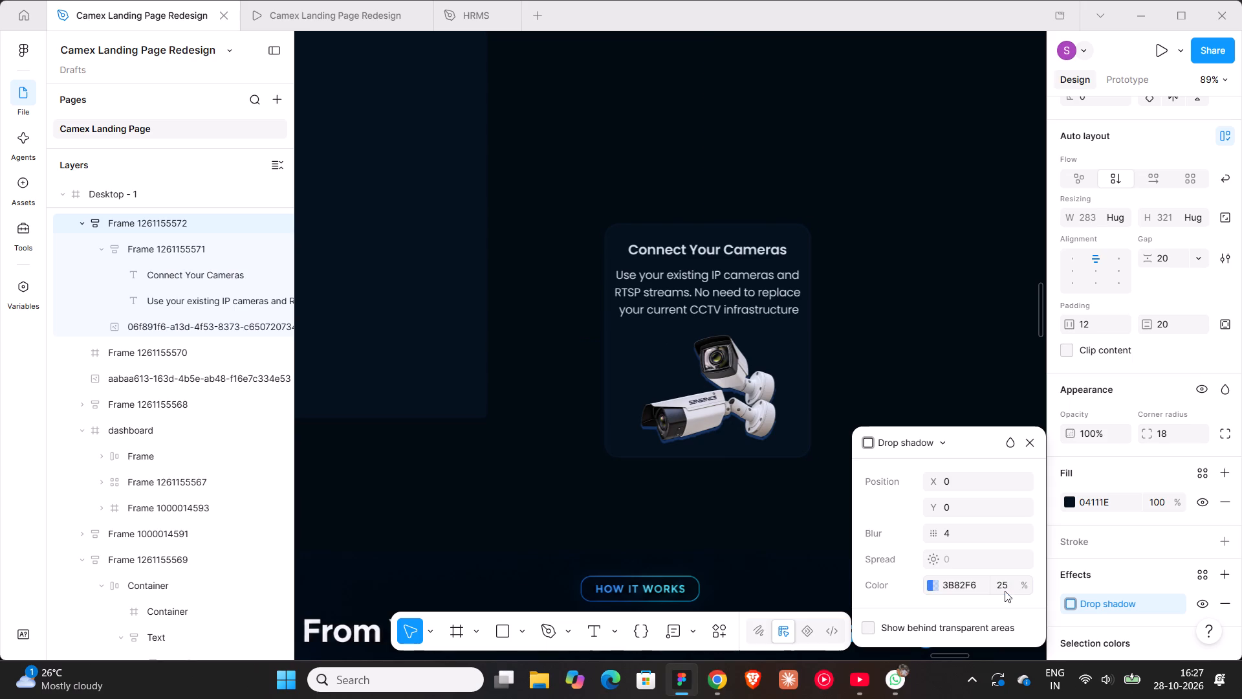
{"action": "left_click", "coordinate": [899, 303]}
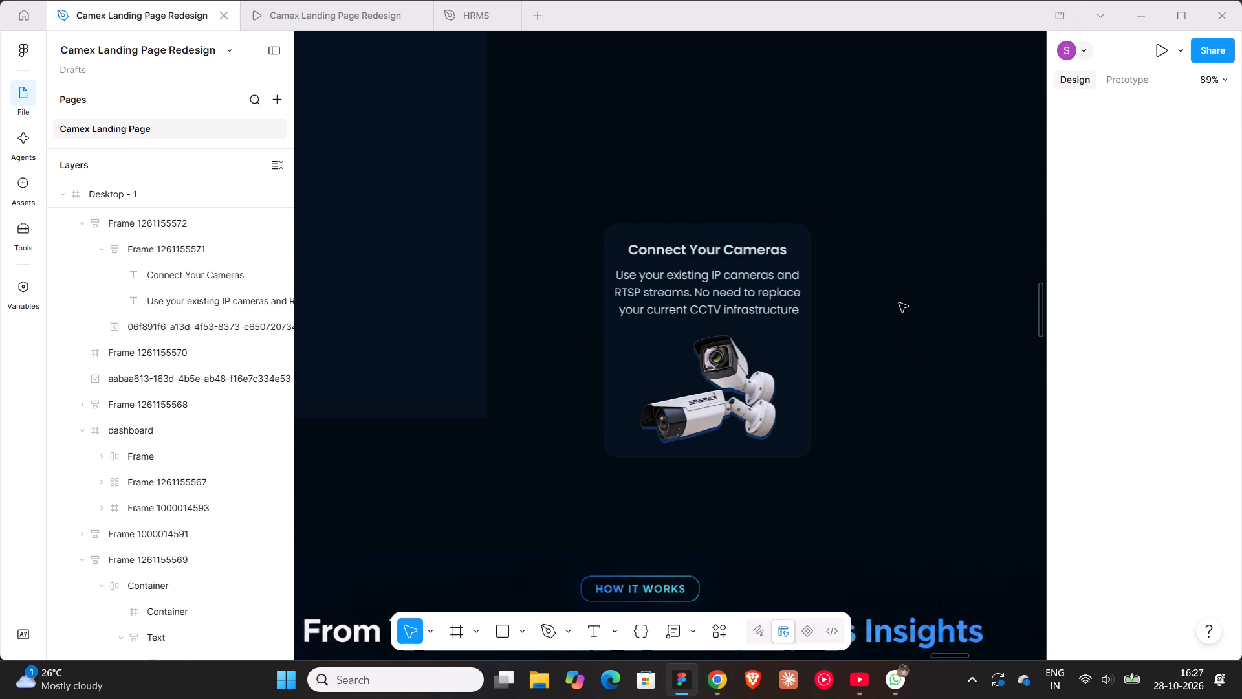
Delete the empty 309 × 537 frame beside the "Connect Your Cameras" card.
{"action": "scroll", "coordinate": [899, 303], "scroll_direction": "down", "scroll_amount": 7, "text": "ctrl"}
{"action": "left_click", "coordinate": [706, 249]}
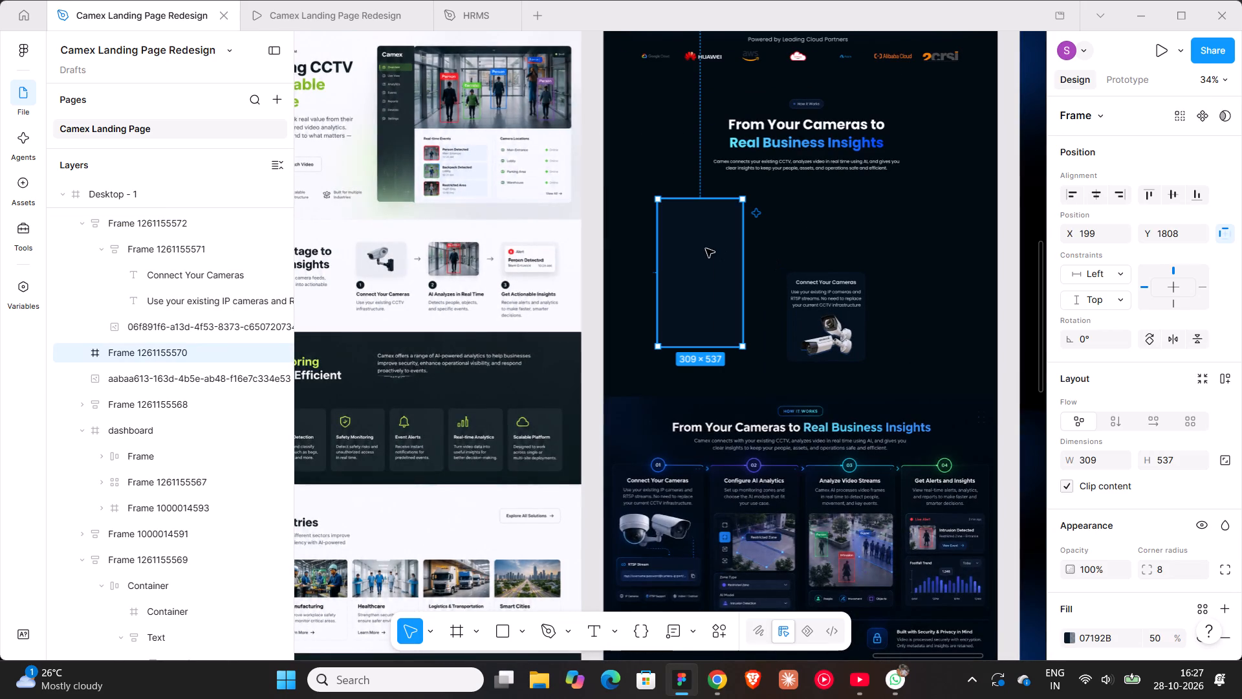
{"action": "key", "text": "Delete"}
Move the "Connect Your Cameras" card into the cleared space, to about X 191, Y 1888.
{"action": "left_click", "coordinate": [826, 302]}
{"action": "left_click_drag", "start_coordinate": [826, 303], "coordinate": [709, 253]}
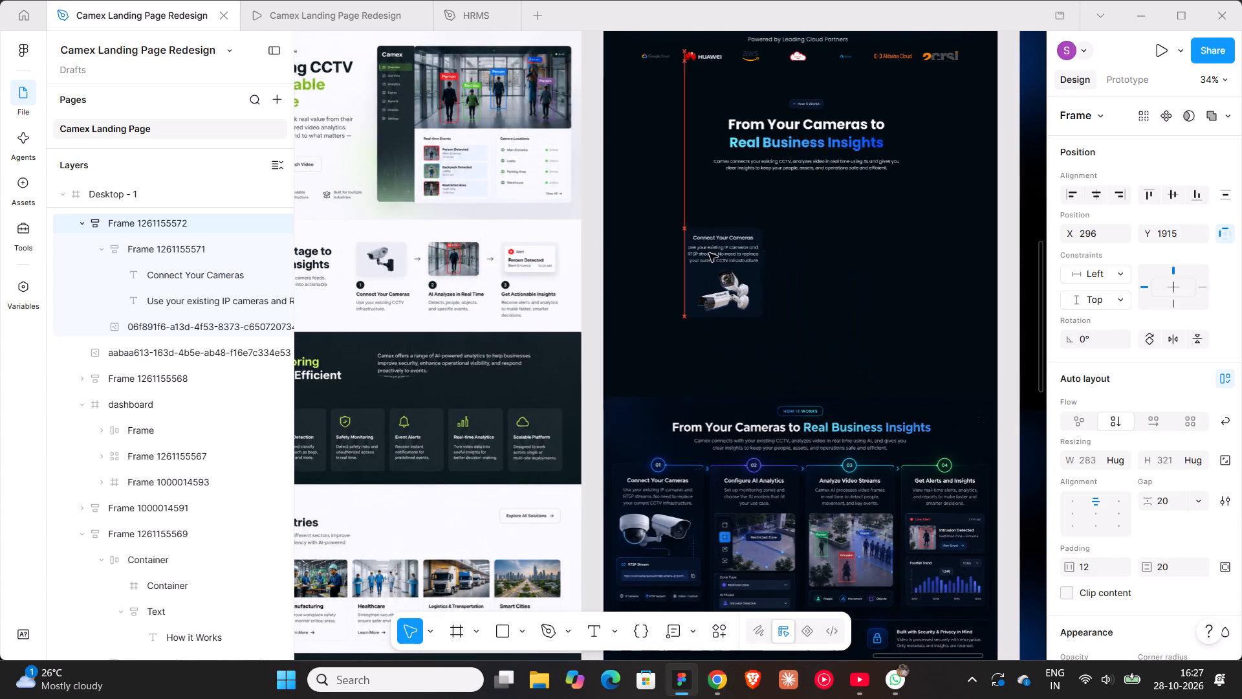
{"action": "left_click_drag", "start_coordinate": [709, 253], "coordinate": [695, 250]}
Draw a circle about 53 × 53 beside the card's heading, at about X 572, Y 1894.
{"action": "scroll", "coordinate": [695, 250], "scroll_direction": "up", "scroll_amount": 9, "text": "ctrl"}
{"action": "scroll", "coordinate": [708, 319], "scroll_direction": "up", "scroll_amount": 4}
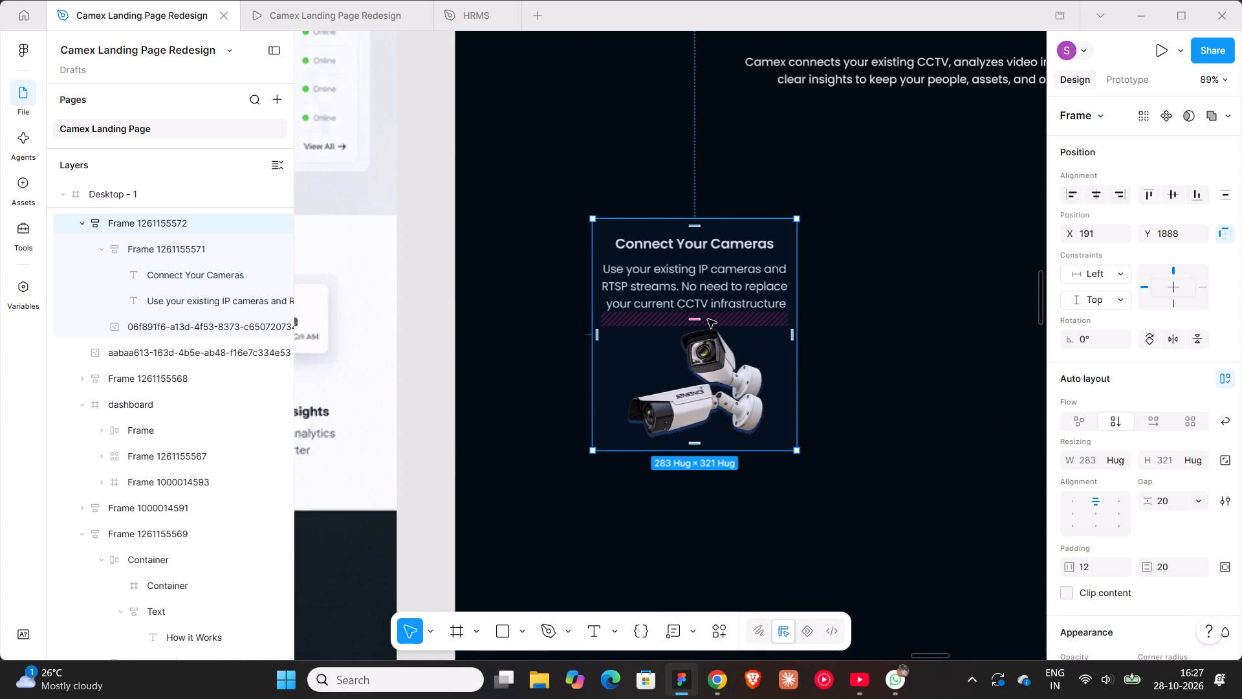
{"action": "scroll", "coordinate": [708, 319], "scroll_direction": "up", "scroll_amount": 4, "text": "ctrl"}
{"action": "scroll", "coordinate": [708, 319], "scroll_direction": "down", "scroll_amount": 7, "text": "ctrl"}
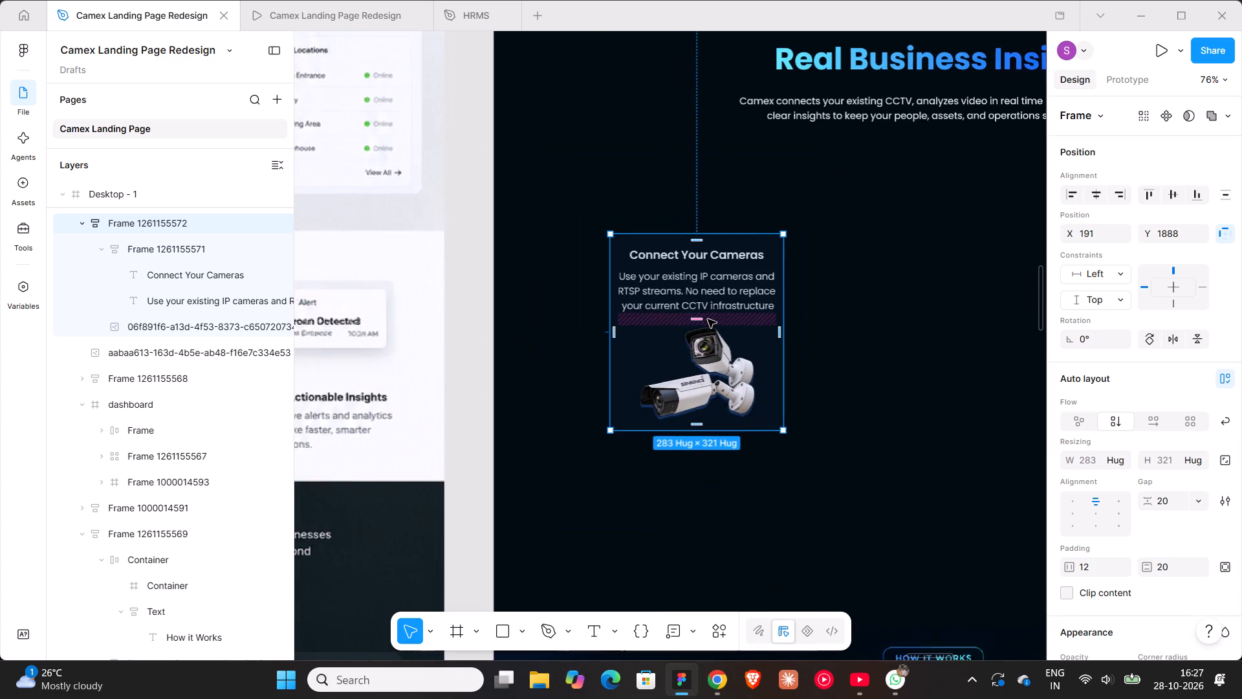
{"action": "scroll", "coordinate": [708, 319], "scroll_direction": "down", "scroll_amount": 2, "text": "ctrl"}
{"action": "scroll", "coordinate": [748, 372], "scroll_direction": "up", "scroll_amount": 3}
{"action": "key", "text": "o"}
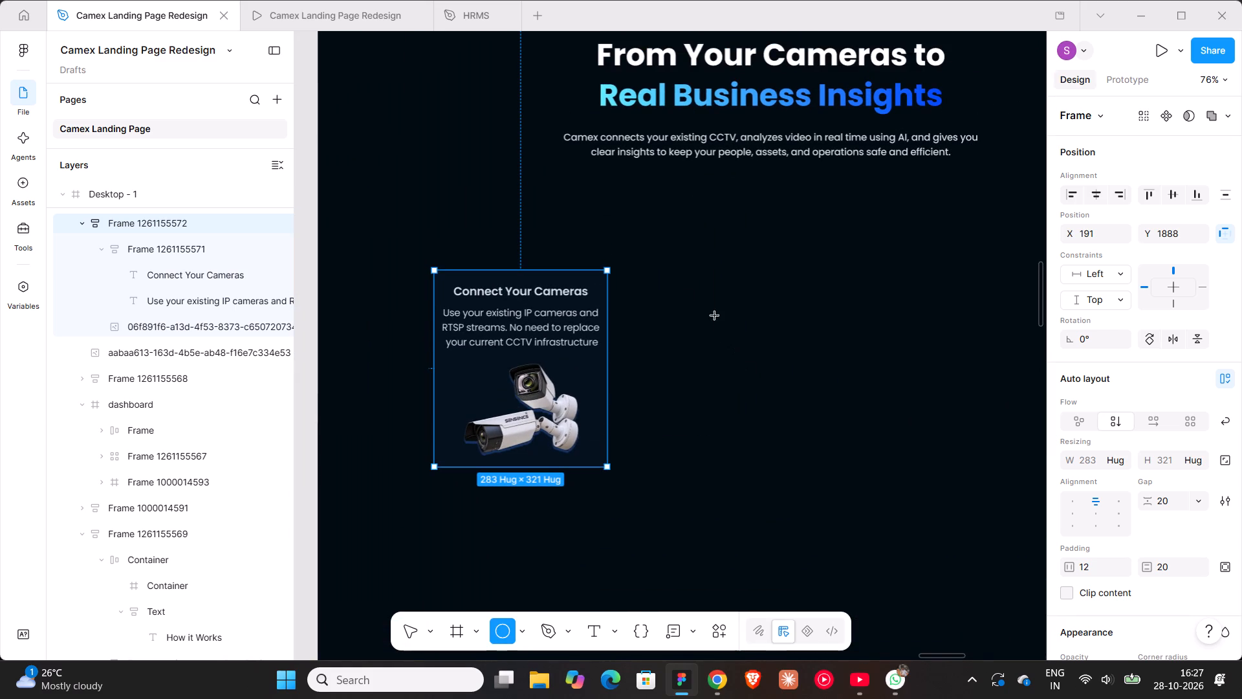
{"action": "left_click_drag", "start_coordinate": [667, 273], "coordinate": [697, 302], "text": "shift"}
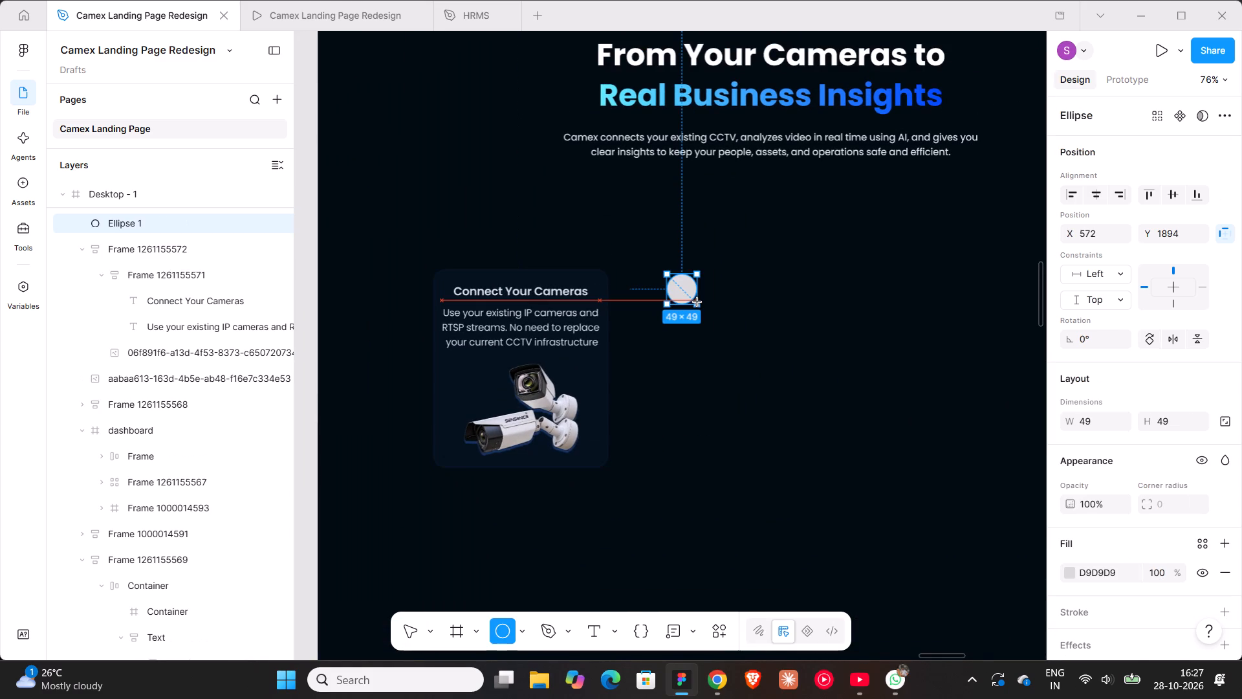
{"action": "left_click_drag", "start_coordinate": [697, 302], "coordinate": [699, 303], "text": "shift"}
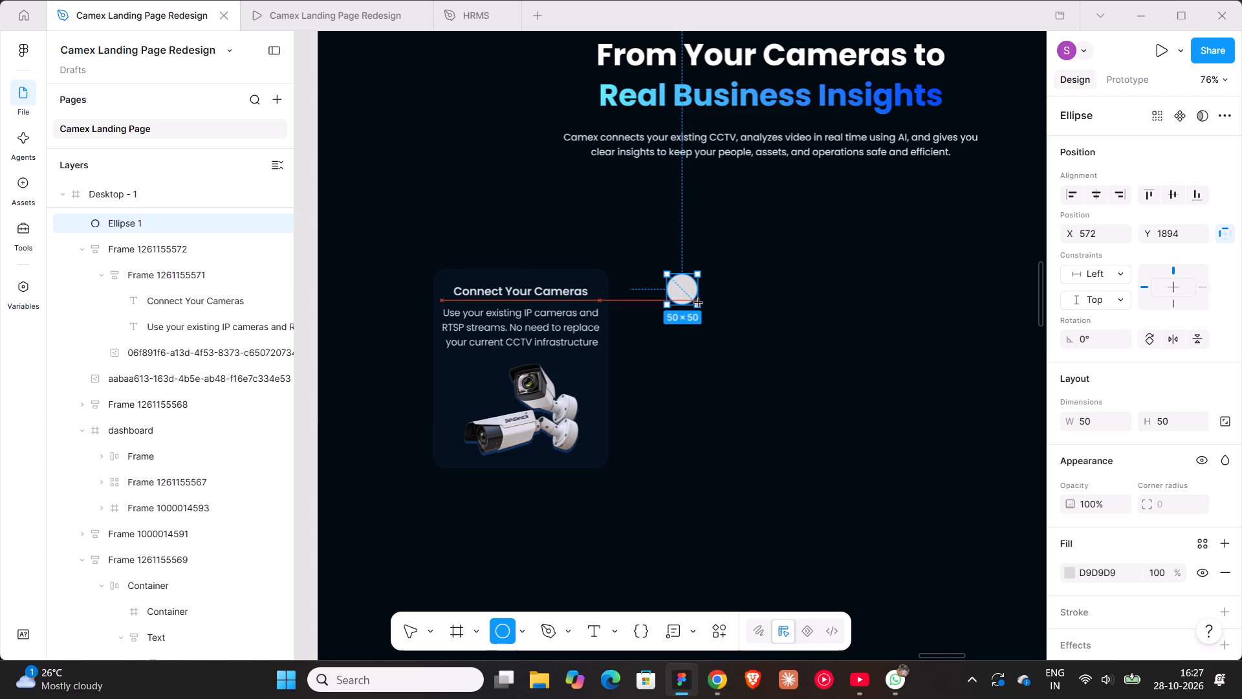
{"action": "left_click_drag", "start_coordinate": [699, 303], "coordinate": [699, 304], "text": "shift"}
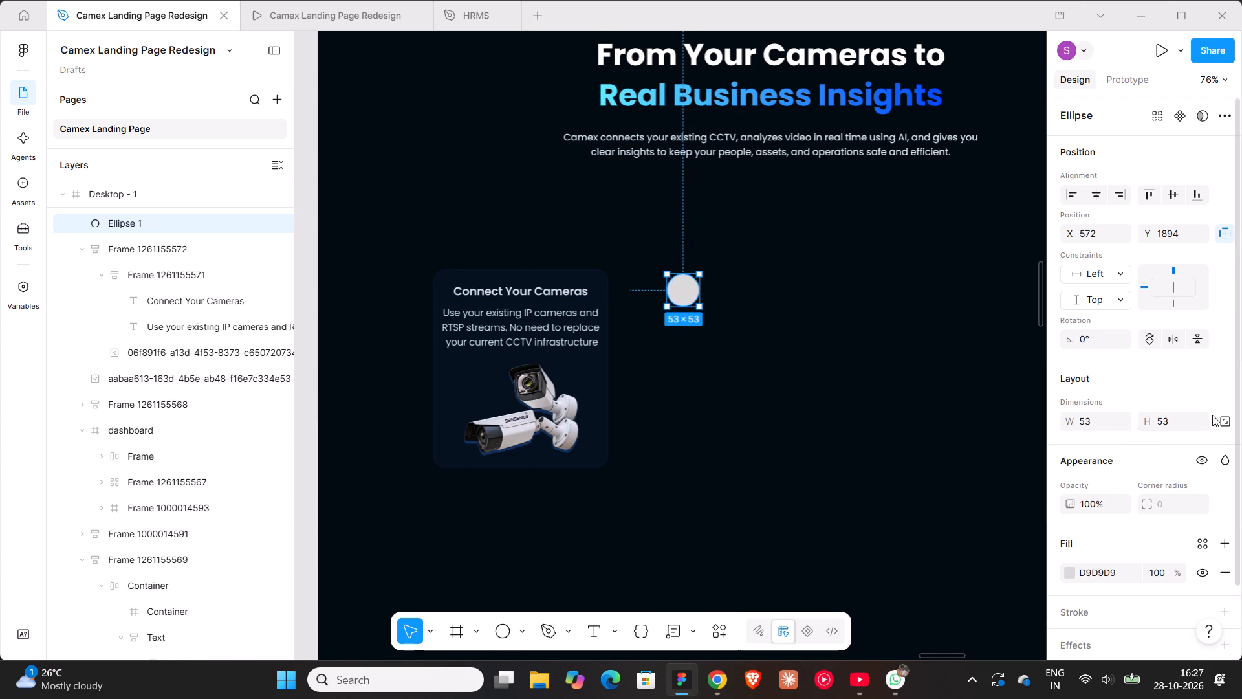
Lock the circle's aspect ratio and resize it, trying 56 and settling on 48 × 48.
{"action": "left_click", "coordinate": [1221, 418]}
{"action": "left_click_drag", "start_coordinate": [1155, 425], "coordinate": [624, 347]}
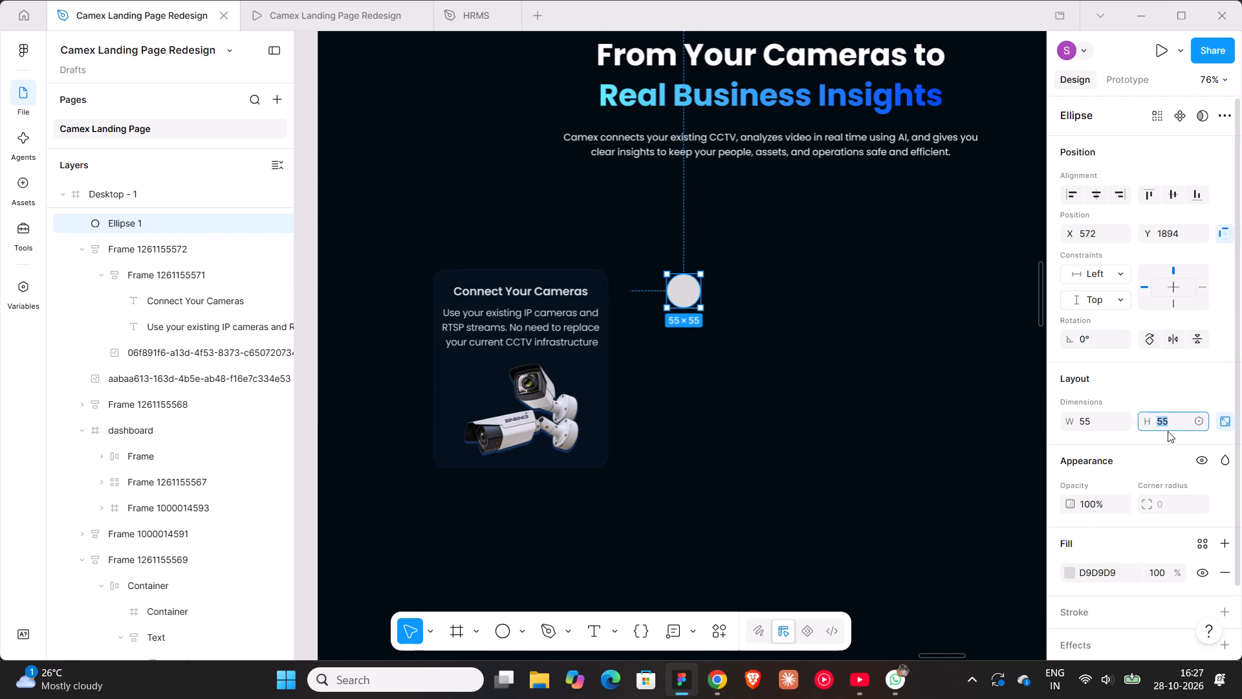
{"action": "type", "text": "56"}
{"action": "key", "text": "Return"}
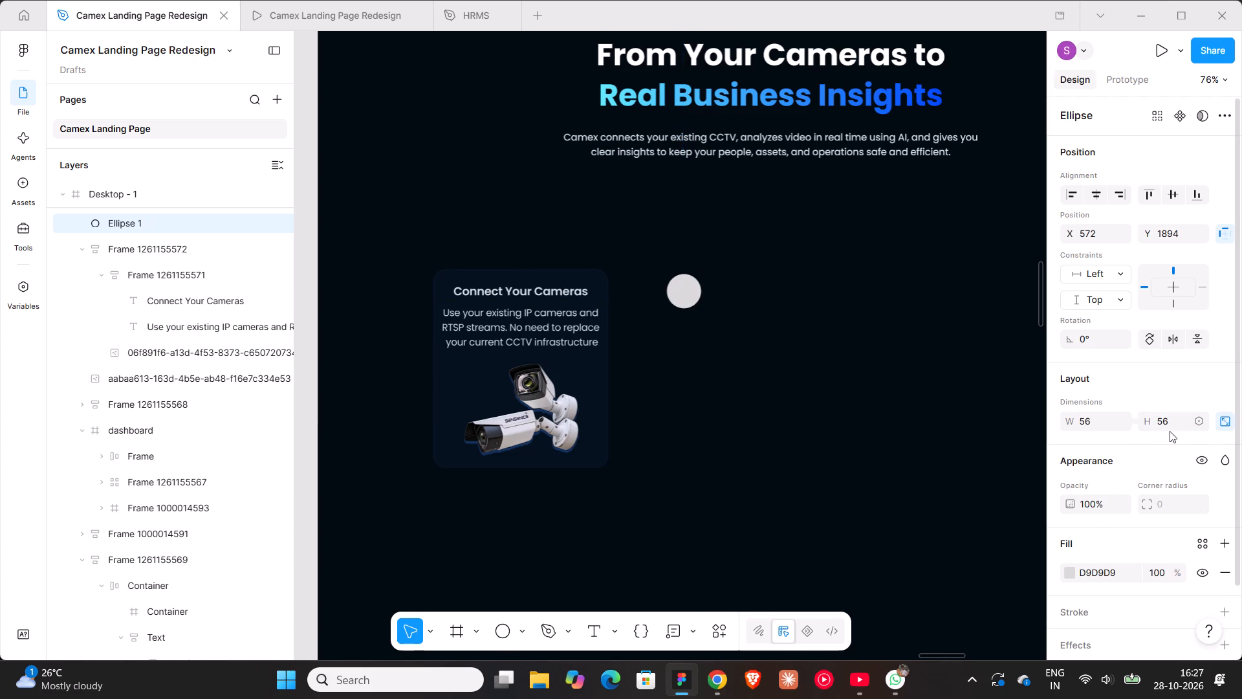
{"action": "left_click", "coordinate": [1170, 431]}
{"action": "left_click", "coordinate": [1168, 416]}
{"action": "type", "text": "48"}
{"action": "key", "text": "Return"}
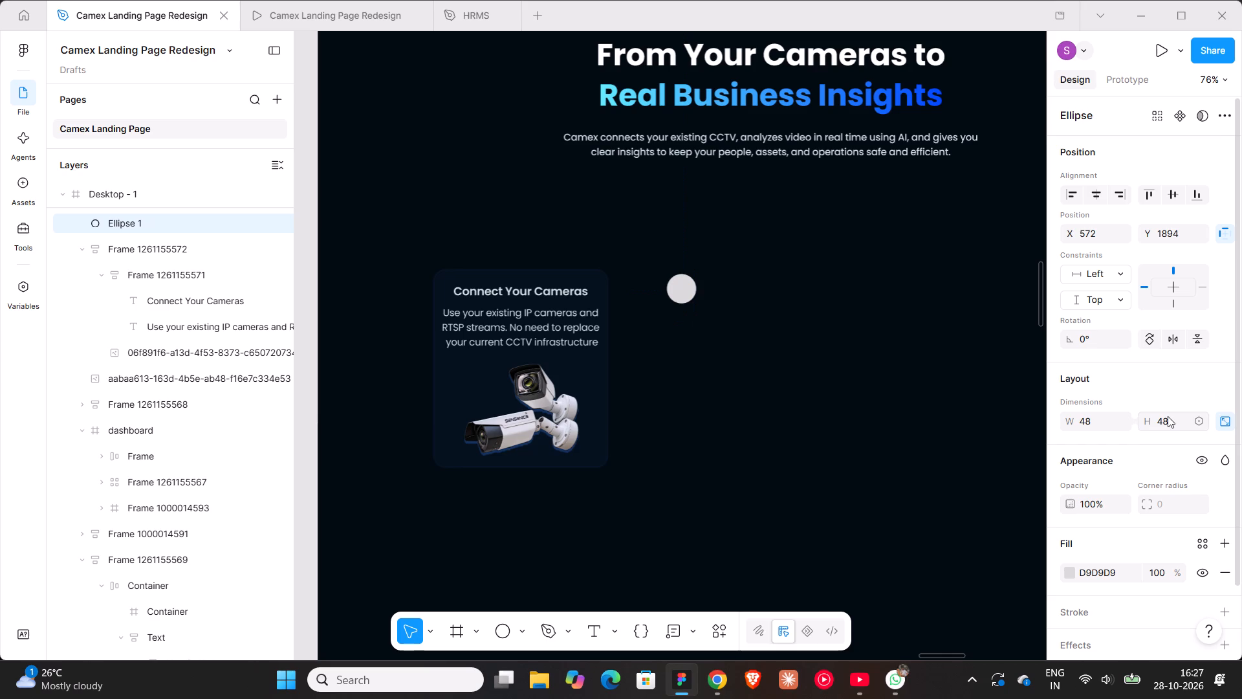
{"action": "left_click", "coordinate": [829, 308]}
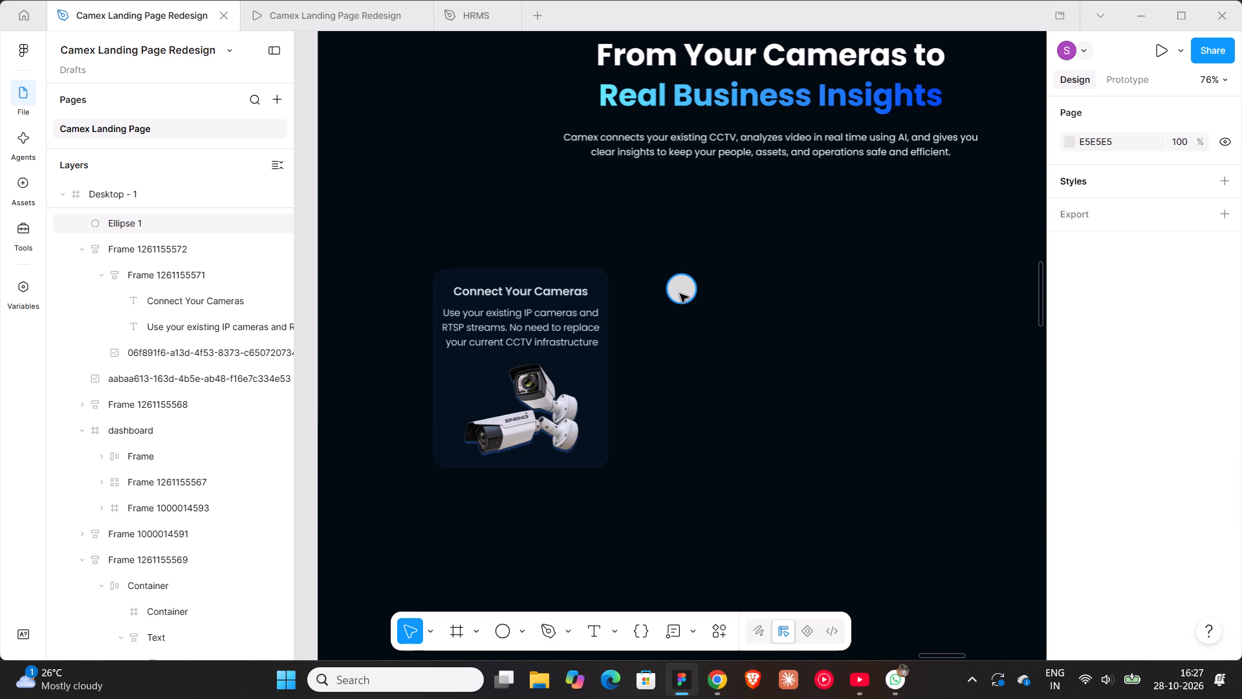
Fill the circle with the card's background colour 04111E, sampled with the eyedropper.
{"action": "left_click", "coordinate": [680, 294]}
{"action": "key", "text": "i"}
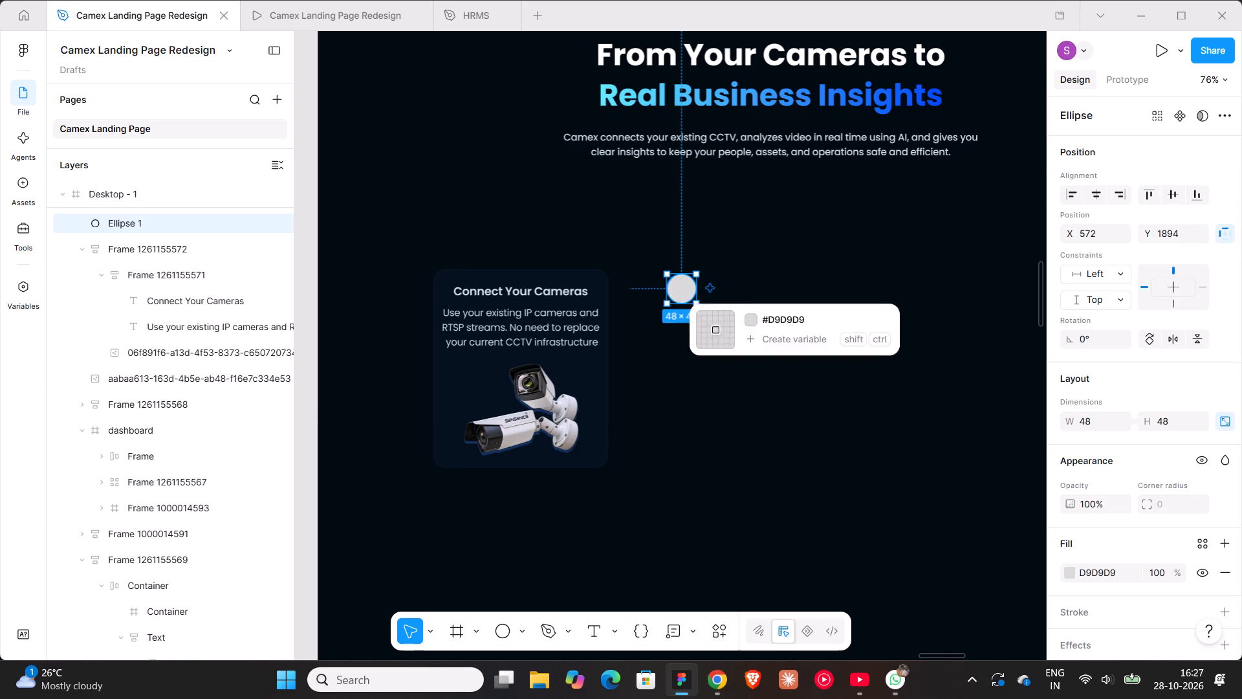
{"action": "left_click", "coordinate": [587, 280]}
{"action": "left_click", "coordinate": [769, 337]}
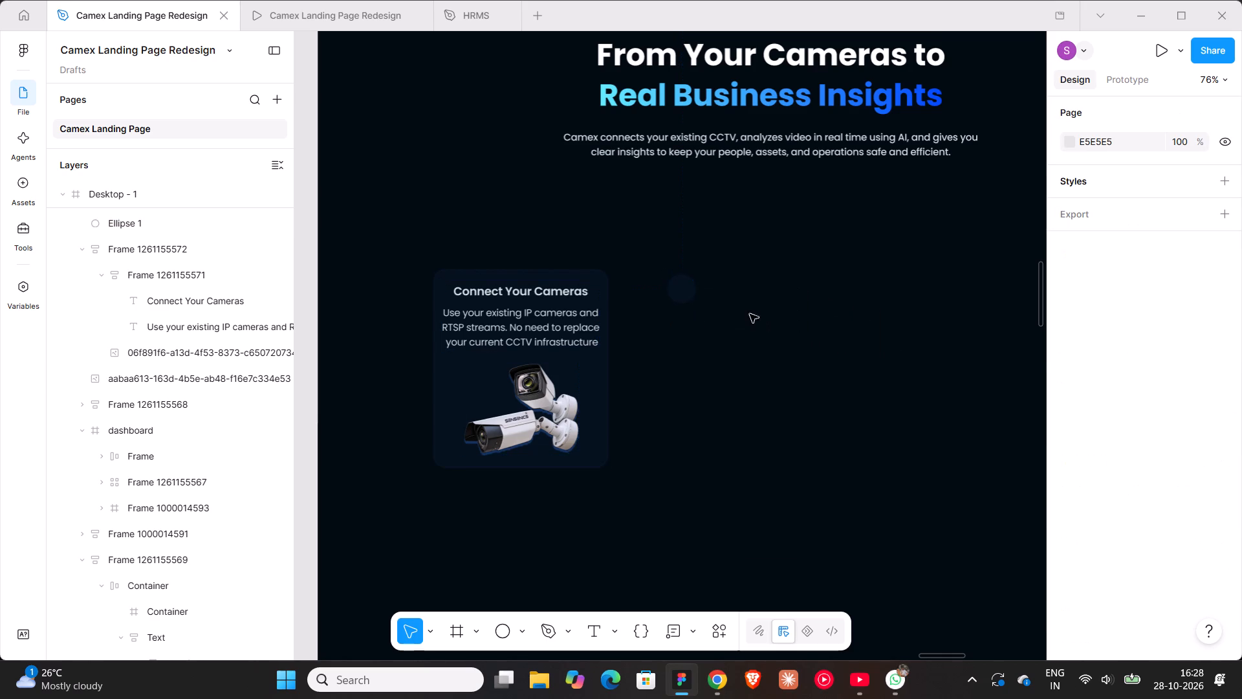
Duplicate the circle and place the copy directly beside the original, at X 620, Y 1894.
{"action": "left_click", "coordinate": [686, 291]}
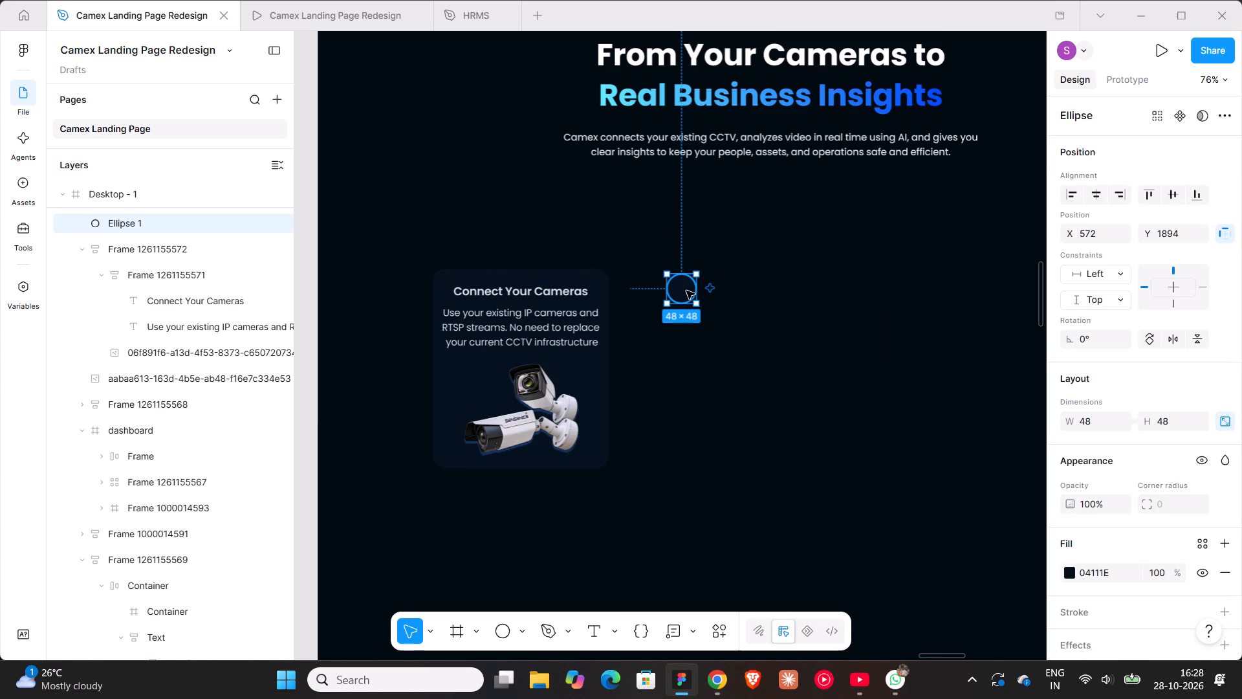
{"action": "scroll", "coordinate": [686, 291], "scroll_direction": "up", "scroll_amount": 9, "text": "ctrl"}
{"action": "scroll", "coordinate": [686, 291], "scroll_direction": "down", "scroll_amount": 6, "text": "ctrl"}
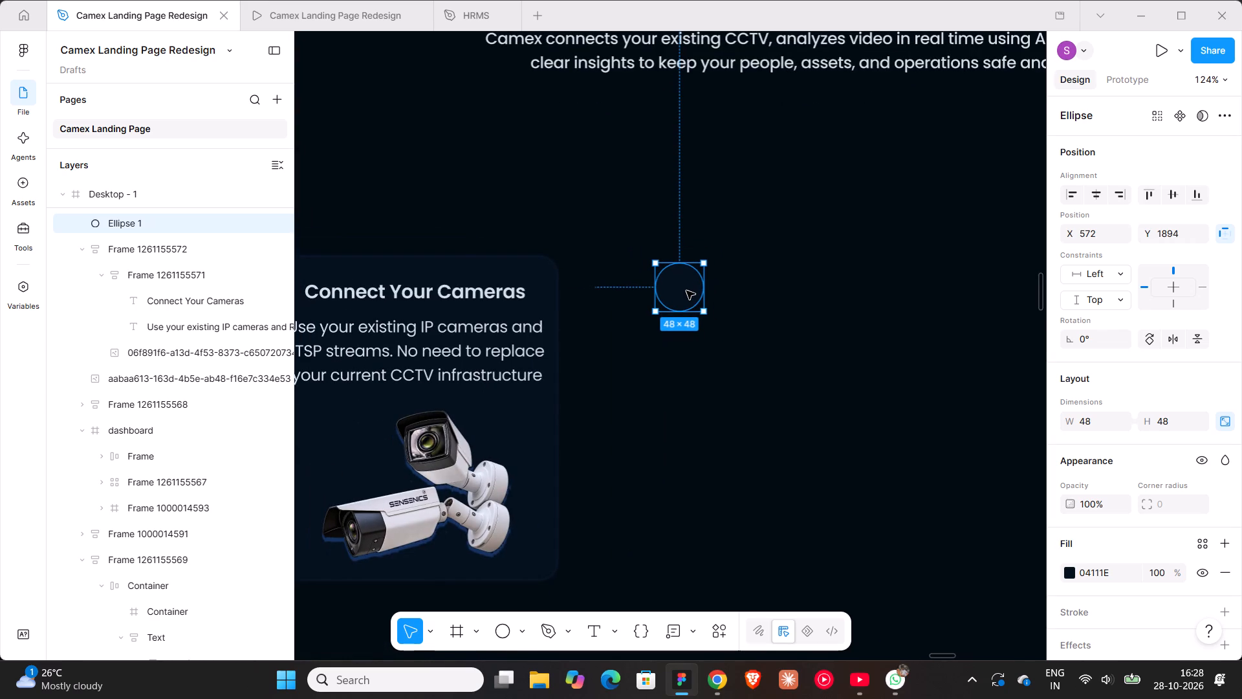
{"action": "key", "text": "ctrl+d"}
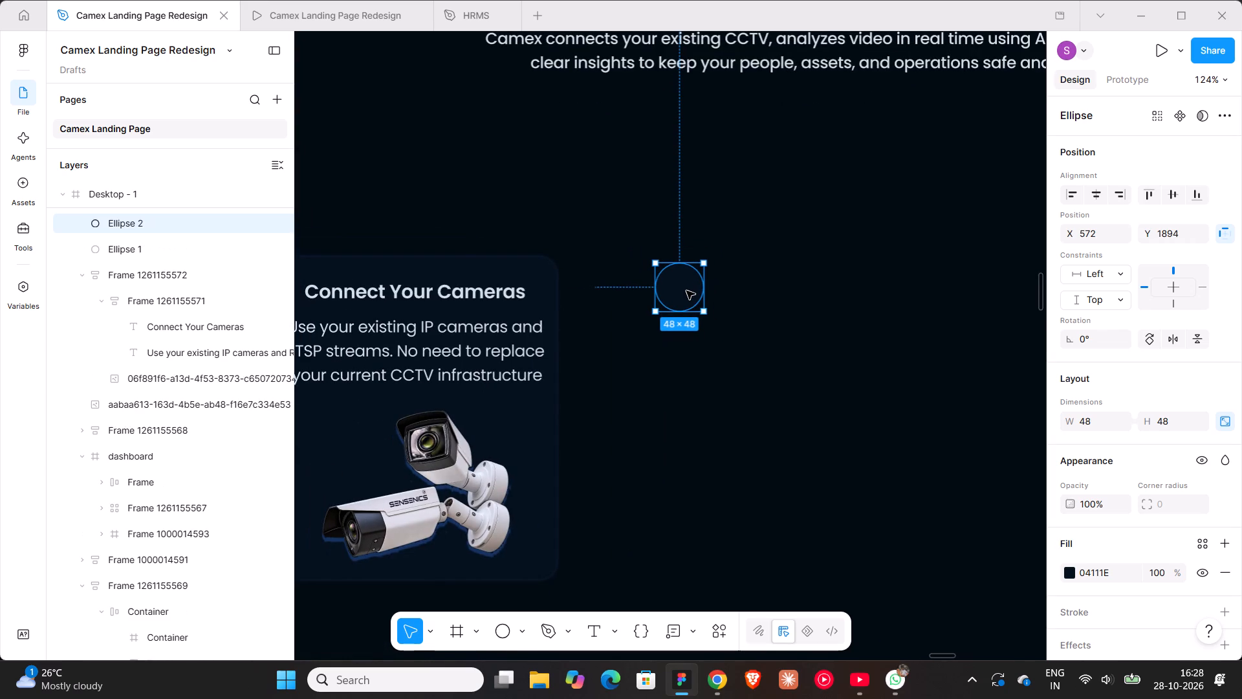
{"action": "left_click_drag", "start_coordinate": [686, 291], "coordinate": [739, 291]}
Cut the duplicated circle to a half circle by setting its arc sweep to -50%.
{"action": "scroll", "coordinate": [739, 291], "scroll_direction": "up", "scroll_amount": 11, "text": "ctrl"}
{"action": "left_click_drag", "start_coordinate": [769, 283], "coordinate": [769, 302]}
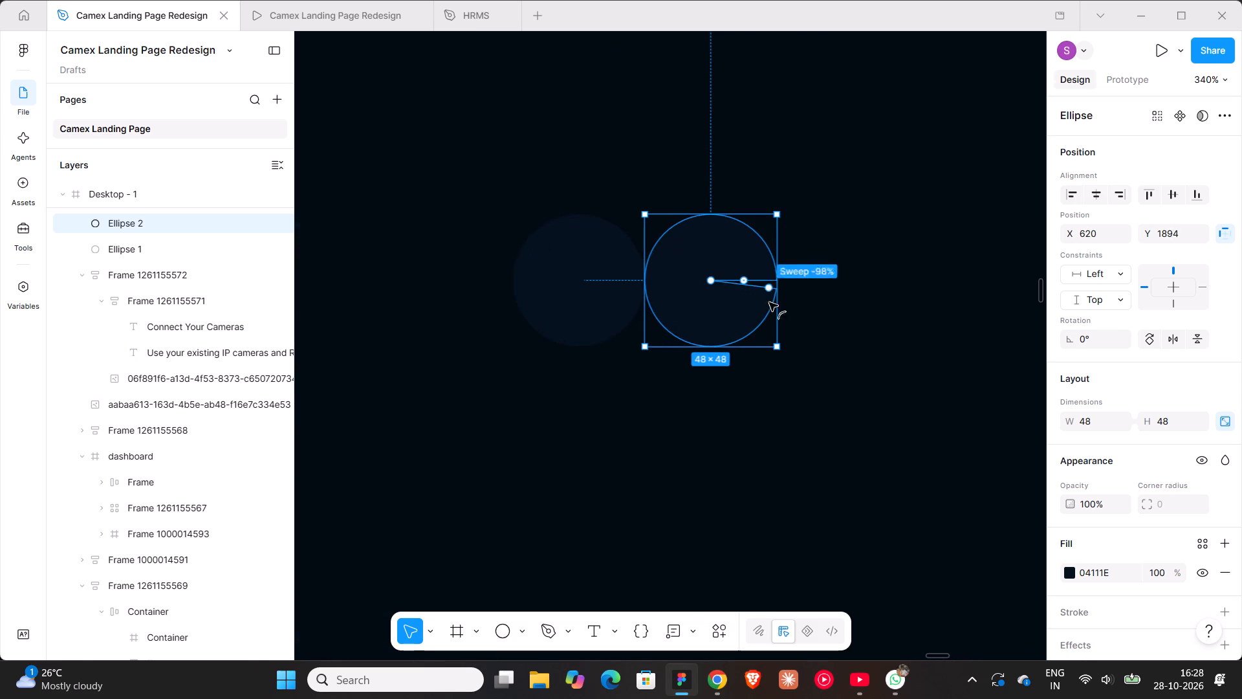
{"action": "left_click_drag", "start_coordinate": [769, 302], "coordinate": [632, 285]}
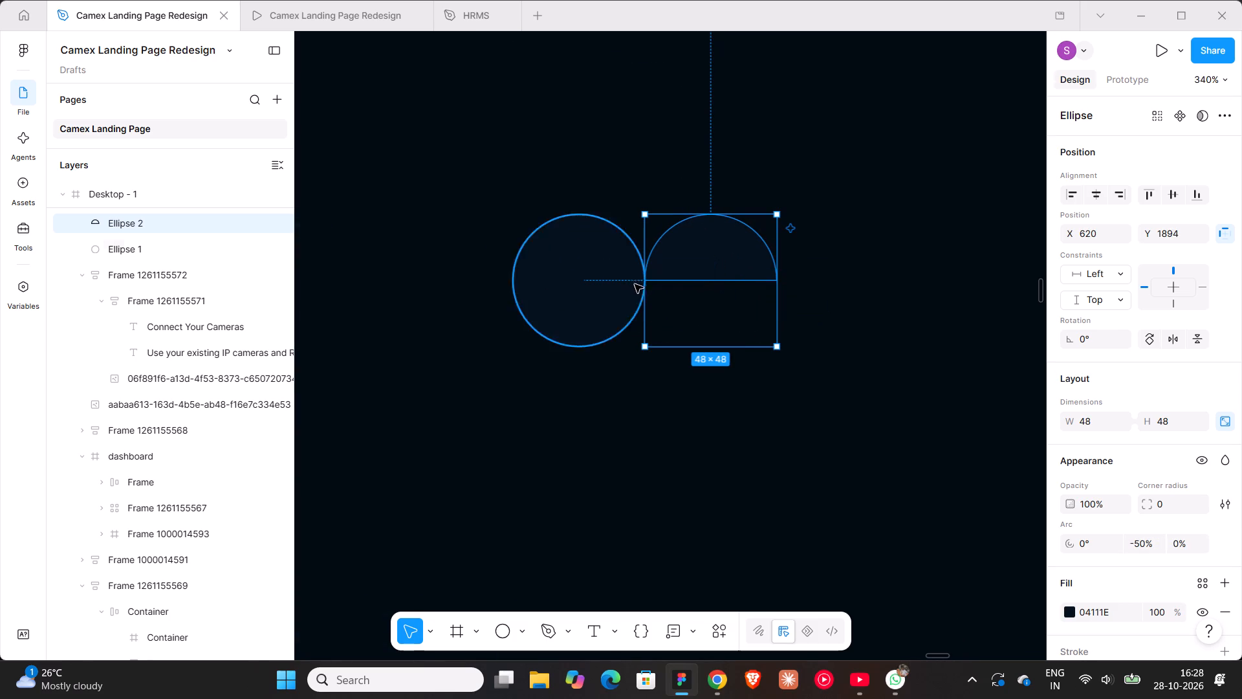
{"action": "left_click", "coordinate": [833, 239]}
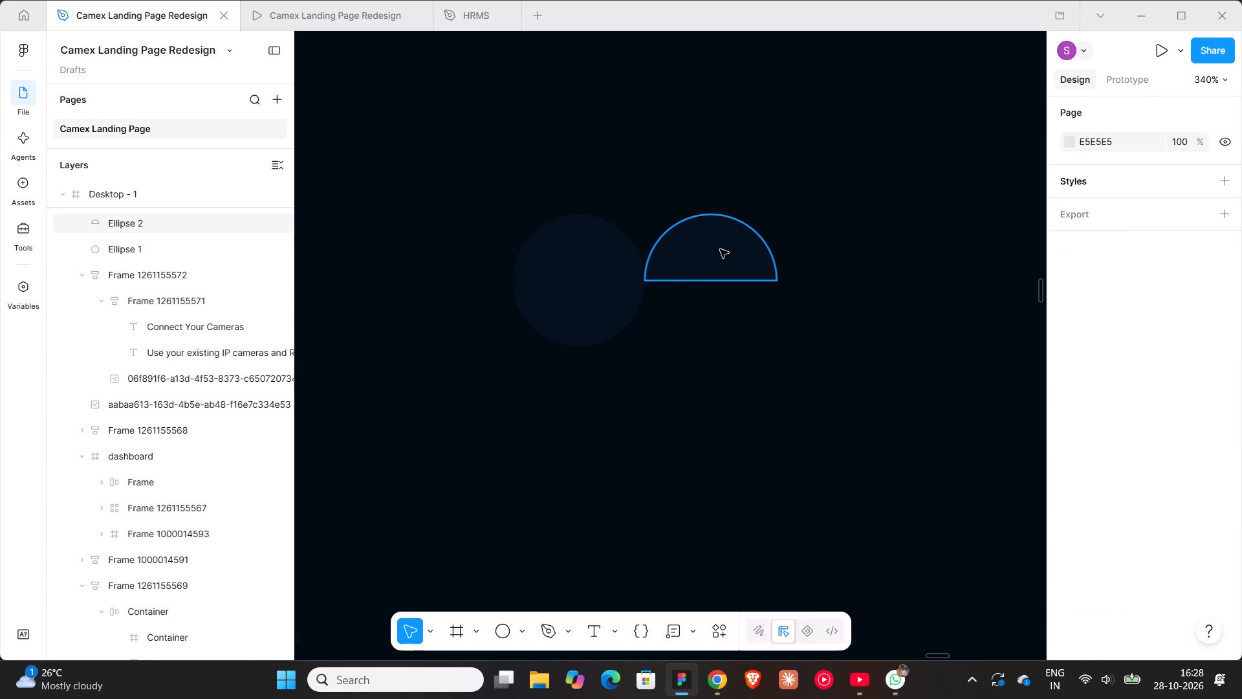
Add a drop shadow to the half circle and set its colour to 3B82F6.
{"action": "left_click", "coordinate": [720, 249]}
{"action": "scroll", "coordinate": [1136, 415], "scroll_direction": "down", "scroll_amount": 6}
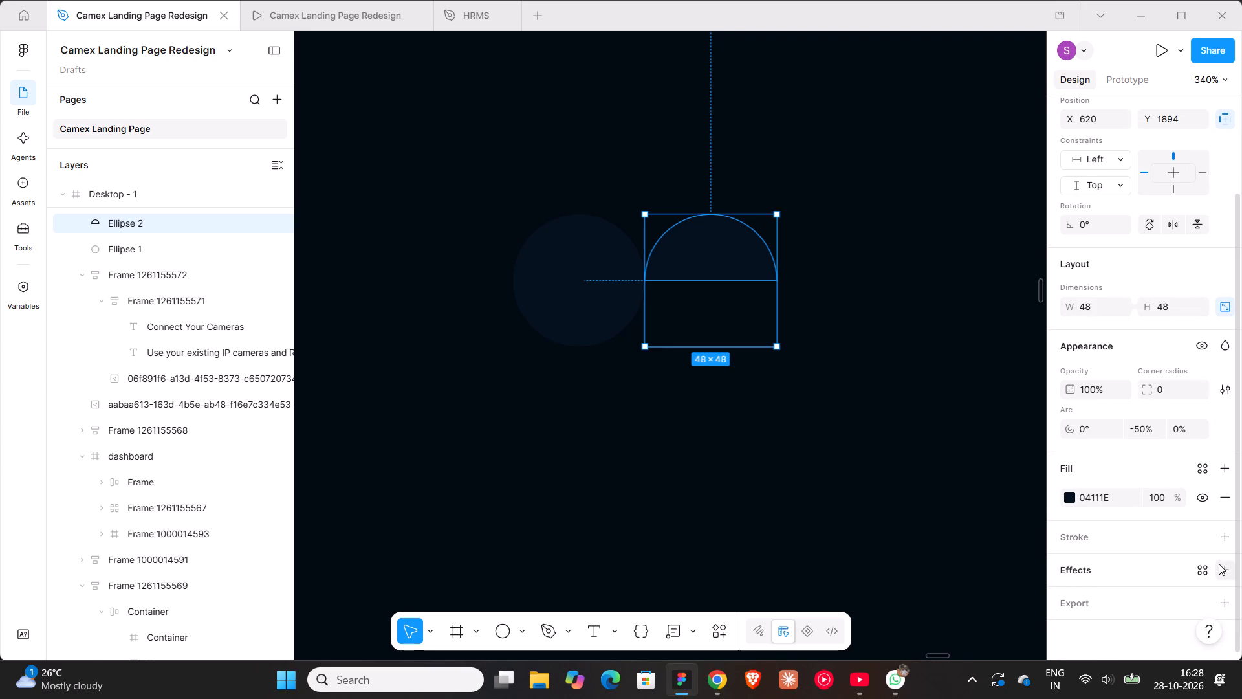
{"action": "left_click", "coordinate": [1221, 564]}
{"action": "left_click", "coordinate": [1162, 435]}
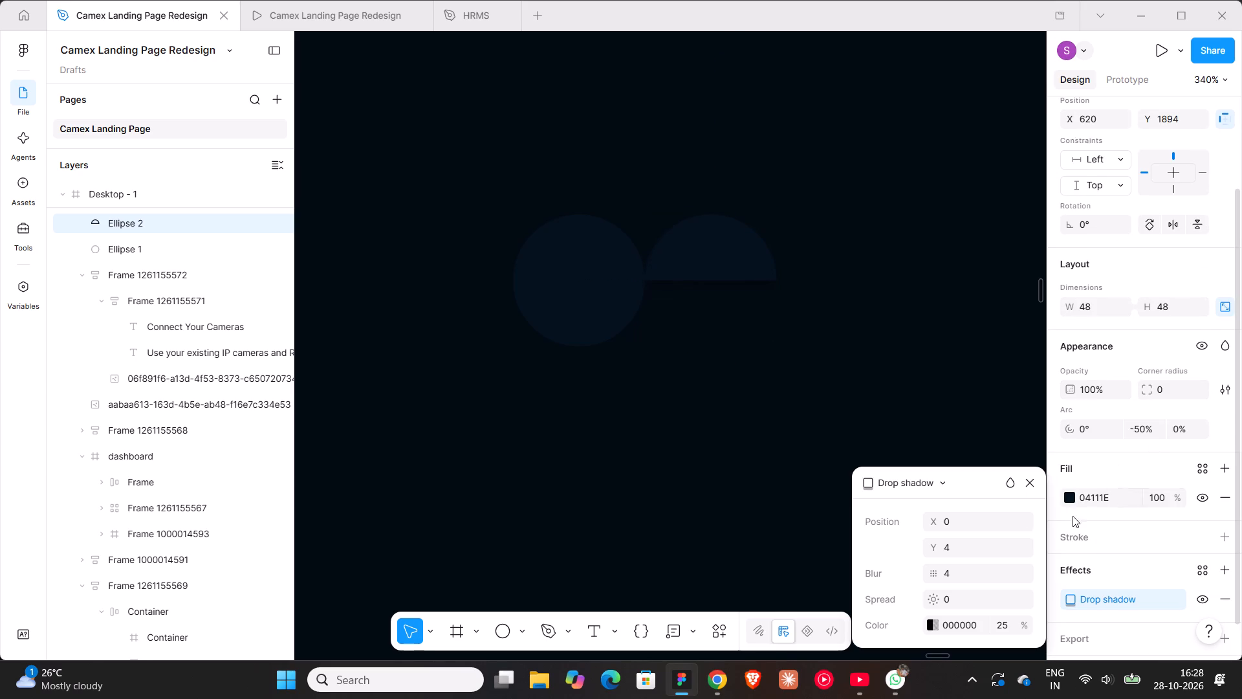
{"action": "left_click", "coordinate": [963, 620]}
{"action": "key", "text": "ctrl+v"}
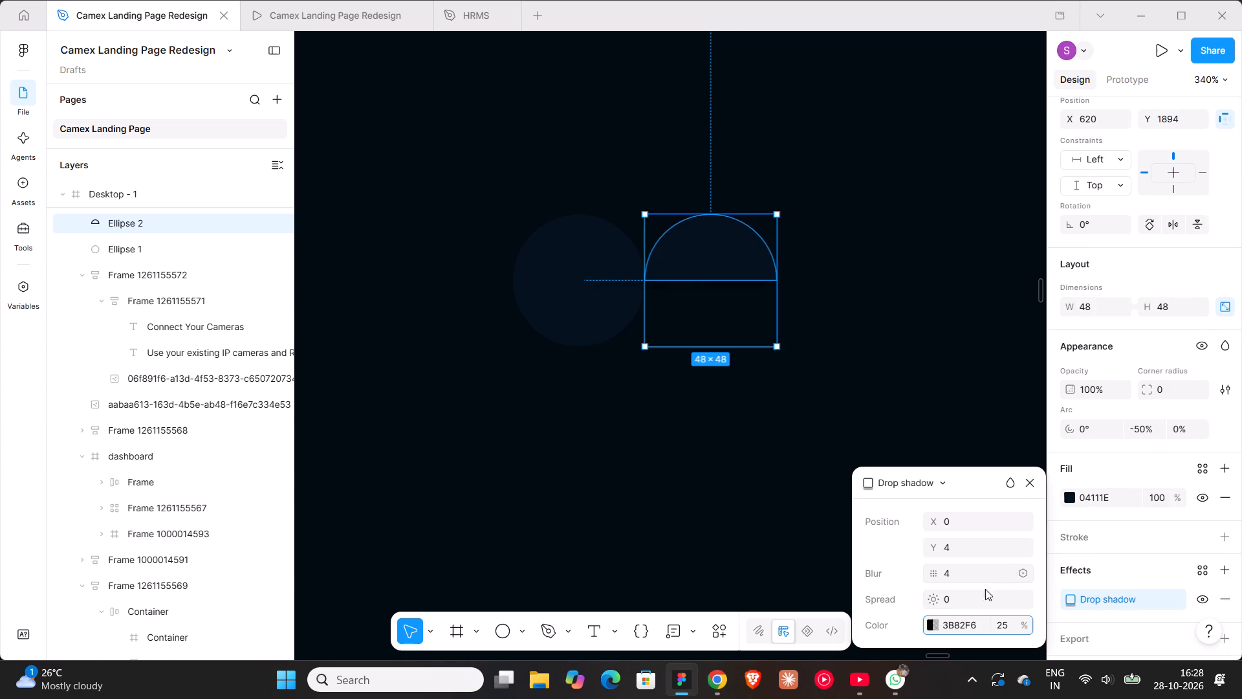
Set the half circle's drop shadow to Y offset 0, blur about 10.7 and 35% opacity.
{"action": "left_click", "coordinate": [969, 543]}
{"action": "key", "text": "0"}
{"action": "key", "text": "Return"}
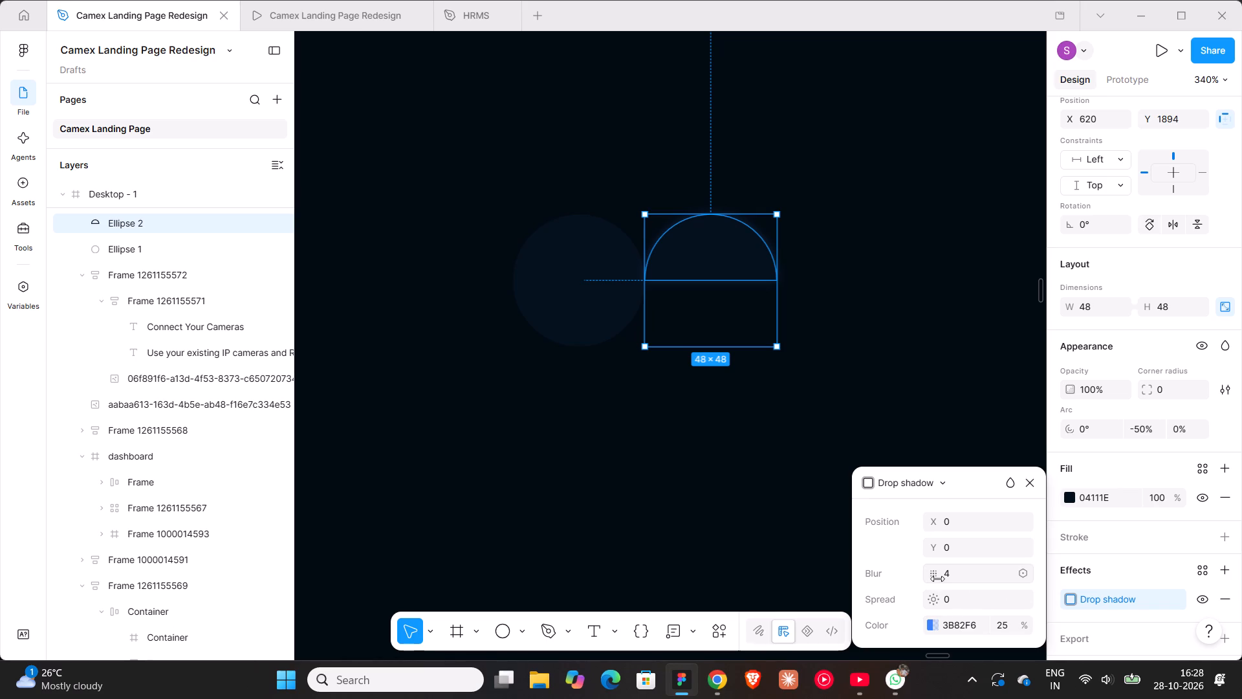
{"action": "left_click_drag", "start_coordinate": [936, 574], "coordinate": [729, 342]}
{"action": "left_click", "coordinate": [1007, 630]}
{"action": "type", "text": "35"}
{"action": "key", "text": "Return"}
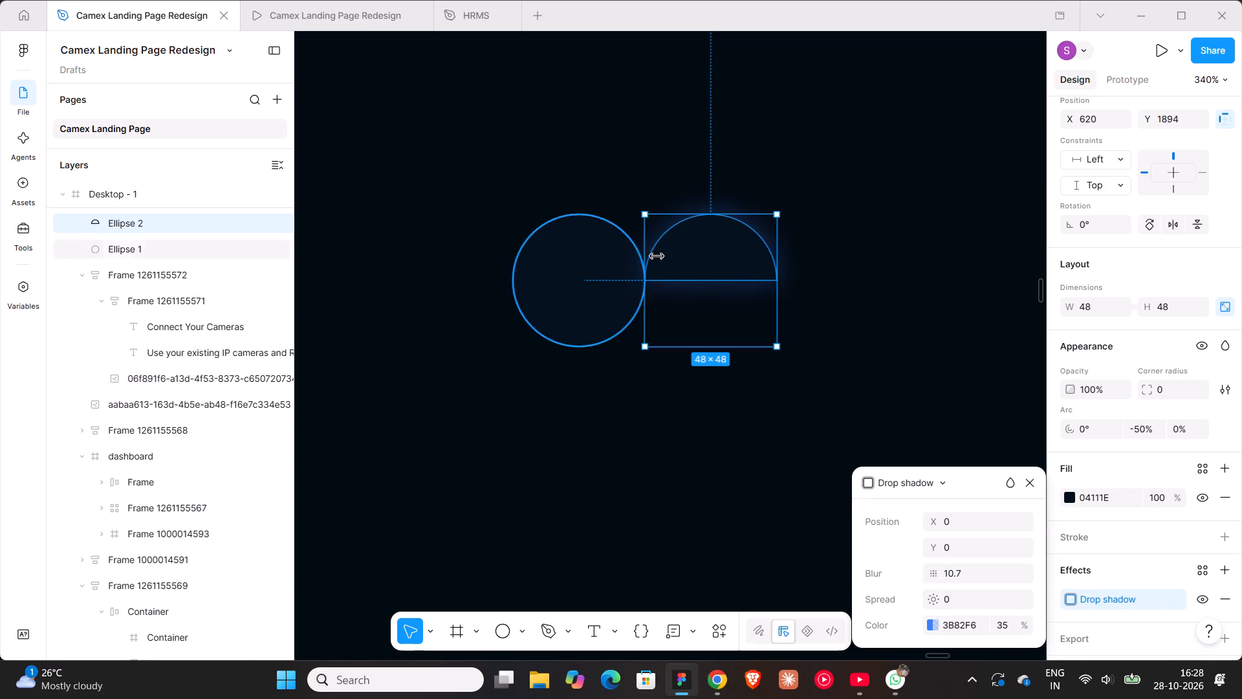
{"action": "left_click", "coordinate": [771, 239]}
{"action": "left_click", "coordinate": [800, 238]}
{"action": "left_click", "coordinate": [842, 254]}
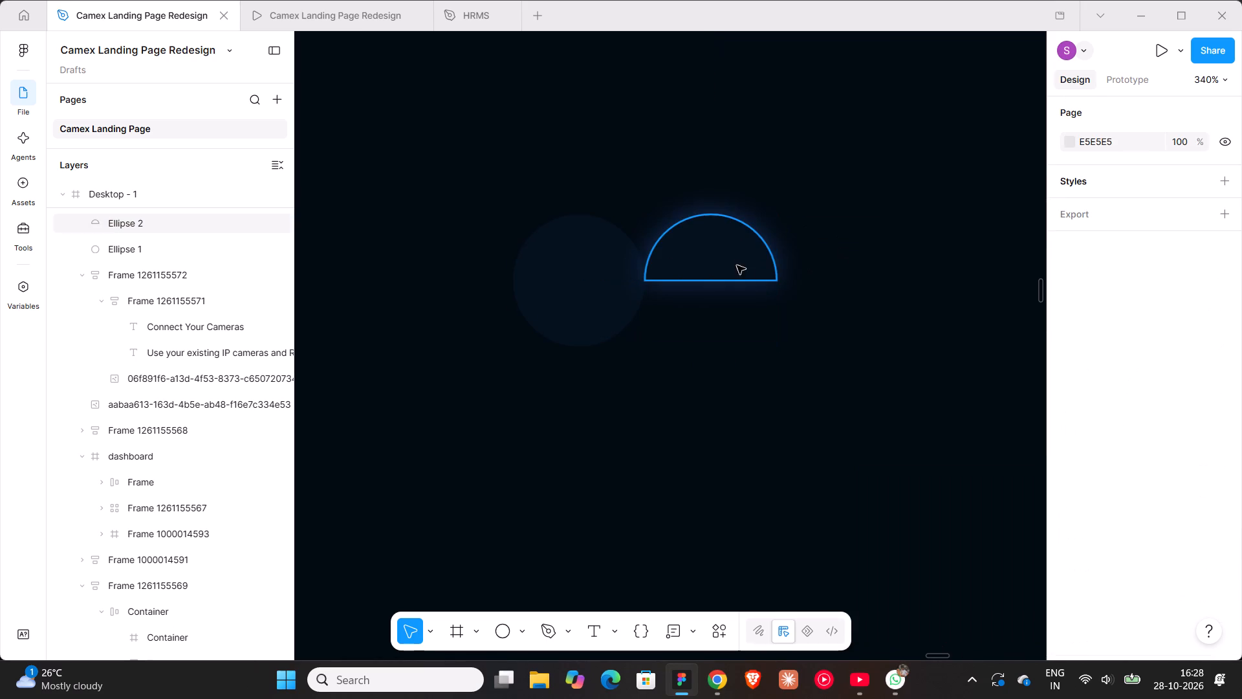
Move the half circle onto the full circle at X 572, Y 1894 and send it behind the full circle.
{"action": "left_click_drag", "start_coordinate": [728, 258], "coordinate": [593, 256]}
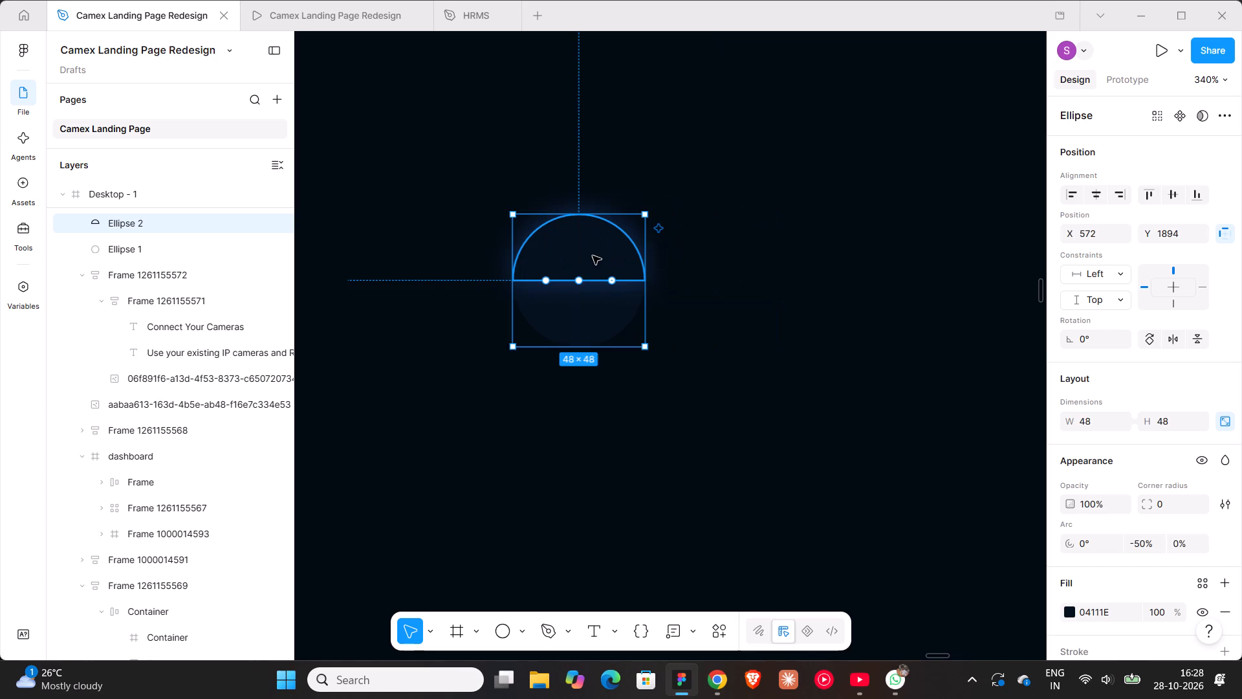
{"action": "key", "text": "bracketright"}
{"action": "key", "text": "bracketright"}
{"action": "left_click", "coordinate": [803, 261]}
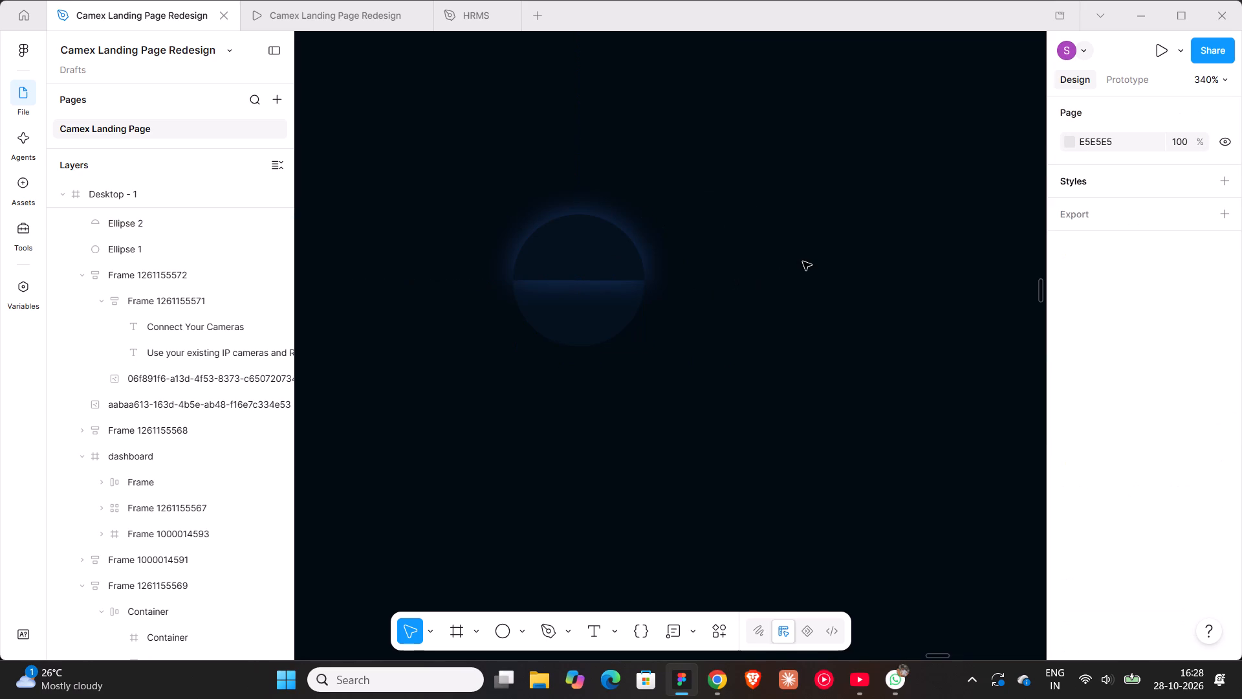
{"action": "key", "text": "bracketleft"}
{"action": "left_click", "coordinate": [560, 260]}
{"action": "key", "text": "bracketleft"}
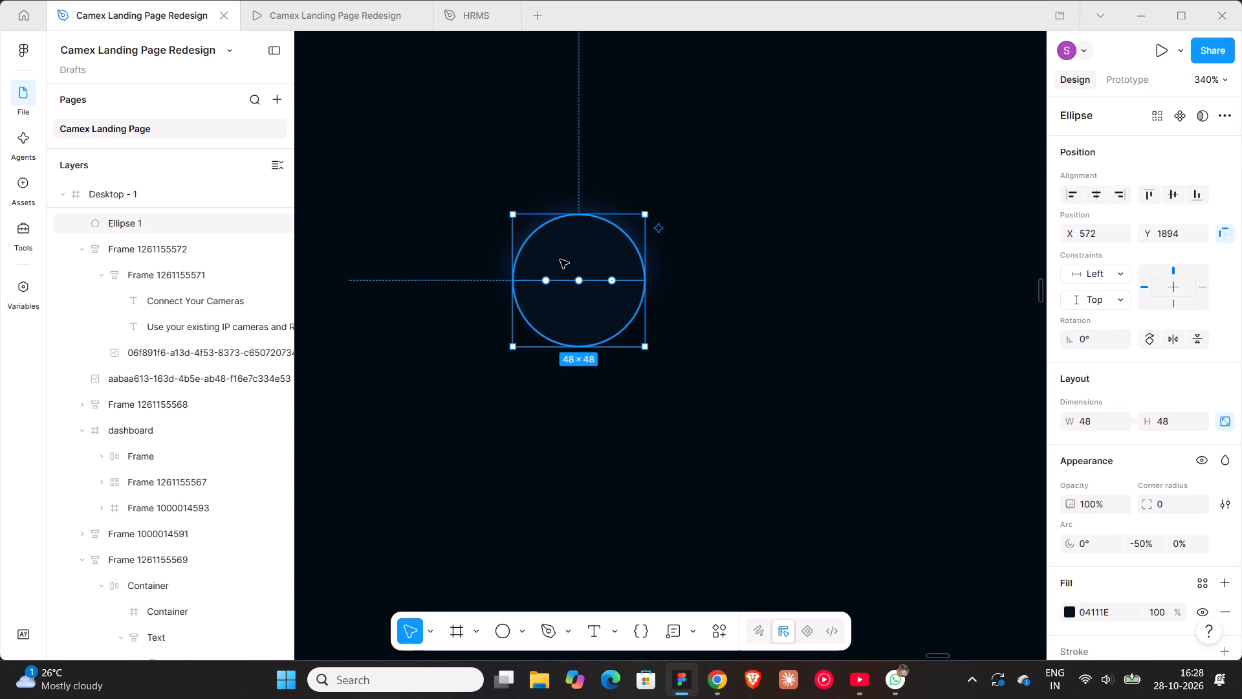
{"action": "left_click", "coordinate": [743, 260]}
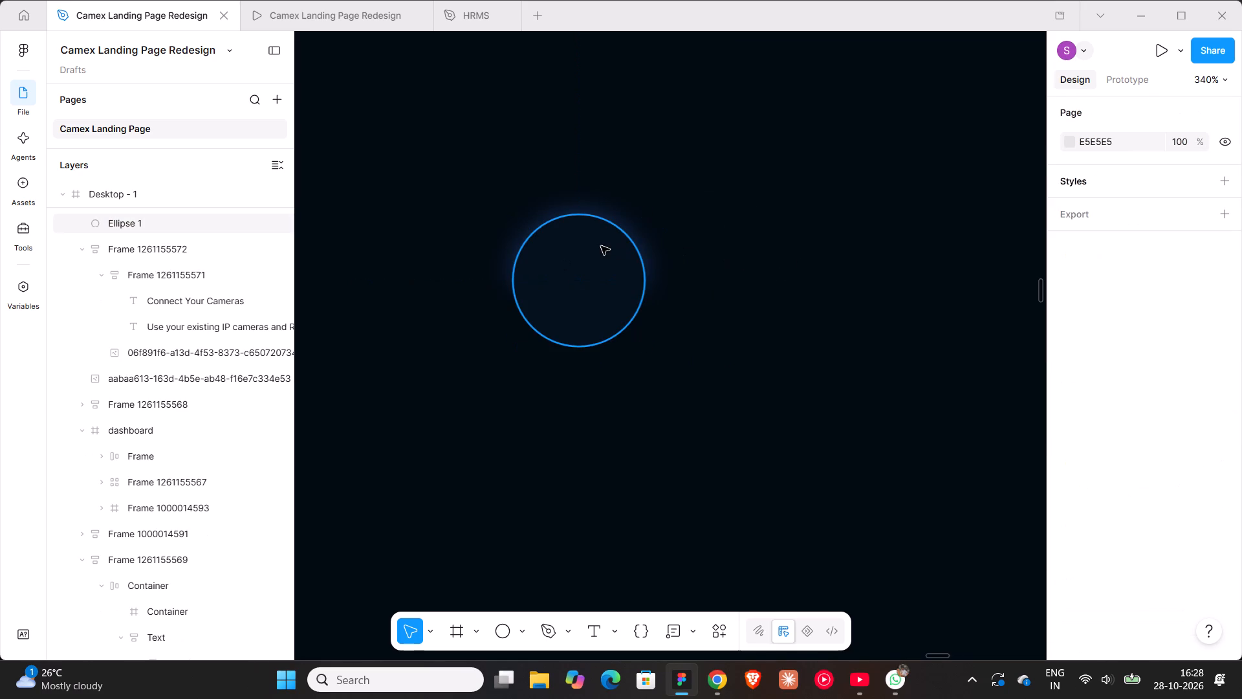
{"action": "left_click", "coordinate": [600, 184]}
Add the text "01" on a single line and place it over the middle of the circle.
{"action": "key", "text": "t"}
{"action": "left_click", "coordinate": [825, 383]}
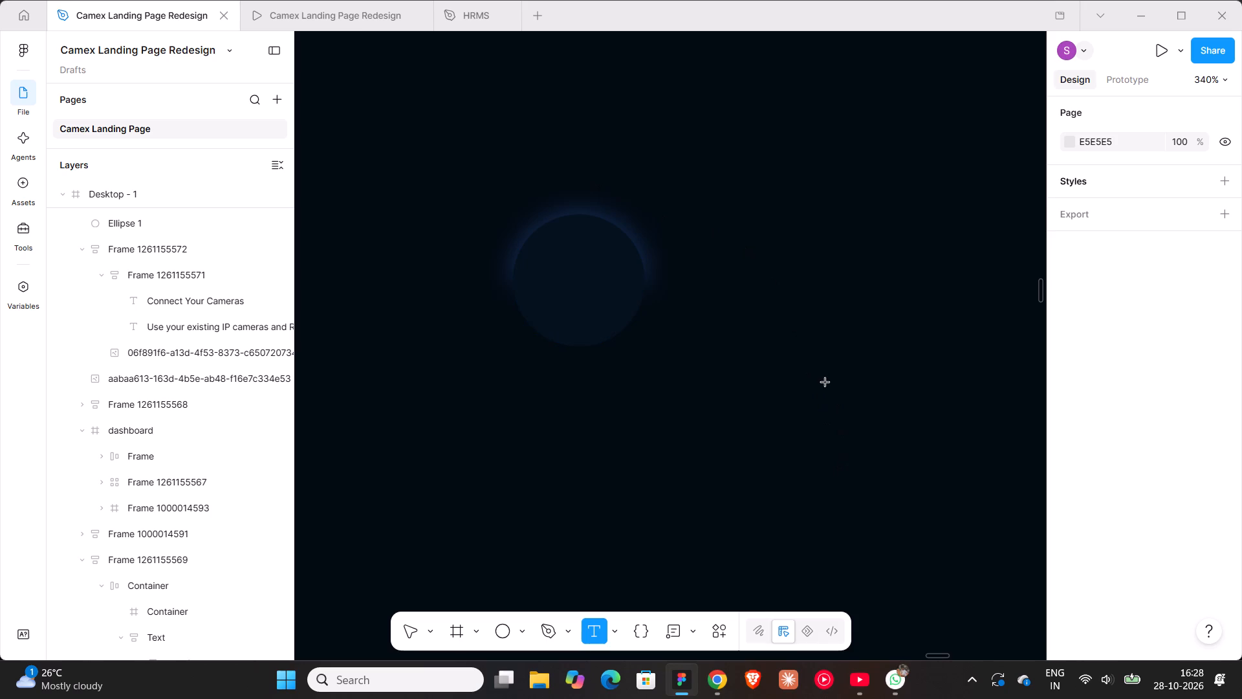
{"action": "type", "text": "01"}
{"action": "key", "text": "Return"}
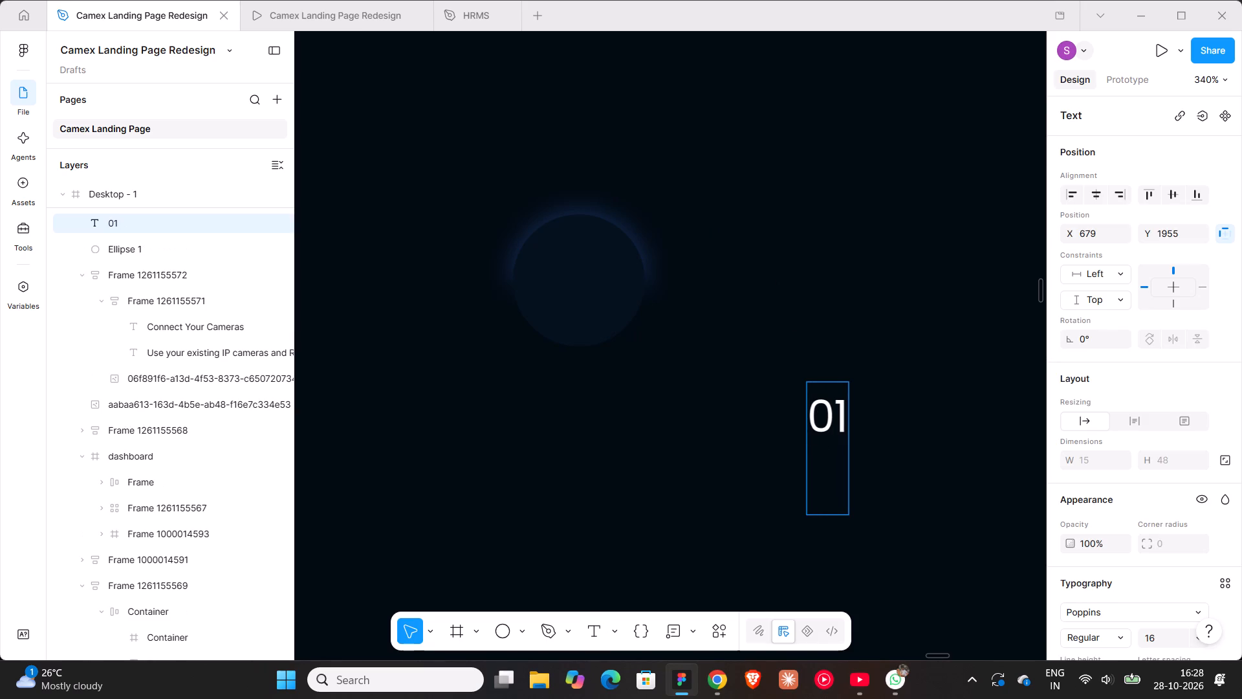
{"action": "key", "text": "BackSpace"}
{"action": "left_click", "coordinate": [902, 313]}
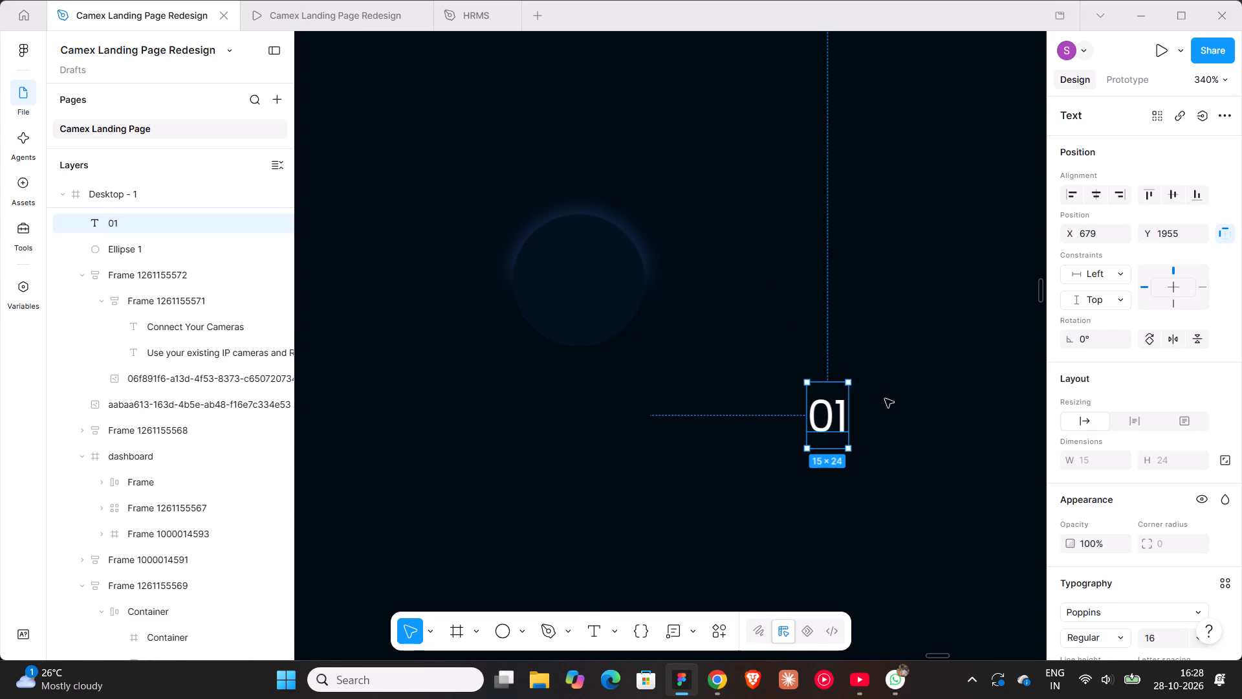
{"action": "left_click_drag", "start_coordinate": [836, 413], "coordinate": [584, 276]}
Set the "01" text to Poppins SemiBold, size 18.
{"action": "scroll", "coordinate": [1133, 527], "scroll_direction": "down", "scroll_amount": 1}
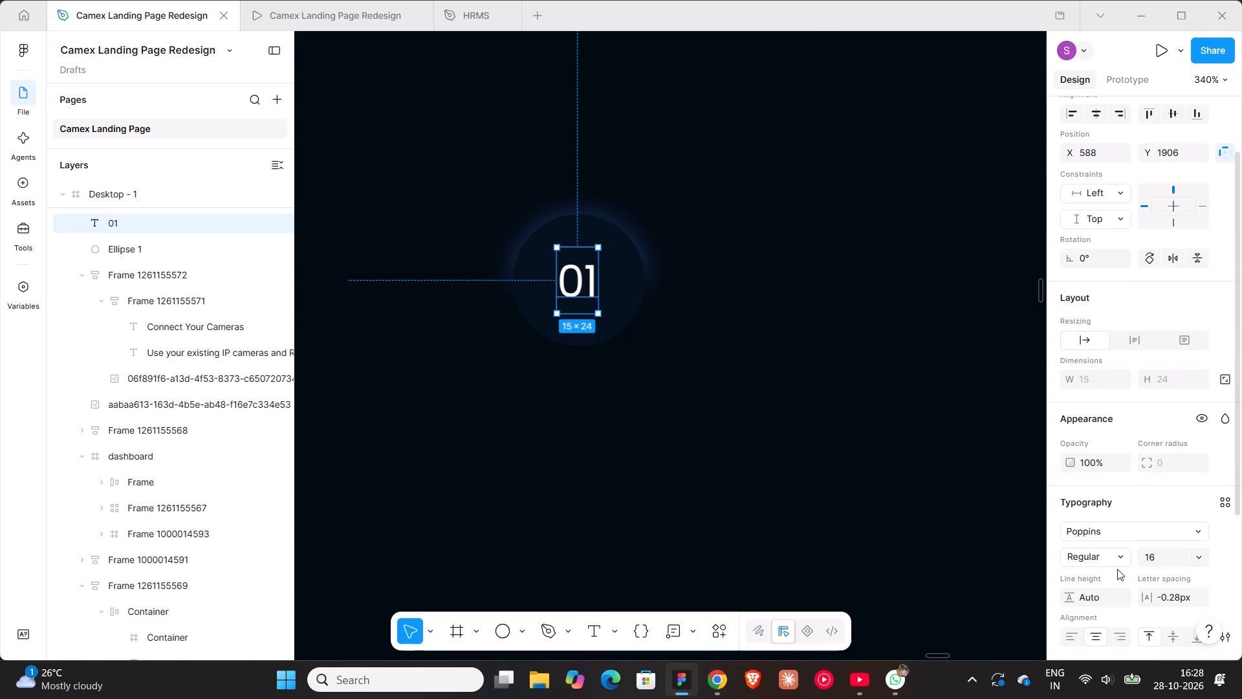
{"action": "left_click", "coordinate": [1117, 561]}
{"action": "left_click", "coordinate": [1111, 597]}
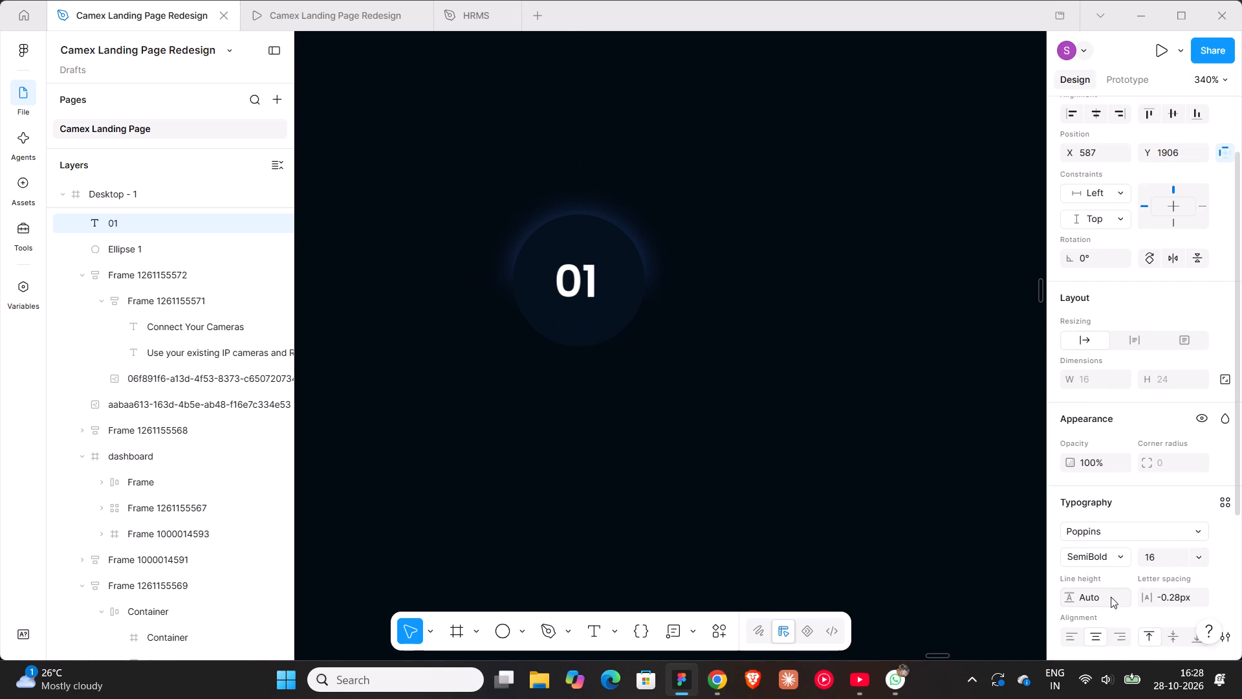
{"action": "left_click", "coordinate": [1162, 558]}
{"action": "type", "text": "18"}
{"action": "key", "text": "Return"}
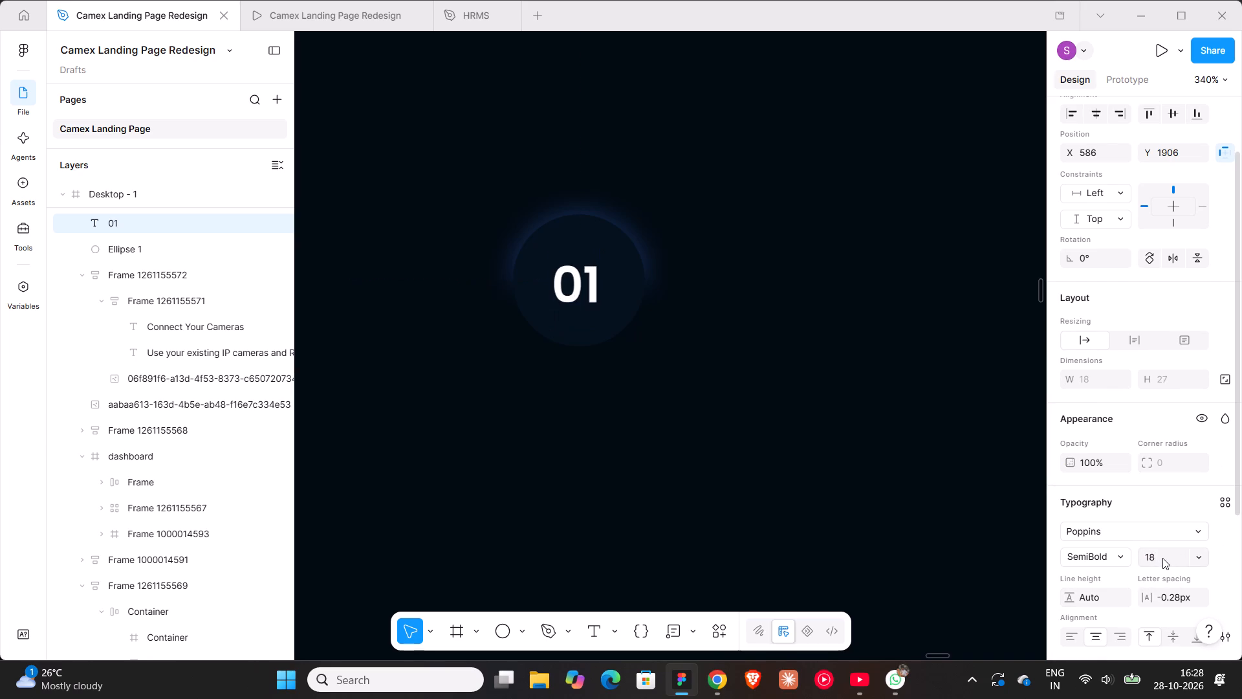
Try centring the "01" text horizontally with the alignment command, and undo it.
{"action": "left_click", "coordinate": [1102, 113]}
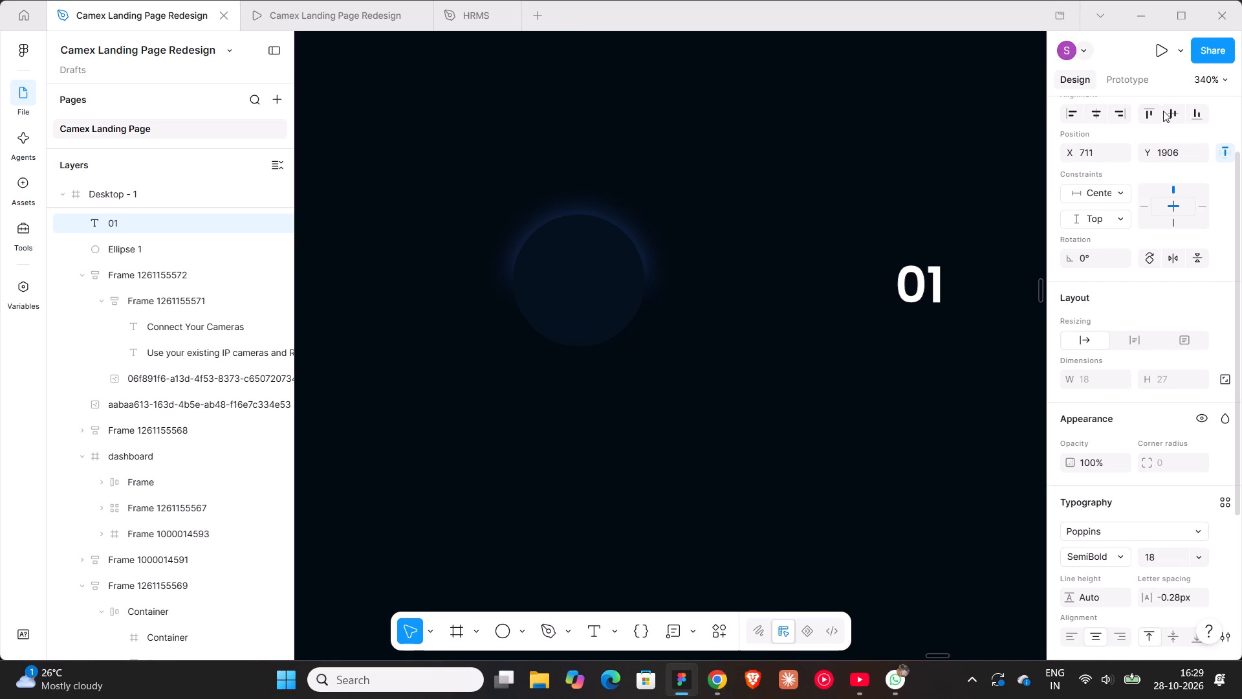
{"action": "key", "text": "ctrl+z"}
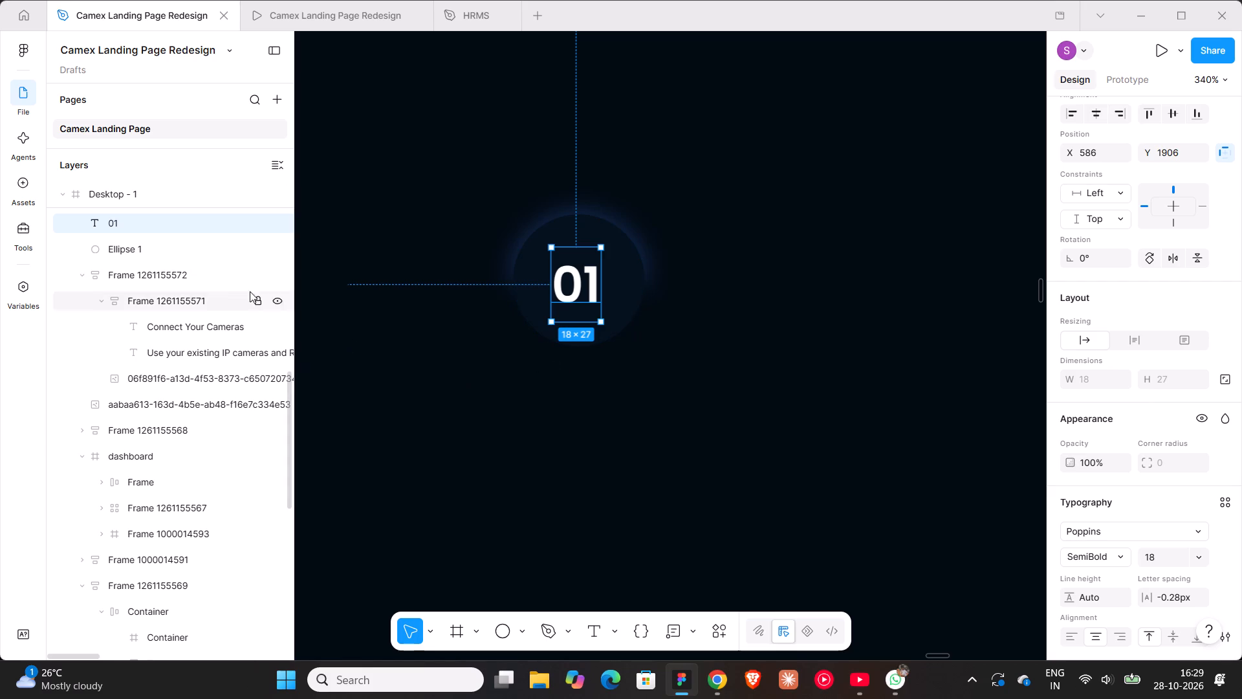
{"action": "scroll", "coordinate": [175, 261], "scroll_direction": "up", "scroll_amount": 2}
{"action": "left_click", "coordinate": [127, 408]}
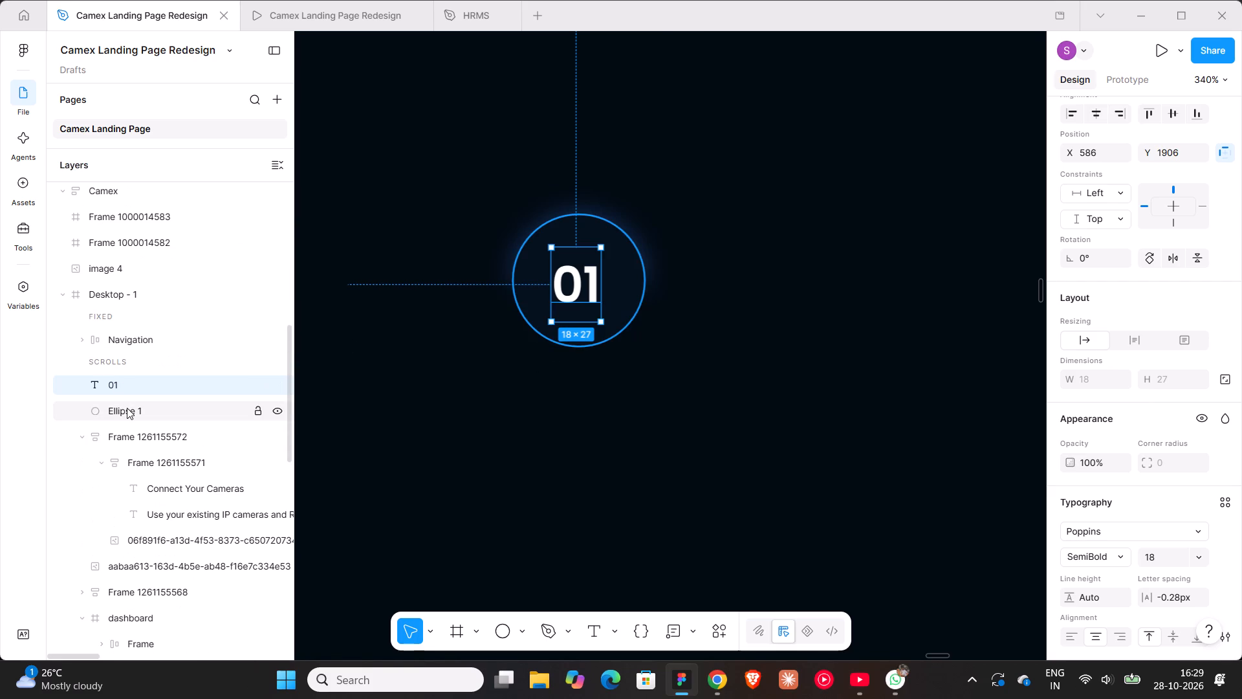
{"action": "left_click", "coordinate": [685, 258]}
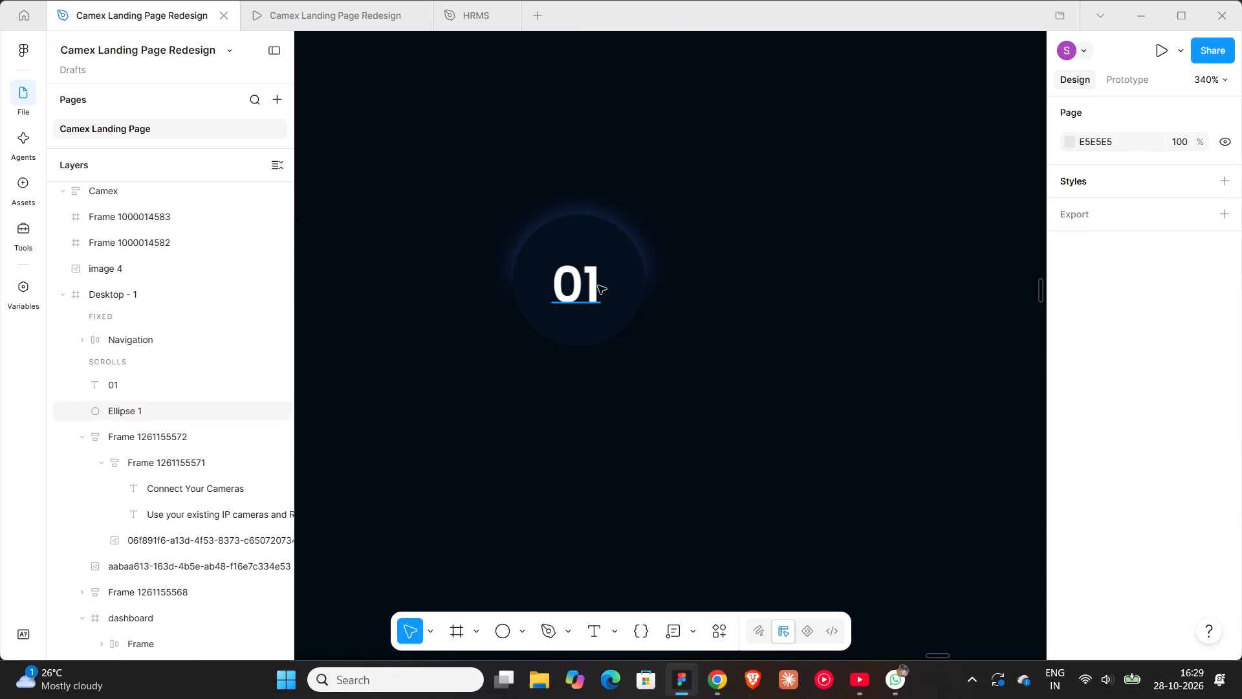
Move the "01" text aside and wrap both badge ellipses together in a 48 × 48 frame.
{"action": "left_click_drag", "start_coordinate": [581, 291], "coordinate": [798, 278]}
{"action": "left_click_drag", "start_coordinate": [514, 154], "coordinate": [656, 294]}
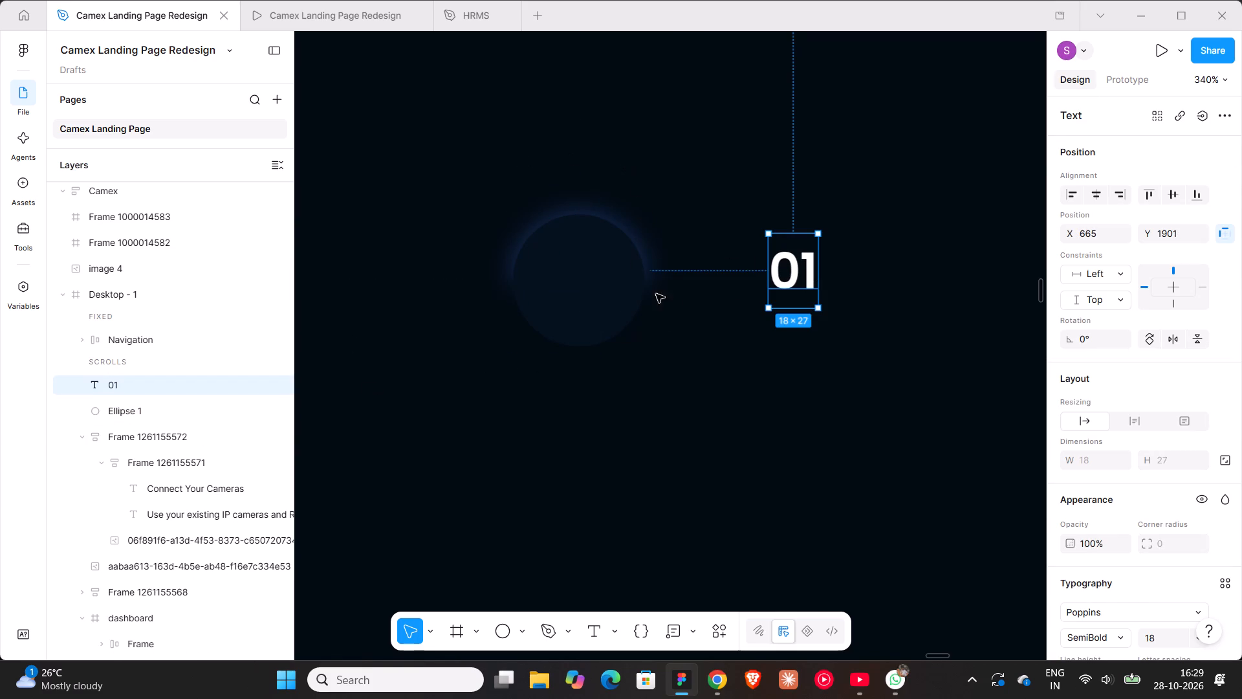
{"action": "left_click_drag", "start_coordinate": [656, 294], "coordinate": [693, 424]}
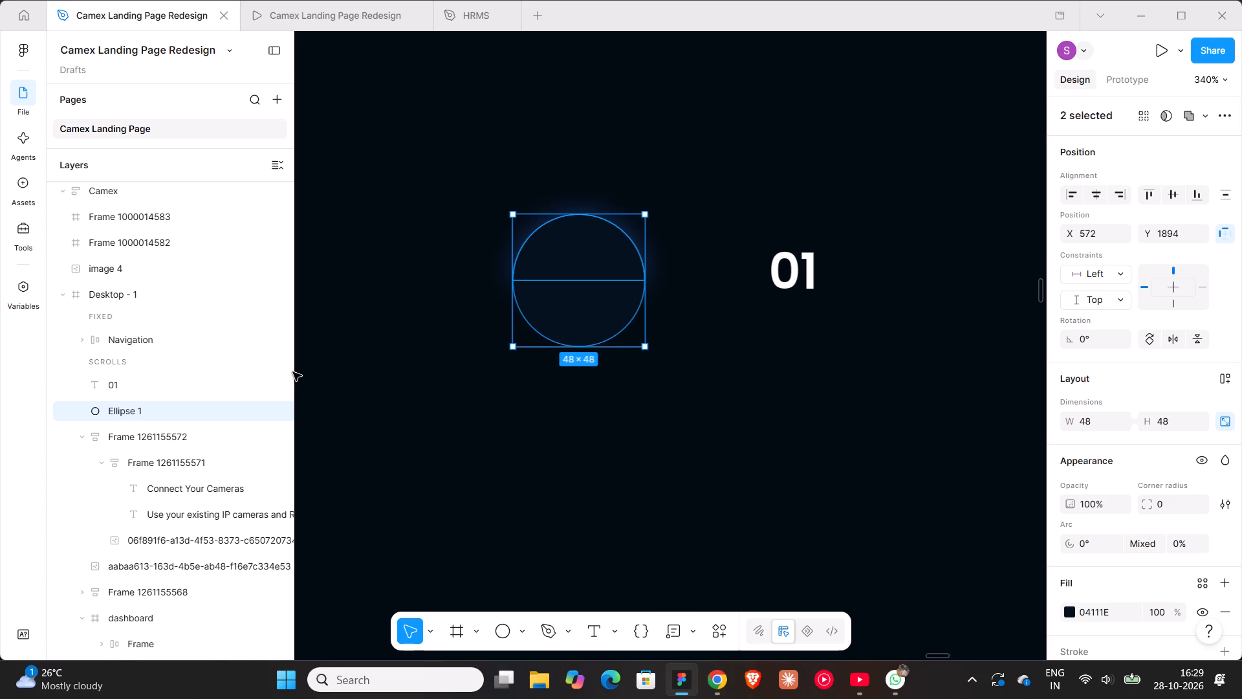
{"action": "scroll", "coordinate": [219, 387], "scroll_direction": "down", "scroll_amount": 3}
{"action": "scroll", "coordinate": [486, 400], "scroll_direction": "up", "scroll_amount": 7}
{"action": "scroll", "coordinate": [507, 436], "scroll_direction": "down", "scroll_amount": 5}
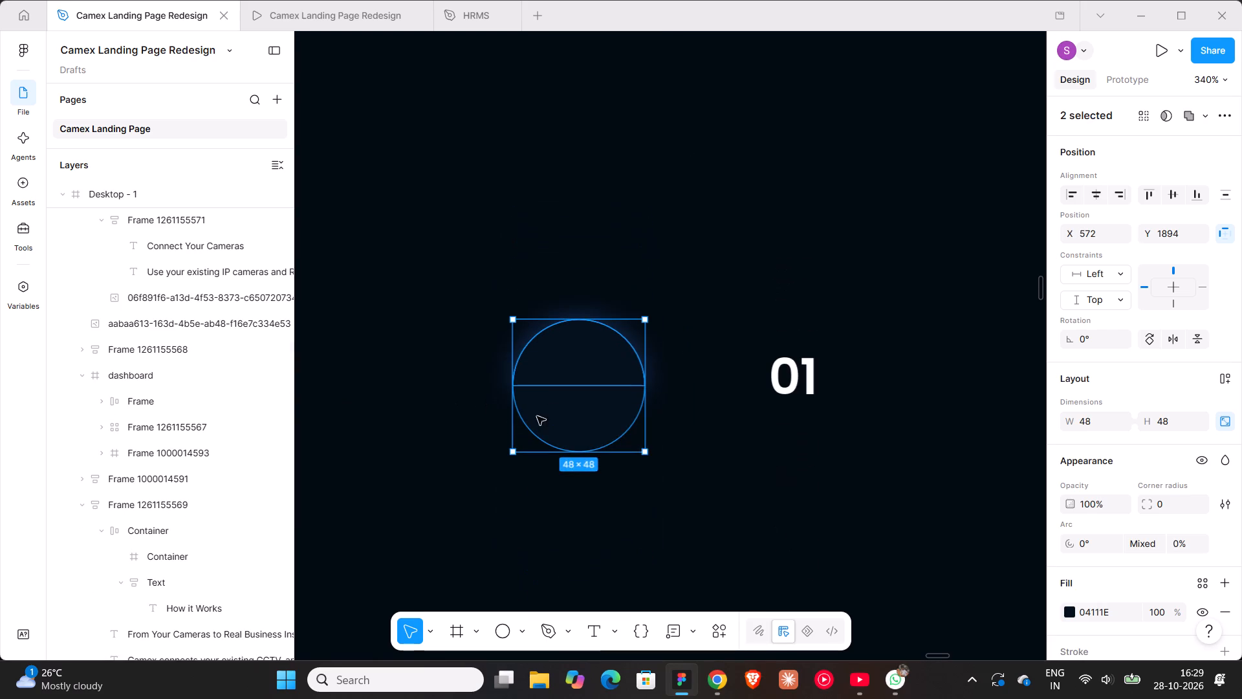
{"action": "right_click", "coordinate": [565, 394]}
{"action": "left_click", "coordinate": [621, 323]}
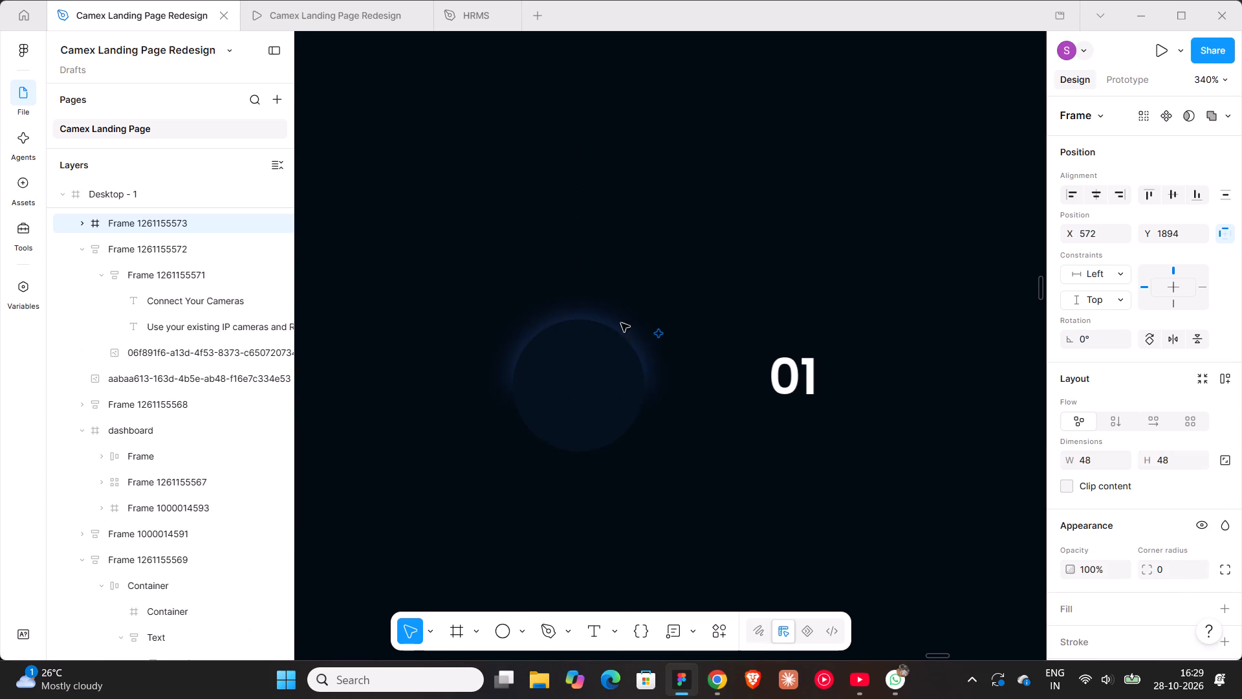
{"action": "left_click", "coordinate": [84, 219]}
{"action": "left_click", "coordinate": [85, 219]}
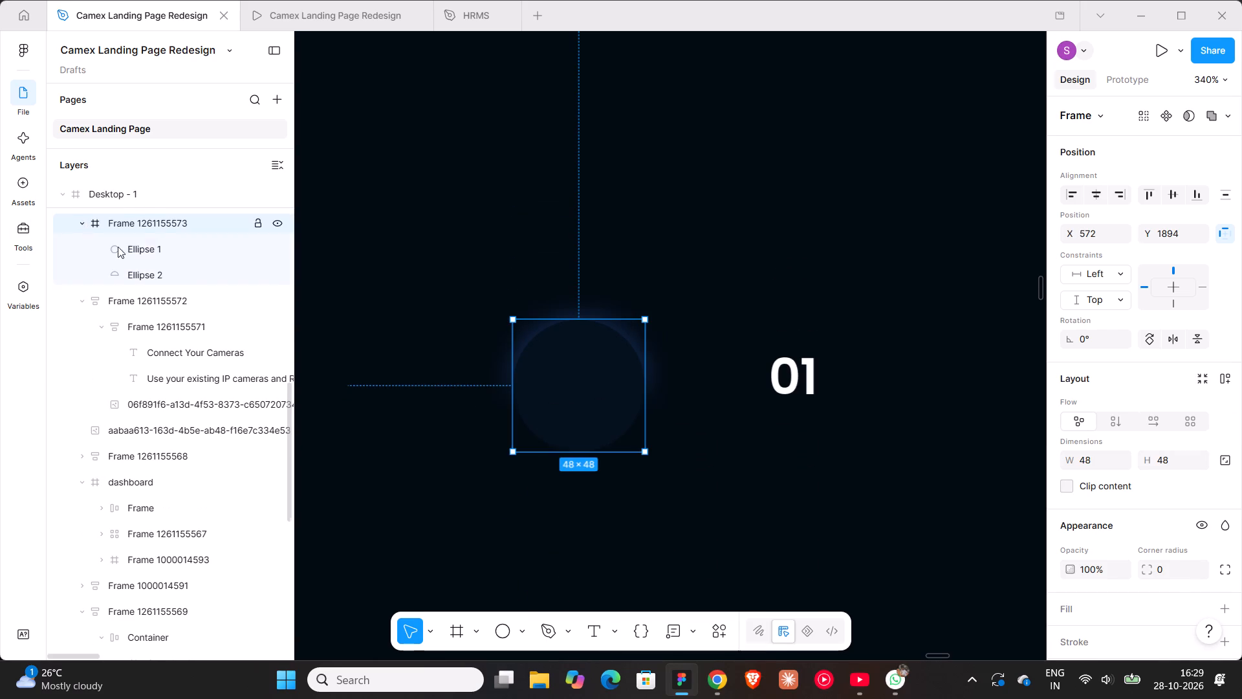
{"action": "left_click", "coordinate": [748, 244]}
Move the "01" text into the new badge frame, at the centre of the circle.
{"action": "left_click", "coordinate": [788, 383]}
{"action": "left_click_drag", "start_coordinate": [792, 379], "coordinate": [598, 393]}
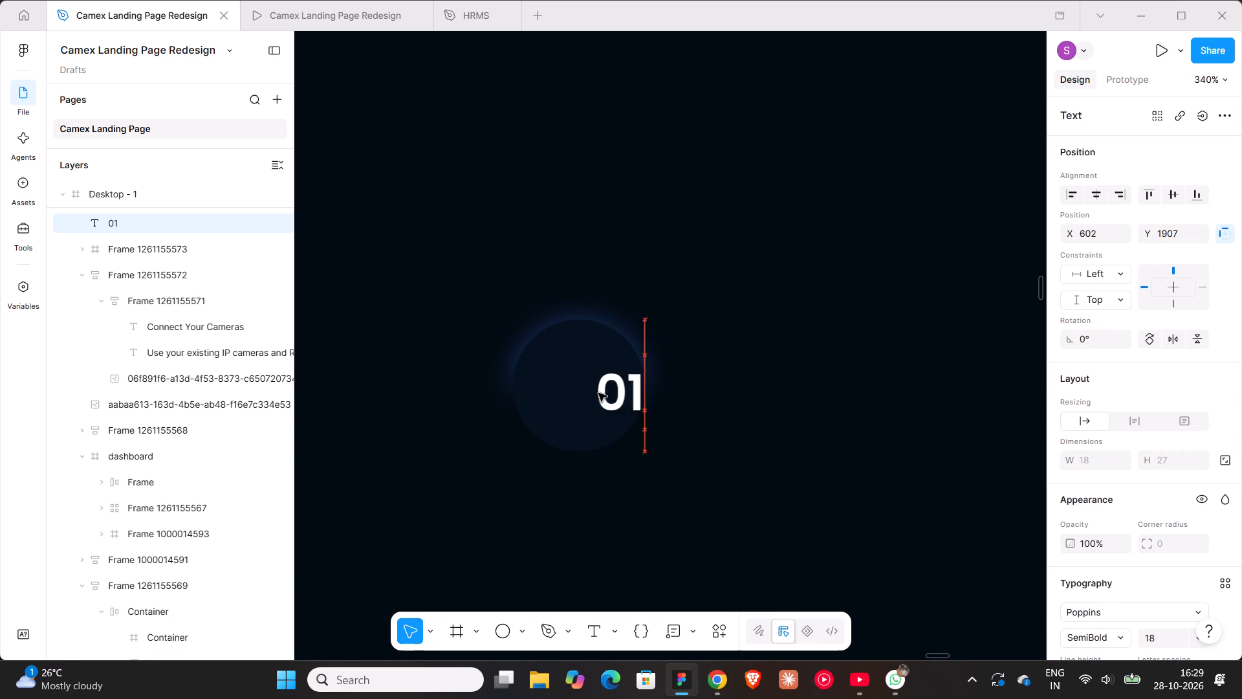
{"action": "left_click_drag", "start_coordinate": [598, 393], "coordinate": [578, 385]}
{"action": "left_click", "coordinate": [790, 342]}
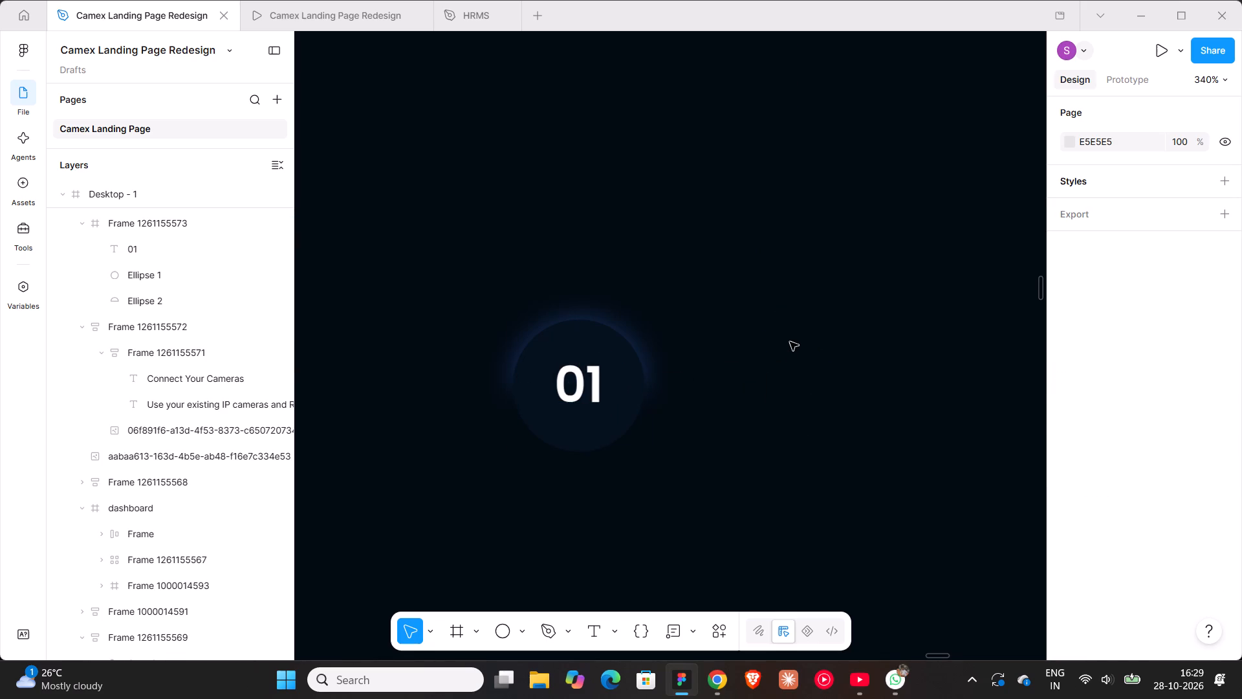
Set the font size of the badge's "01" text to 20.
{"action": "scroll", "coordinate": [790, 340], "scroll_direction": "down", "scroll_amount": 6, "text": "ctrl"}
{"action": "scroll", "coordinate": [790, 340], "scroll_direction": "down", "scroll_amount": 4}
{"action": "double_click", "coordinate": [691, 174]}
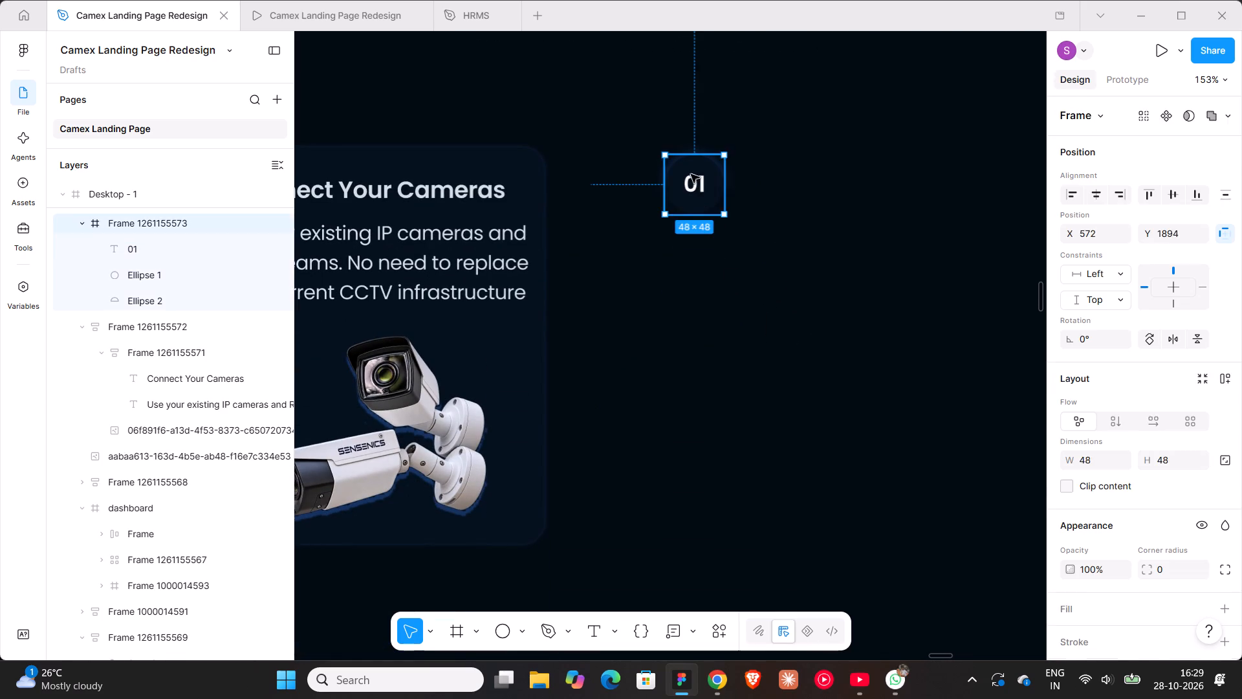
{"action": "scroll", "coordinate": [1143, 529], "scroll_direction": "down", "scroll_amount": 2}
{"action": "left_click", "coordinate": [1156, 478]}
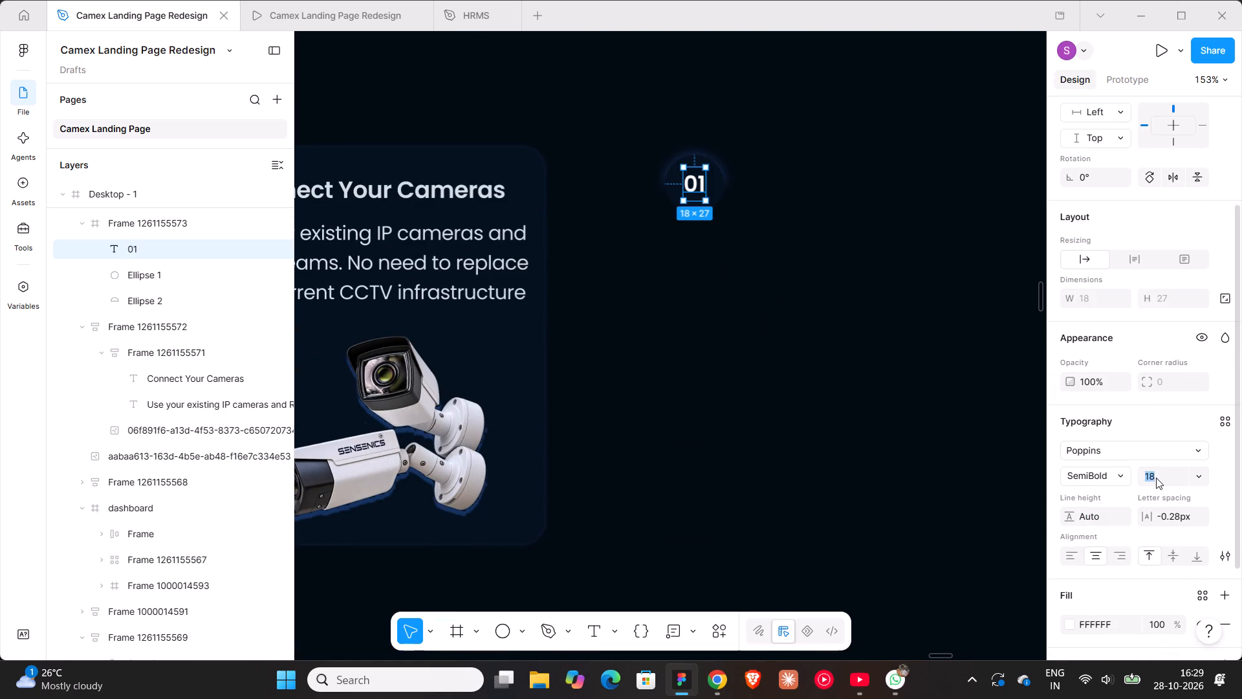
{"action": "type", "text": "20"}
{"action": "key", "text": "Return"}
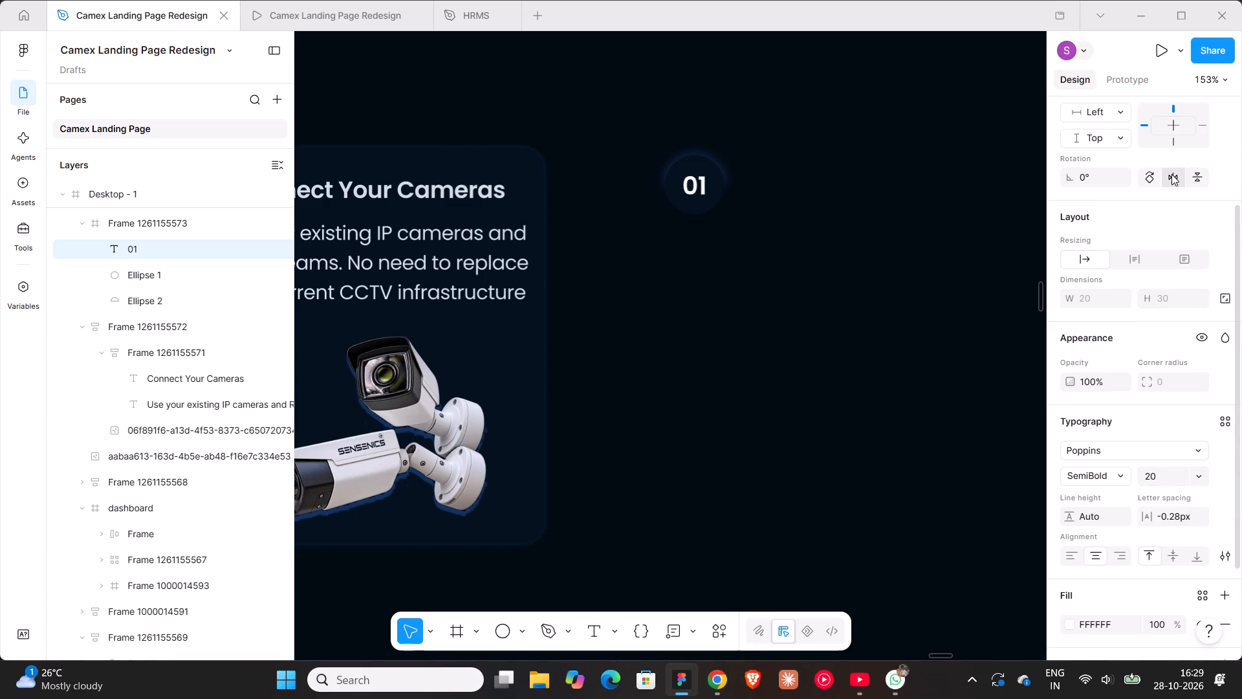
Align the "01" text to the vertical and horizontal centre of its badge frame.
{"action": "scroll", "coordinate": [1171, 174], "scroll_direction": "up", "scroll_amount": 3}
{"action": "left_click", "coordinate": [1172, 195]}
{"action": "left_click", "coordinate": [1099, 190]}
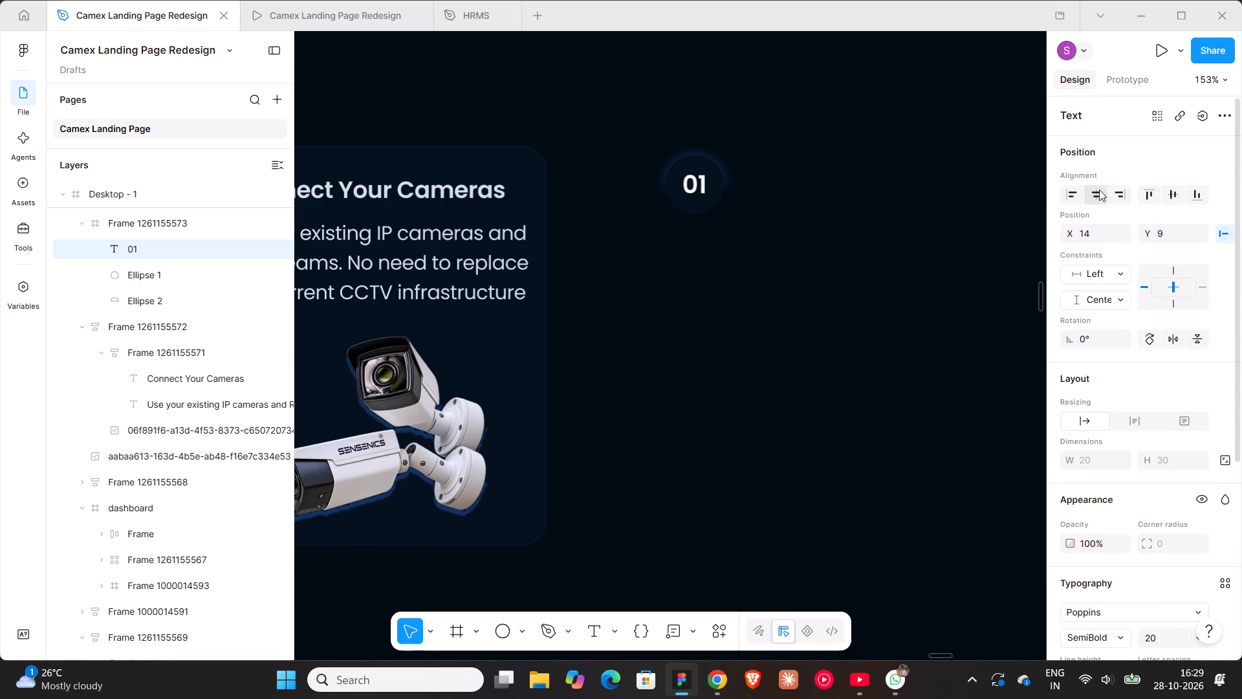
{"action": "left_click", "coordinate": [1098, 194]}
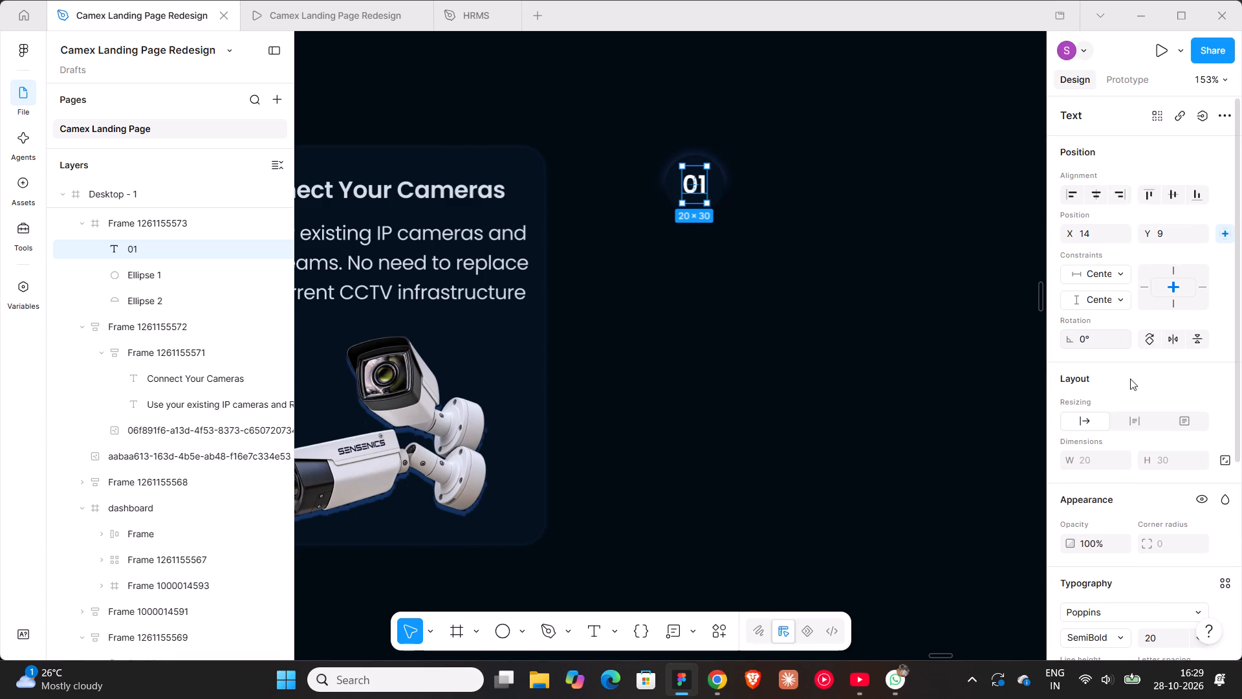
Set the letter spacing of the "01" text to 0 px.
{"action": "scroll", "coordinate": [1184, 548], "scroll_direction": "down", "scroll_amount": 3}
{"action": "left_click", "coordinate": [1181, 438]}
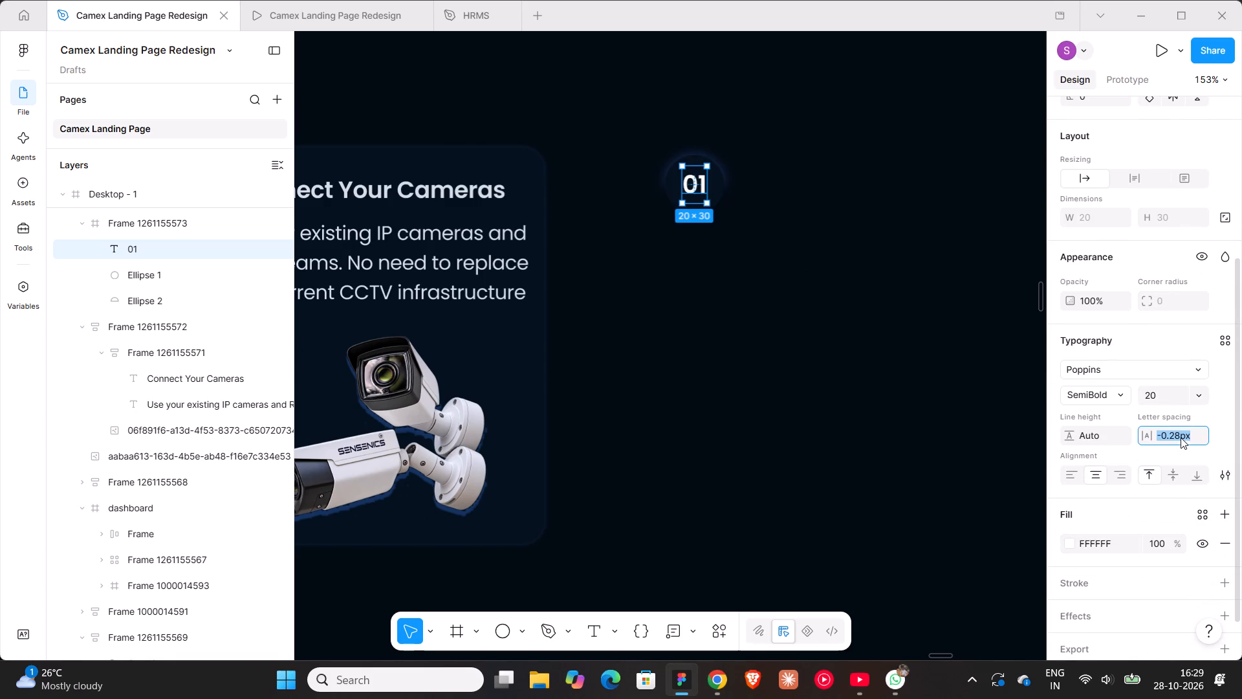
{"action": "key", "text": "0"}
{"action": "key", "text": "Return"}
{"action": "left_click", "coordinate": [1180, 436]}
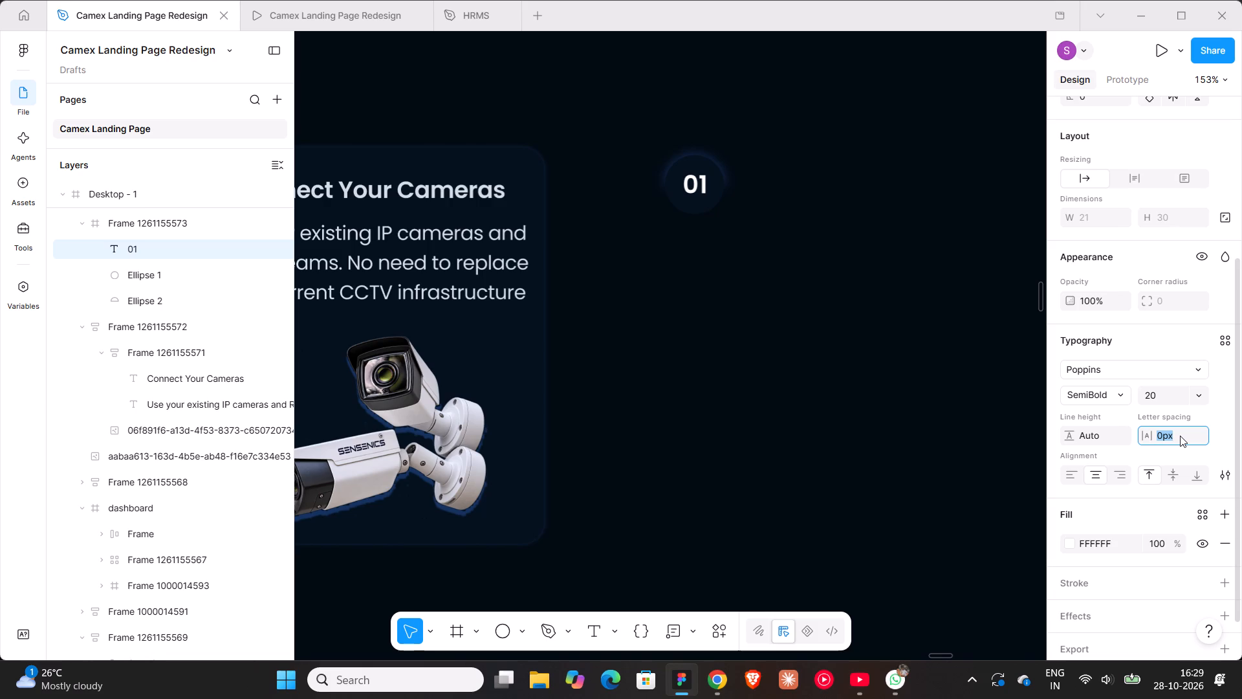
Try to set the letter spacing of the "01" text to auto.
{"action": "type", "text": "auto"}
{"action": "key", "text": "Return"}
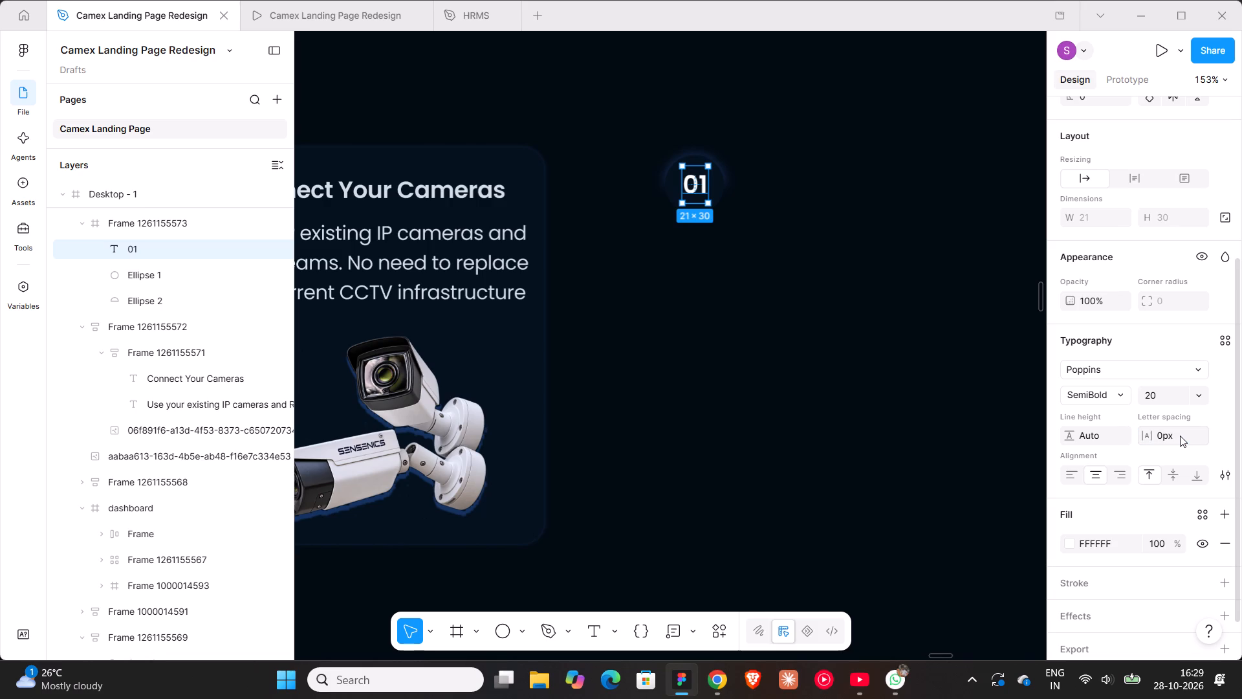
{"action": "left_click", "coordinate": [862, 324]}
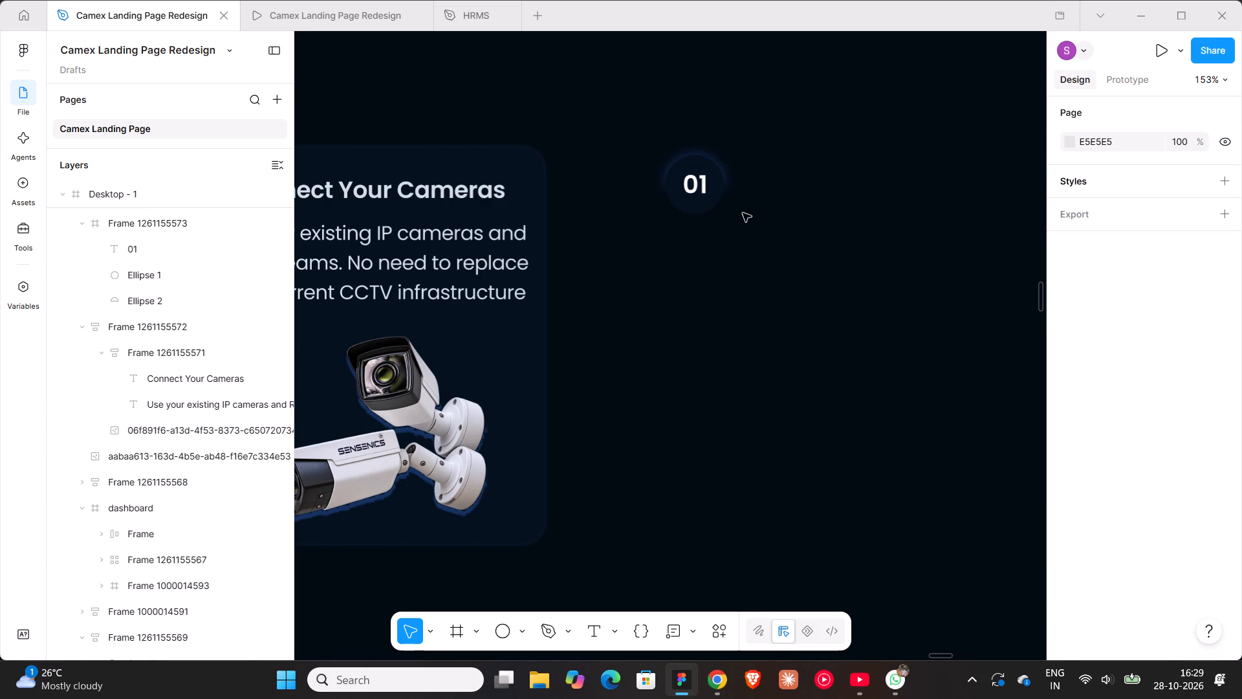
Raise the drop shadow opacity of the badge's half-circle ellipse (Ellipse 2) to 100%.
{"action": "scroll", "coordinate": [791, 260], "scroll_direction": "up", "scroll_amount": 3, "text": "shift"}
{"action": "scroll", "coordinate": [815, 311], "scroll_direction": "up", "scroll_amount": 1}
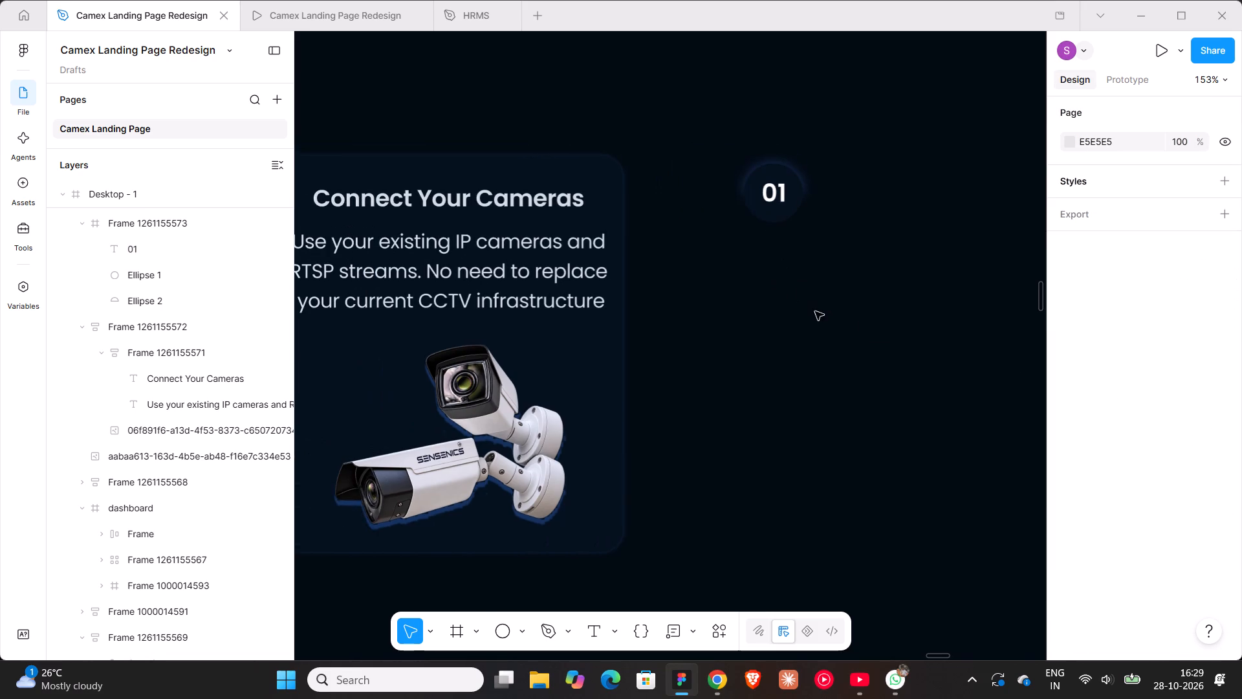
{"action": "scroll", "coordinate": [815, 311], "scroll_direction": "up", "scroll_amount": 1}
{"action": "double_click", "coordinate": [783, 222]}
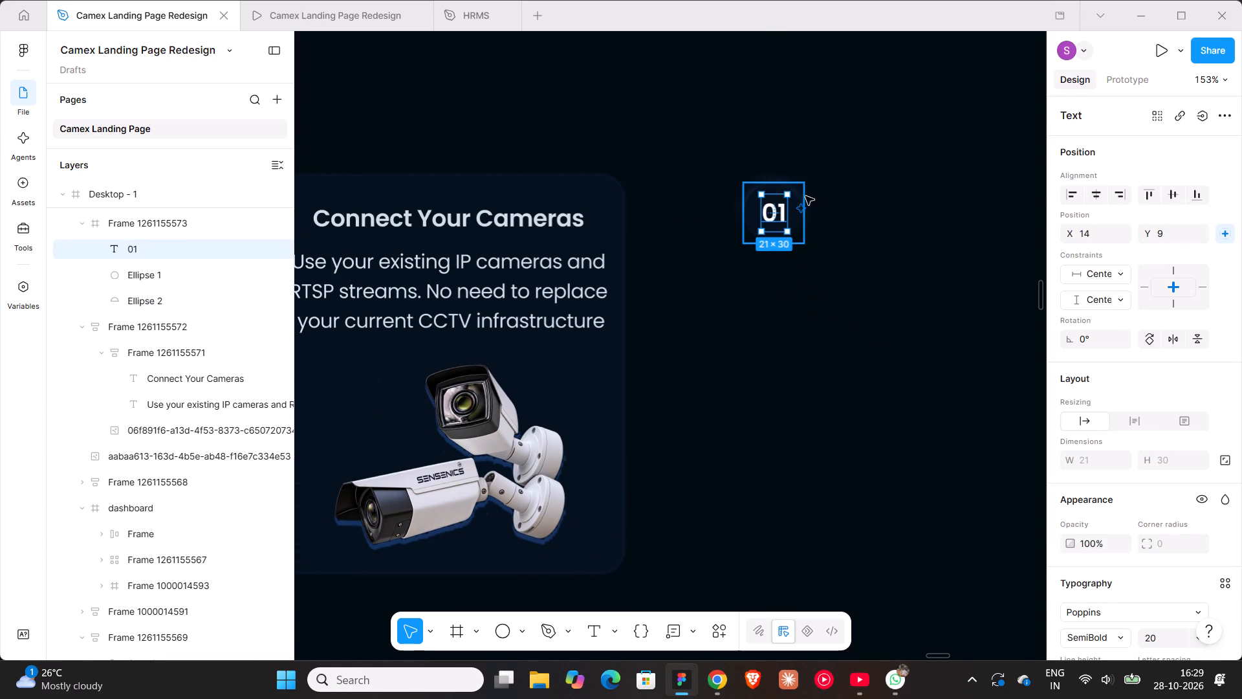
{"action": "scroll", "coordinate": [805, 196], "scroll_direction": "up", "scroll_amount": 7, "text": "ctrl"}
{"action": "left_click", "coordinate": [781, 175]}
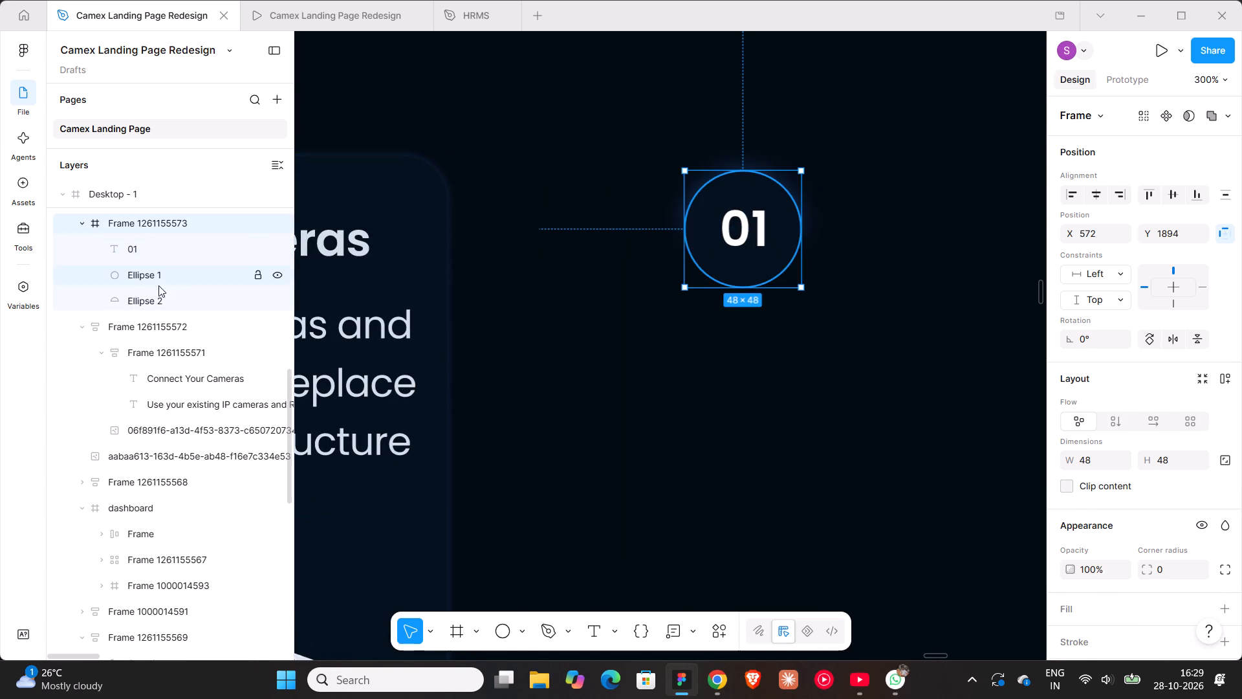
{"action": "left_click", "coordinate": [120, 305]}
{"action": "scroll", "coordinate": [1219, 498], "scroll_direction": "down", "scroll_amount": 4}
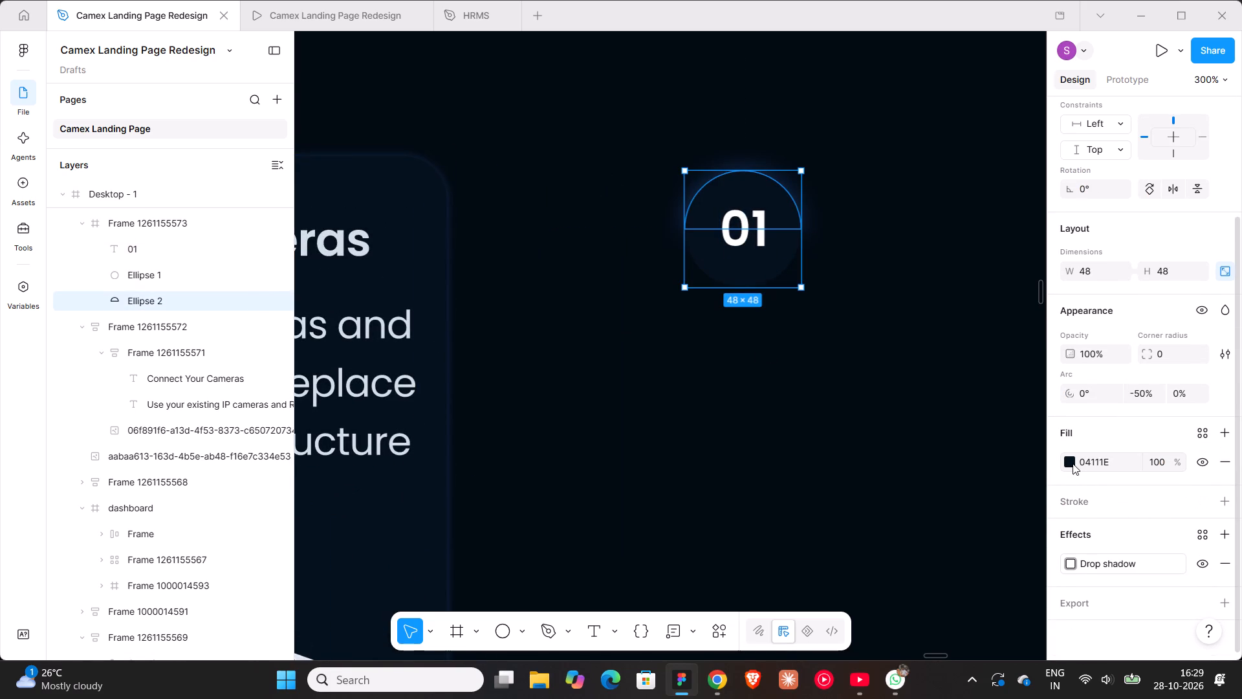
{"action": "left_click", "coordinate": [1071, 557]}
{"action": "left_click", "coordinate": [1001, 623]}
{"action": "type", "text": "100"}
{"action": "key", "text": "Return"}
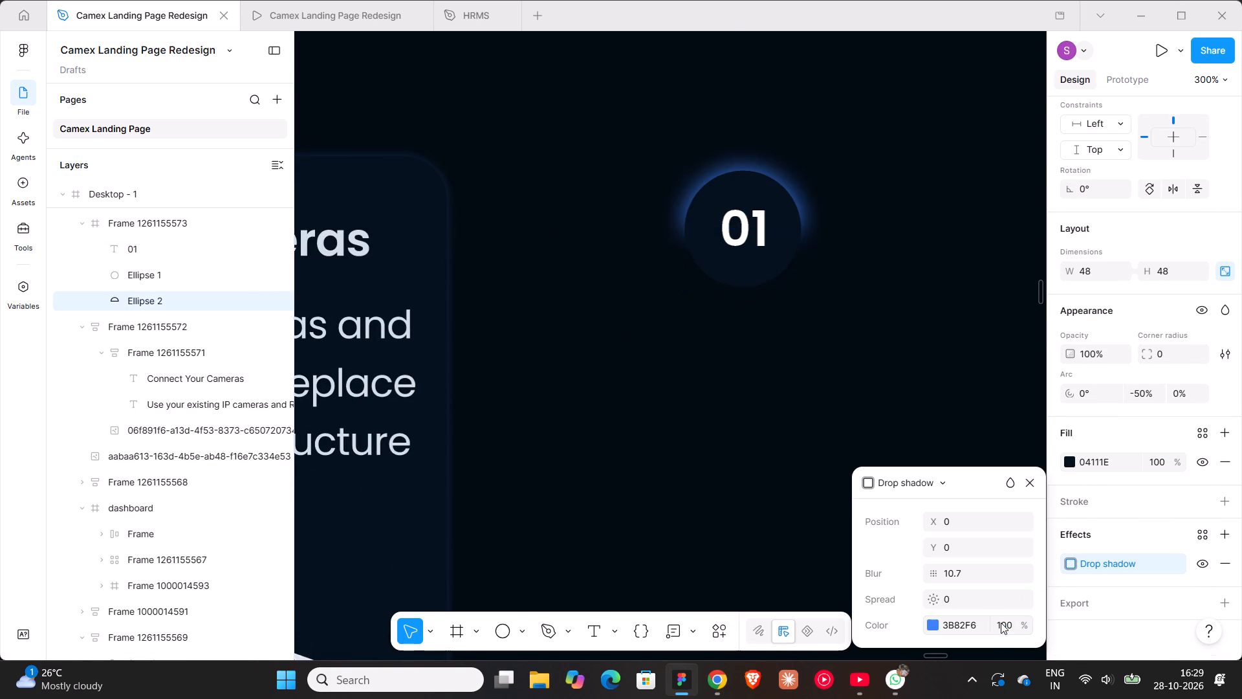
{"action": "left_click", "coordinate": [785, 394]}
Move the "01" badge frame onto the top edge of the Connect Your Cameras card, centred horizontally, at X 309, Y 1864.
{"action": "scroll", "coordinate": [785, 394], "scroll_direction": "down", "scroll_amount": 5, "text": "ctrl"}
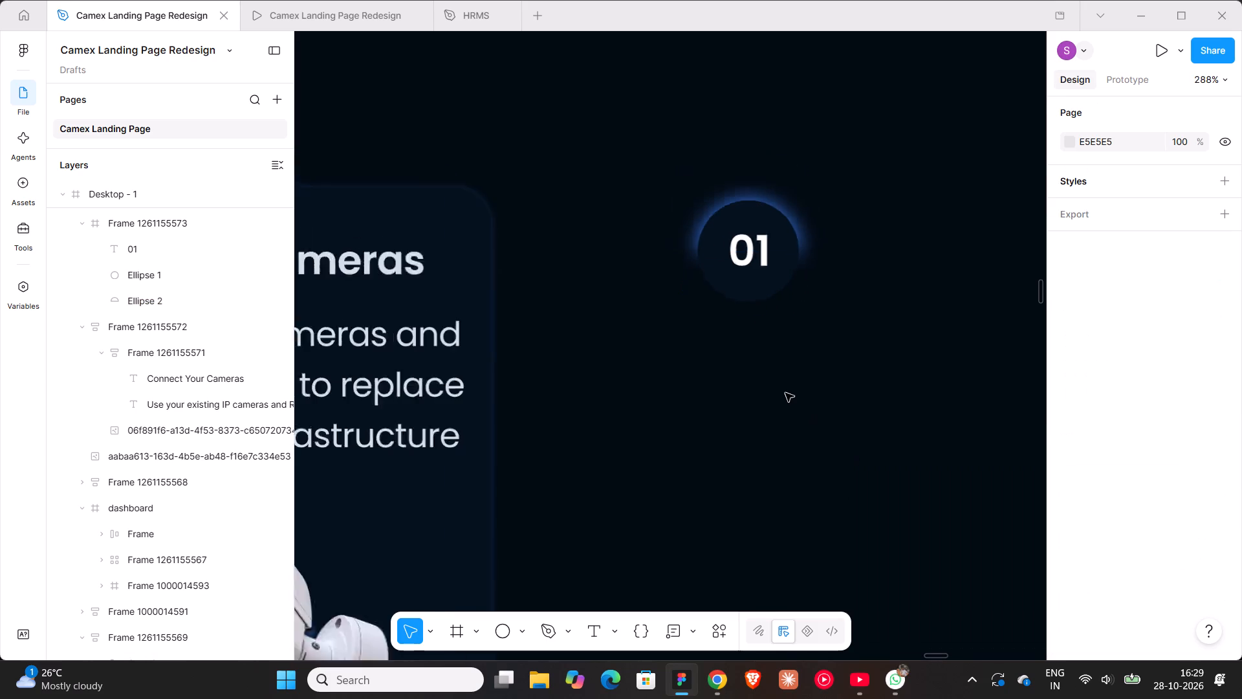
{"action": "scroll", "coordinate": [785, 393], "scroll_direction": "down", "scroll_amount": 4, "text": "ctrl"}
{"action": "scroll", "coordinate": [785, 393], "scroll_direction": "up", "scroll_amount": 4, "text": "shift"}
{"action": "left_click", "coordinate": [943, 329]}
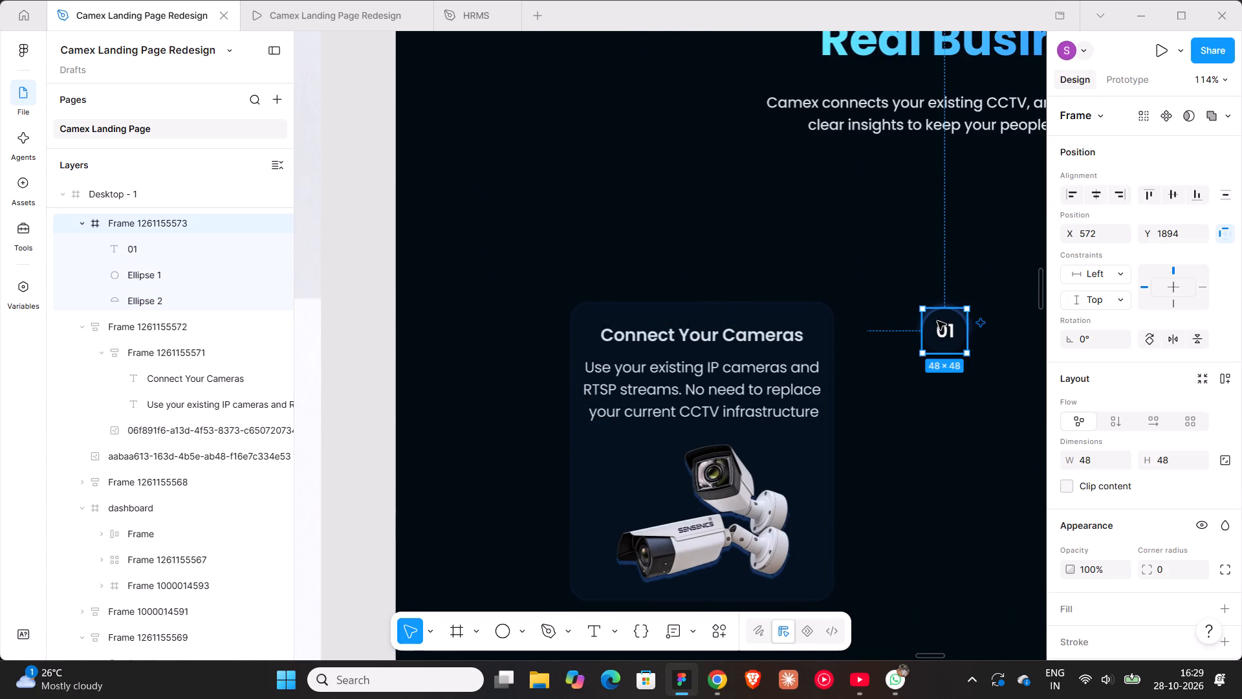
{"action": "left_click_drag", "start_coordinate": [939, 321], "coordinate": [693, 287]}
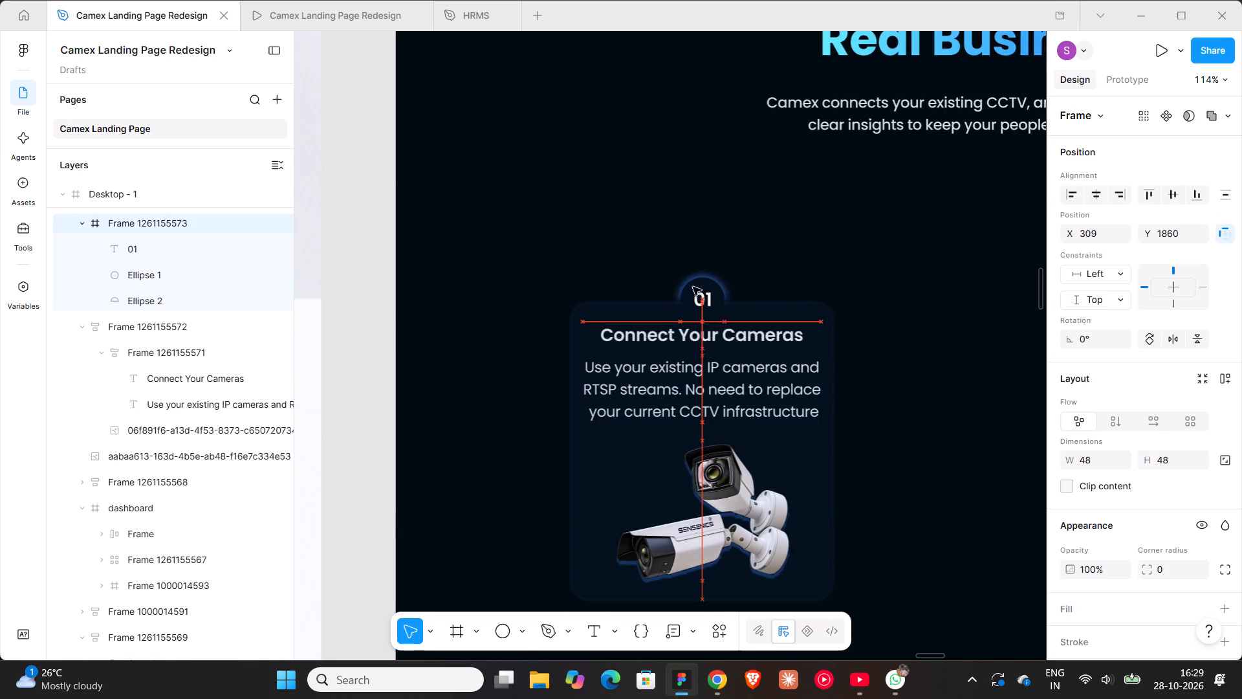
{"action": "left_click_drag", "start_coordinate": [693, 287], "coordinate": [697, 287]}
{"action": "scroll", "coordinate": [698, 289], "scroll_direction": "up", "scroll_amount": 7, "text": "ctrl"}
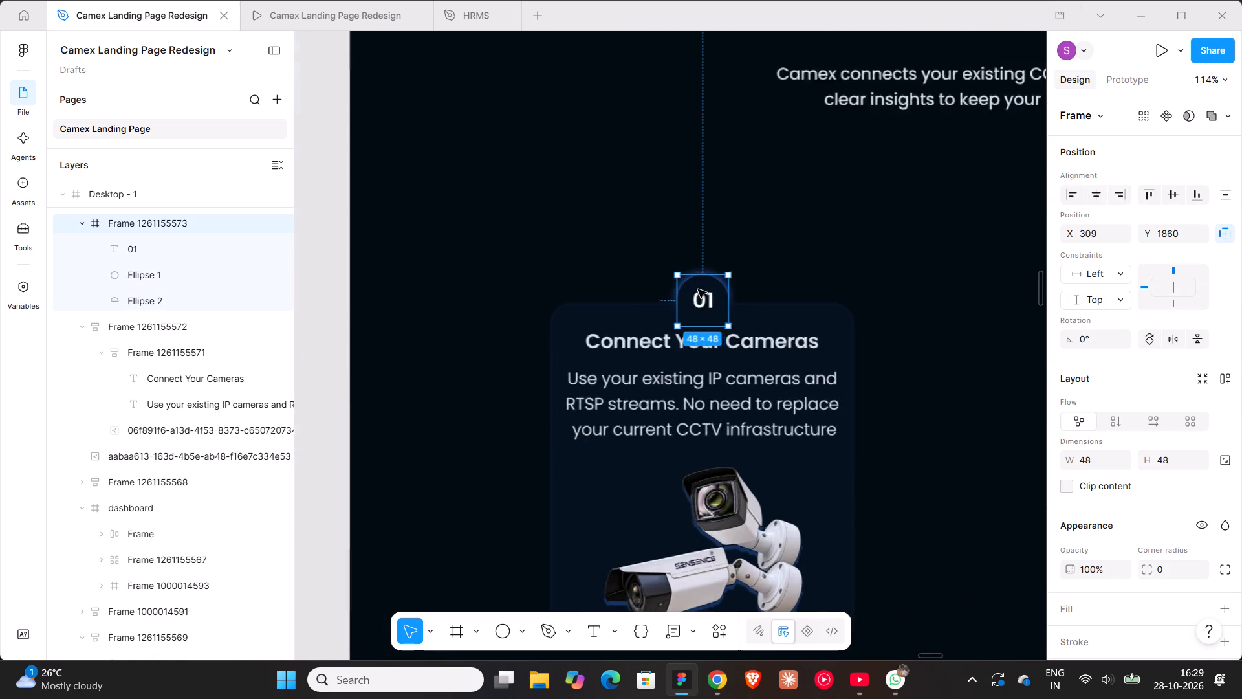
{"action": "scroll", "coordinate": [698, 289], "scroll_direction": "up", "scroll_amount": 4, "text": "ctrl"}
{"action": "left_click_drag", "start_coordinate": [701, 289], "coordinate": [703, 299]}
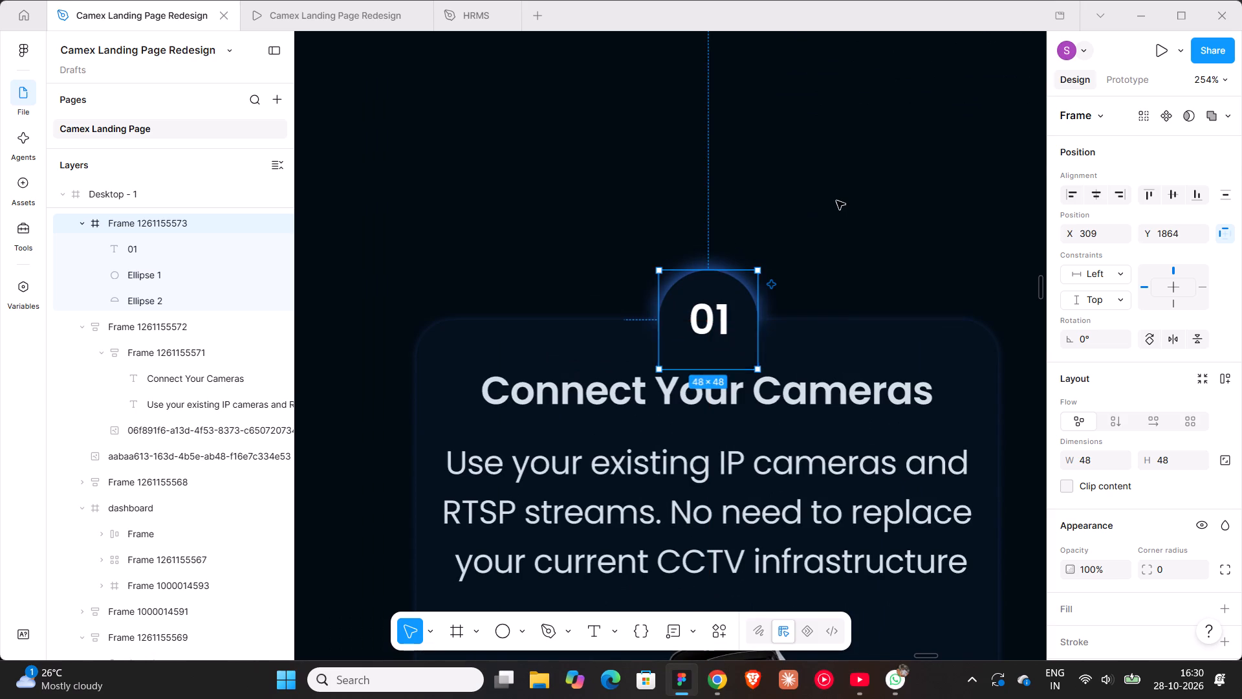
{"action": "left_click", "coordinate": [836, 201]}
Wrap the "01" badge and the Connect Your Cameras card together in one frame.
{"action": "scroll", "coordinate": [838, 214], "scroll_direction": "down", "scroll_amount": 9, "text": "ctrl"}
{"action": "scroll", "coordinate": [838, 214], "scroll_direction": "down", "scroll_amount": 4, "text": "shift"}
{"action": "left_click", "coordinate": [825, 224]}
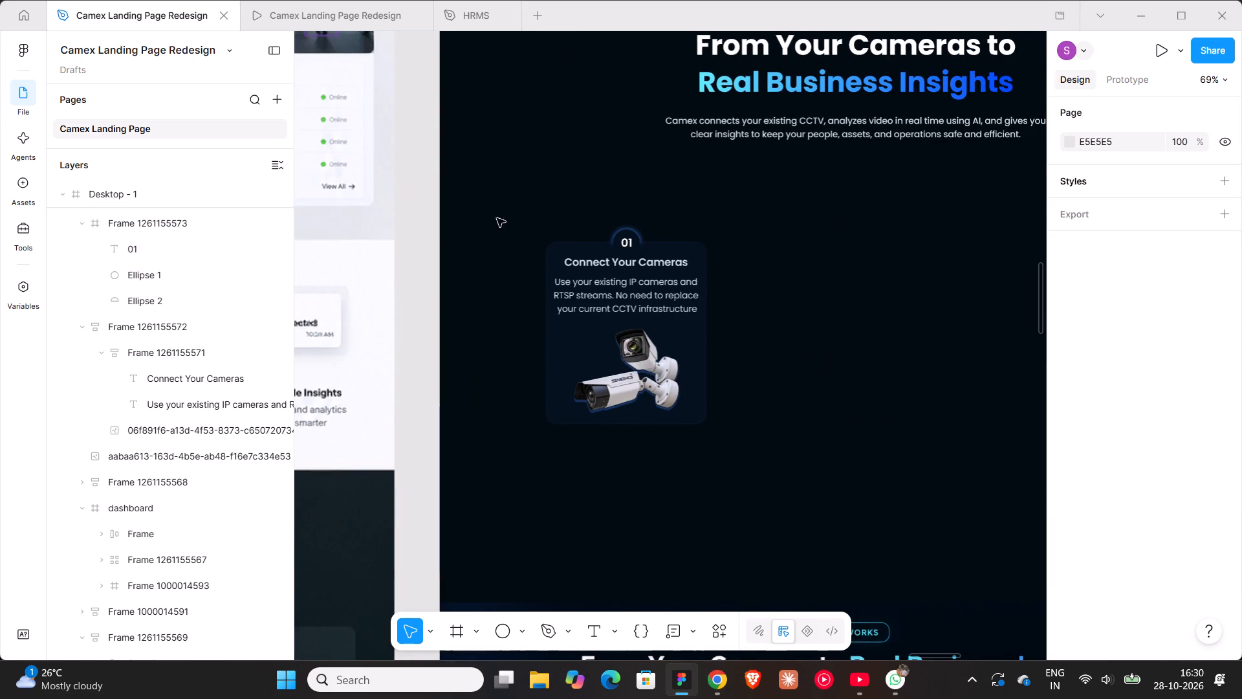
{"action": "left_click_drag", "start_coordinate": [470, 212], "coordinate": [772, 513]}
{"action": "right_click", "coordinate": [617, 331]}
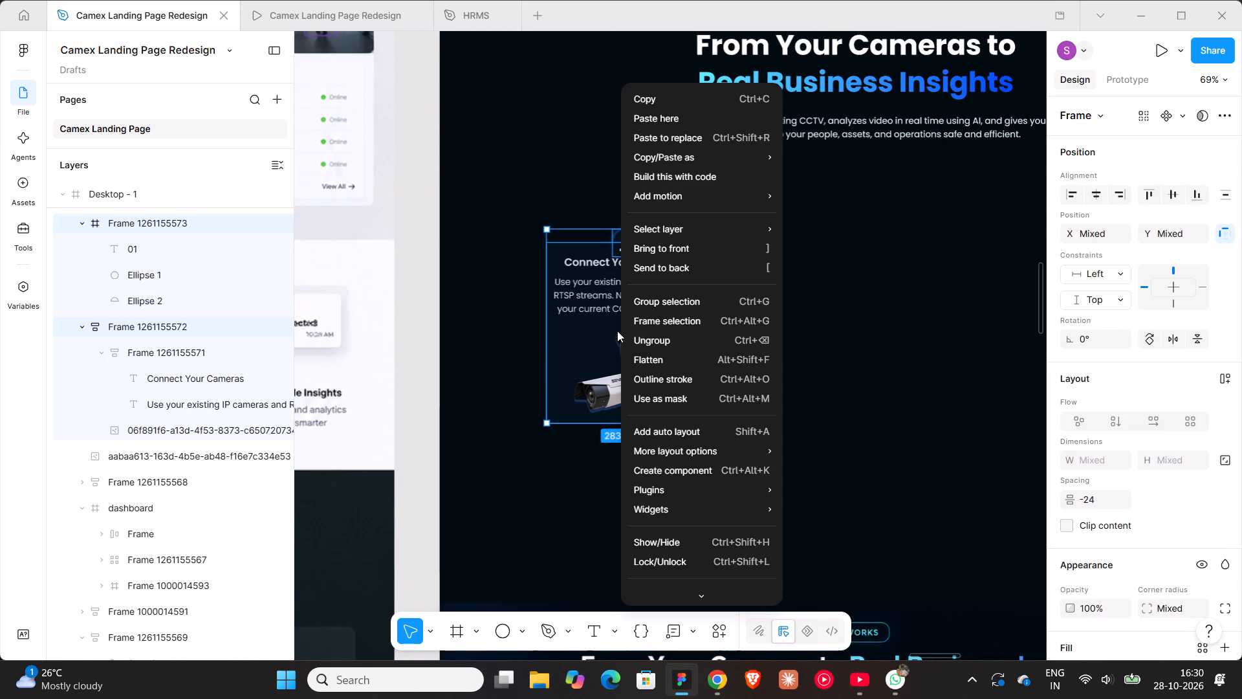
{"action": "left_click", "coordinate": [690, 322]}
Duplicate the framed step card beside the original, level with it on its right.
{"action": "scroll", "coordinate": [770, 290], "scroll_direction": "down", "scroll_amount": 4, "text": "shift"}
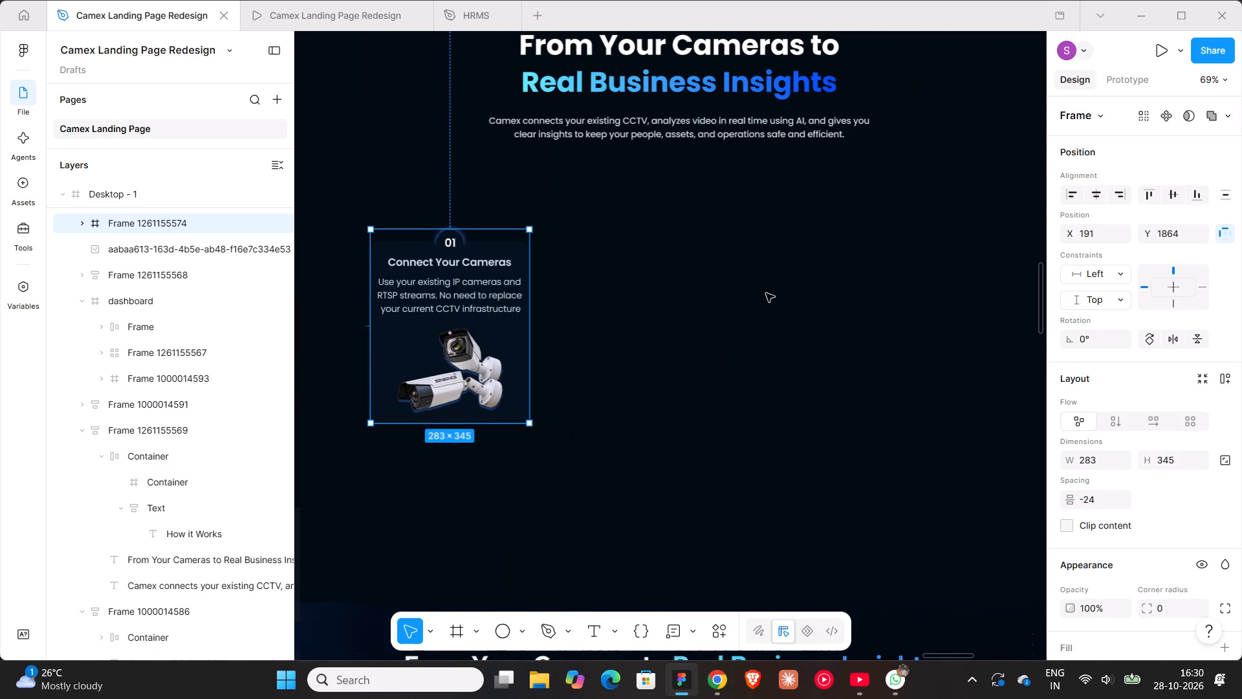
{"action": "left_click_drag", "start_coordinate": [448, 307], "coordinate": [642, 305], "text": "alt"}
Change the duplicated card's badge number to "02".
{"action": "double_click", "coordinate": [649, 244]}
{"action": "scroll", "coordinate": [649, 244], "scroll_direction": "up", "scroll_amount": 13, "text": "ctrl"}
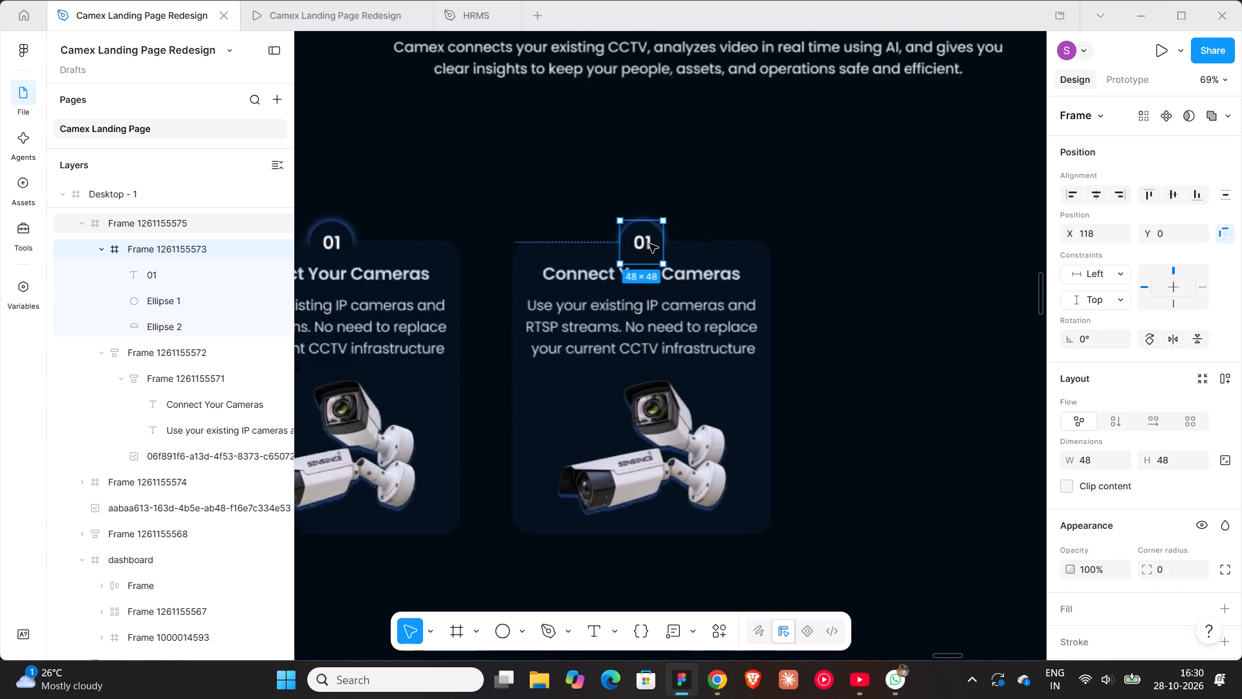
{"action": "scroll", "coordinate": [649, 244], "scroll_direction": "up", "scroll_amount": 8, "text": "ctrl"}
{"action": "triple_click", "coordinate": [649, 244]}
{"action": "double_click", "coordinate": [649, 244]}
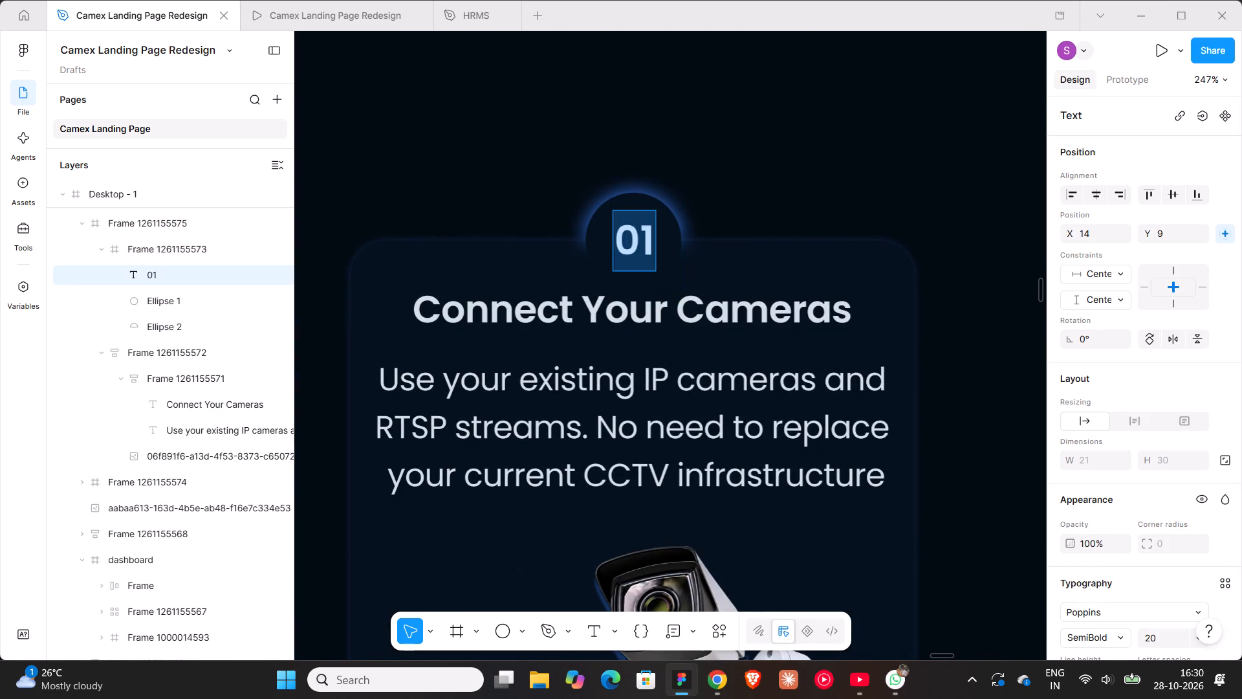
{"action": "left_click", "coordinate": [654, 232]}
{"action": "key", "text": "BackSpace"}
{"action": "key", "text": "2"}
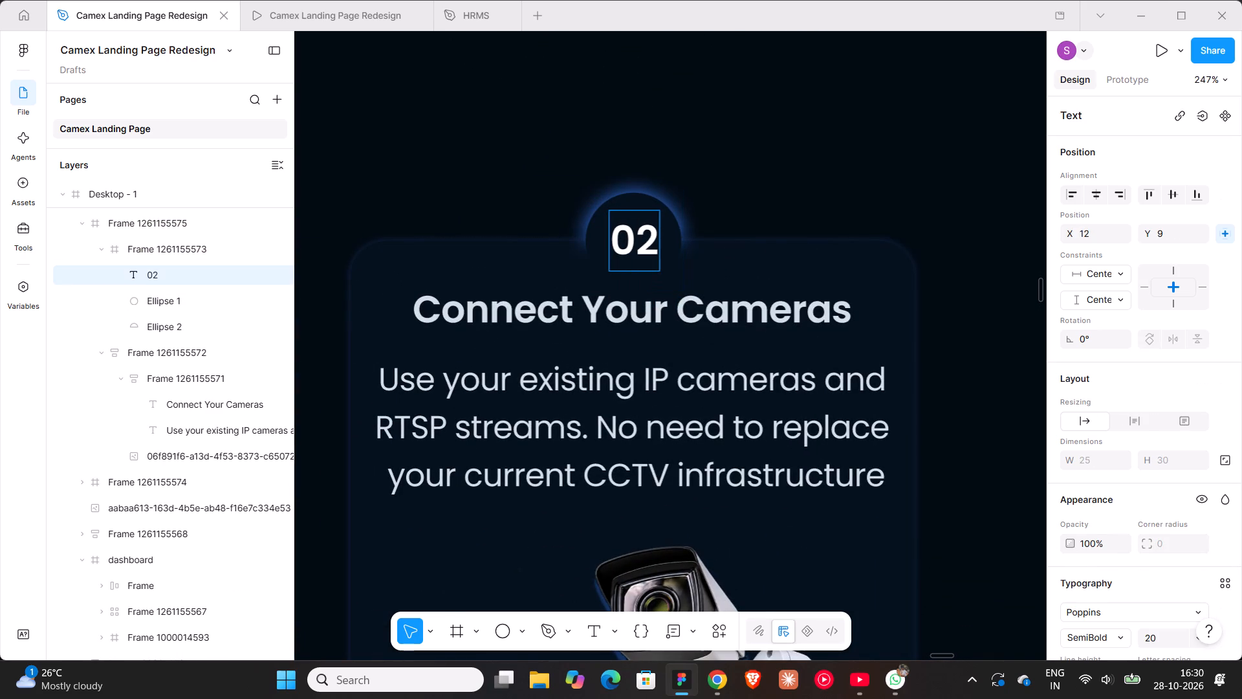
{"action": "left_click", "coordinate": [784, 191]}
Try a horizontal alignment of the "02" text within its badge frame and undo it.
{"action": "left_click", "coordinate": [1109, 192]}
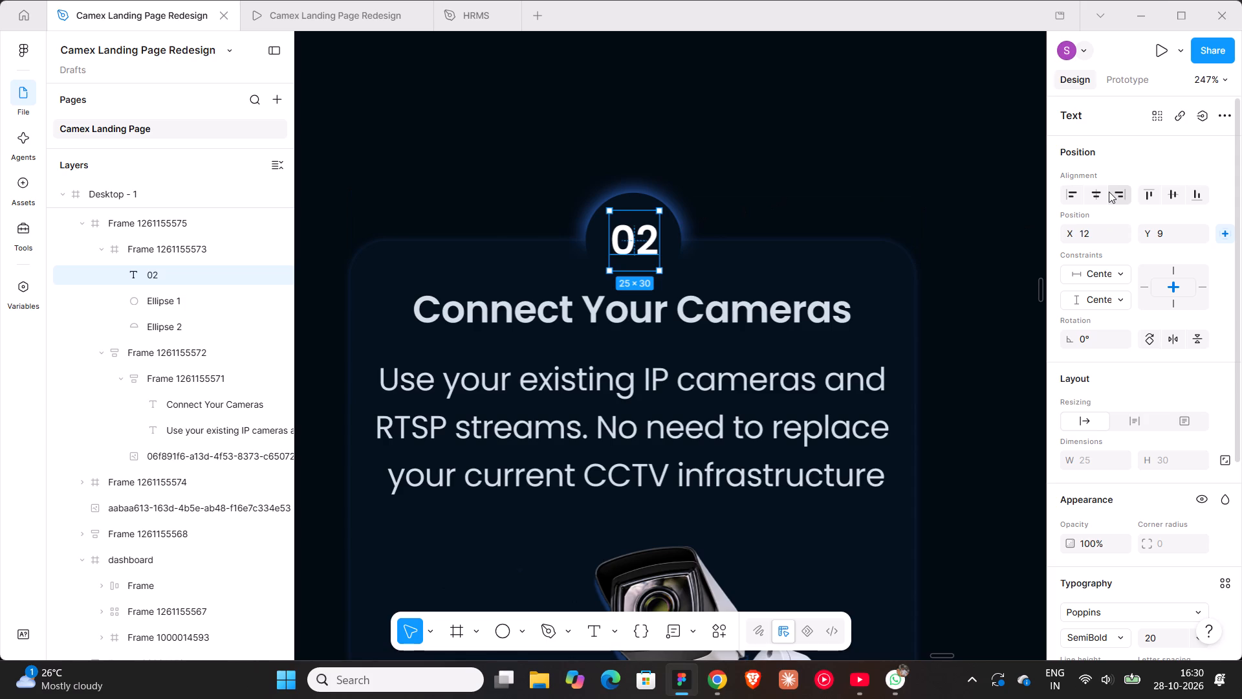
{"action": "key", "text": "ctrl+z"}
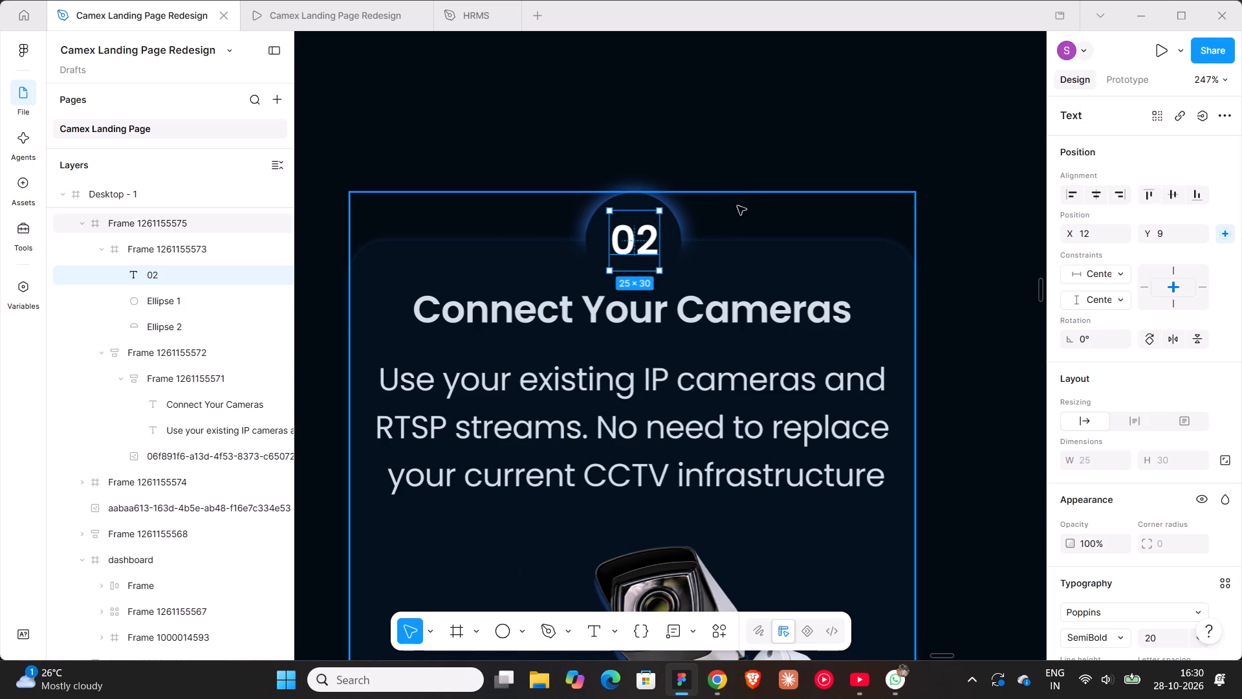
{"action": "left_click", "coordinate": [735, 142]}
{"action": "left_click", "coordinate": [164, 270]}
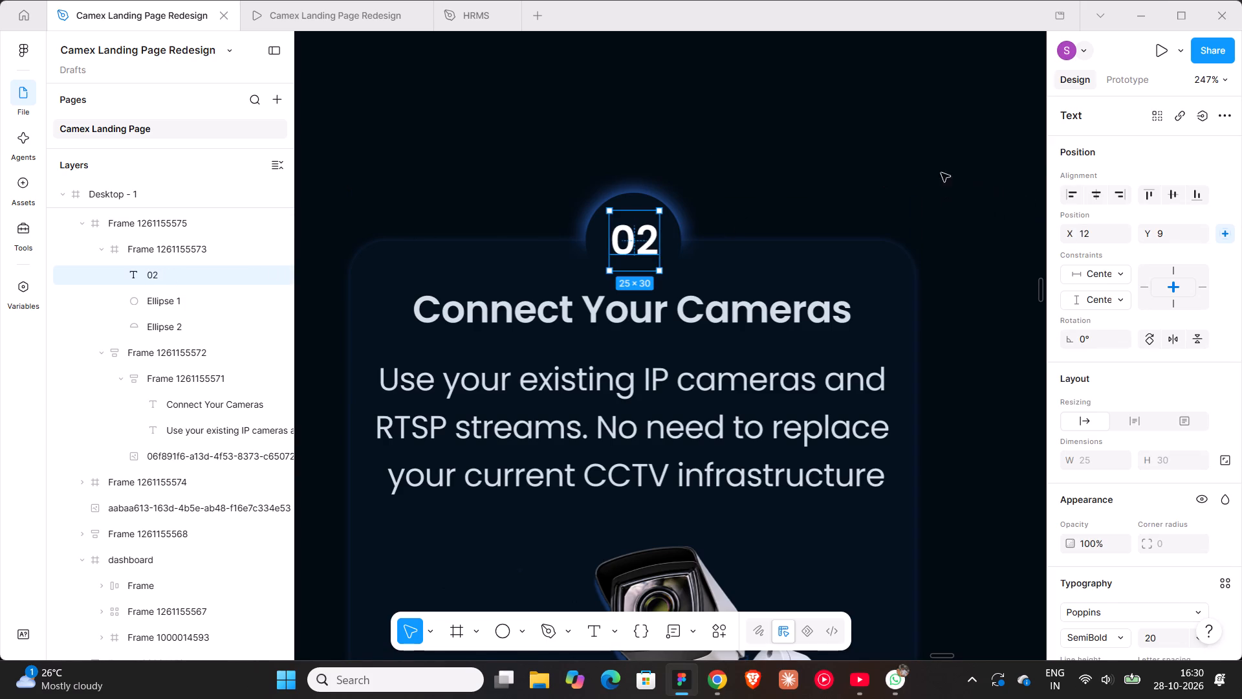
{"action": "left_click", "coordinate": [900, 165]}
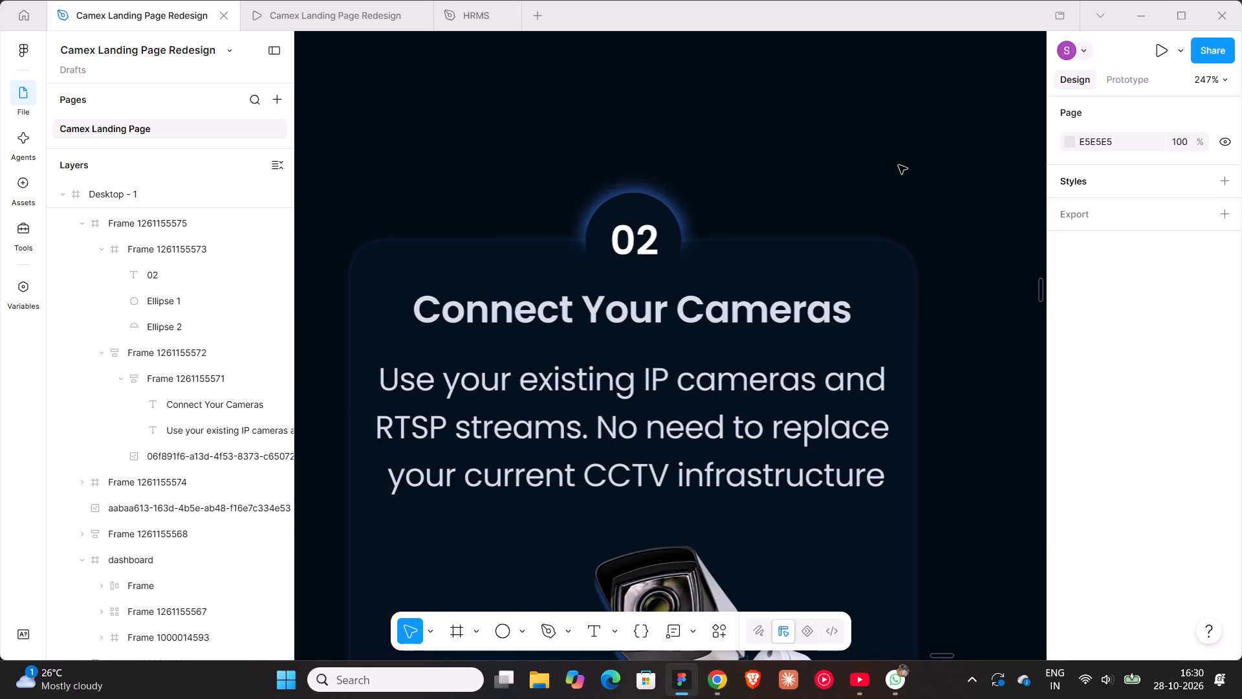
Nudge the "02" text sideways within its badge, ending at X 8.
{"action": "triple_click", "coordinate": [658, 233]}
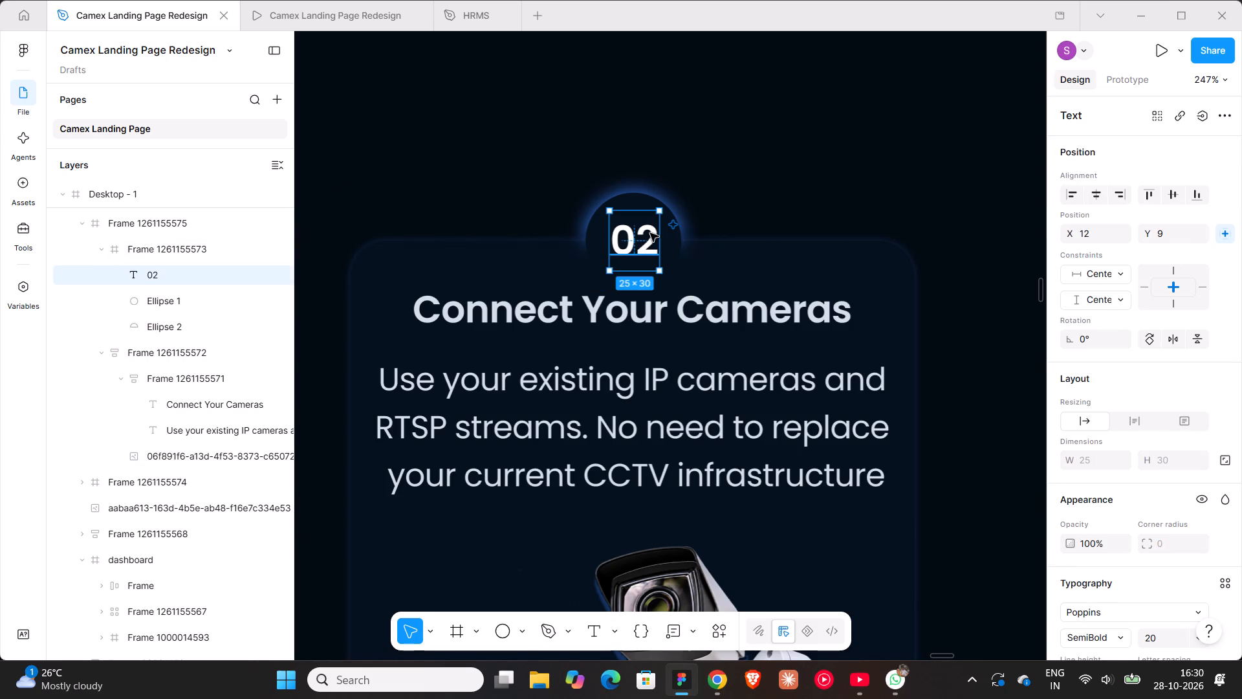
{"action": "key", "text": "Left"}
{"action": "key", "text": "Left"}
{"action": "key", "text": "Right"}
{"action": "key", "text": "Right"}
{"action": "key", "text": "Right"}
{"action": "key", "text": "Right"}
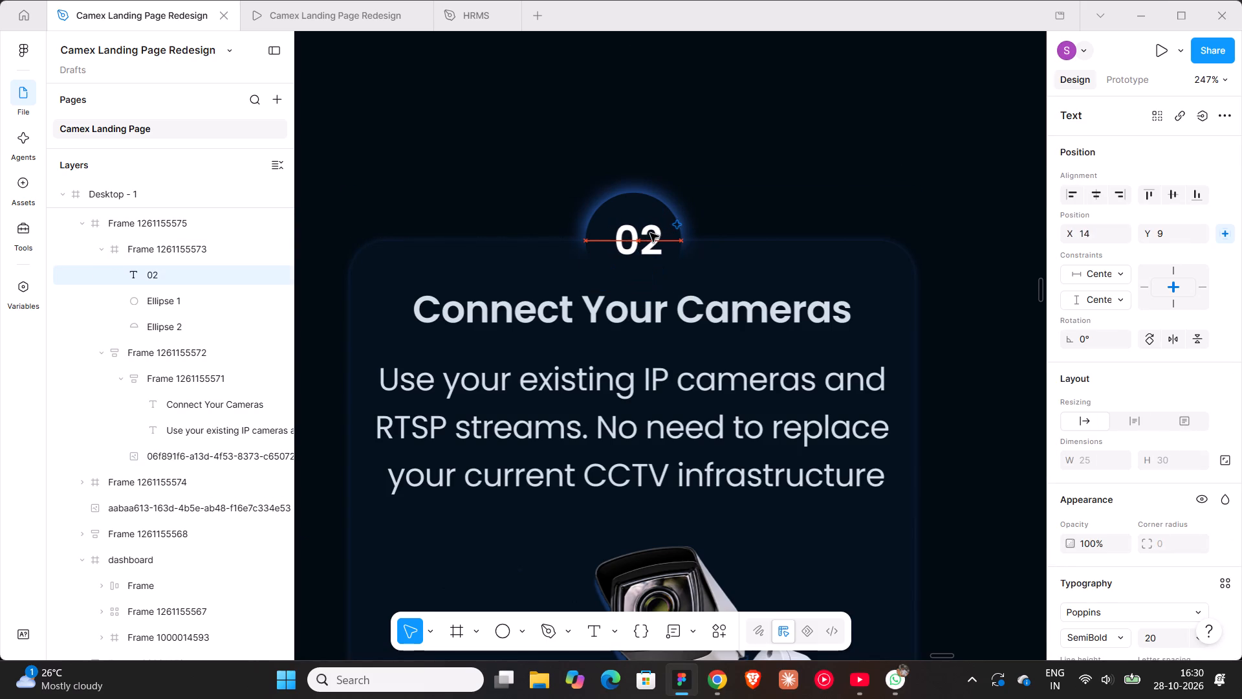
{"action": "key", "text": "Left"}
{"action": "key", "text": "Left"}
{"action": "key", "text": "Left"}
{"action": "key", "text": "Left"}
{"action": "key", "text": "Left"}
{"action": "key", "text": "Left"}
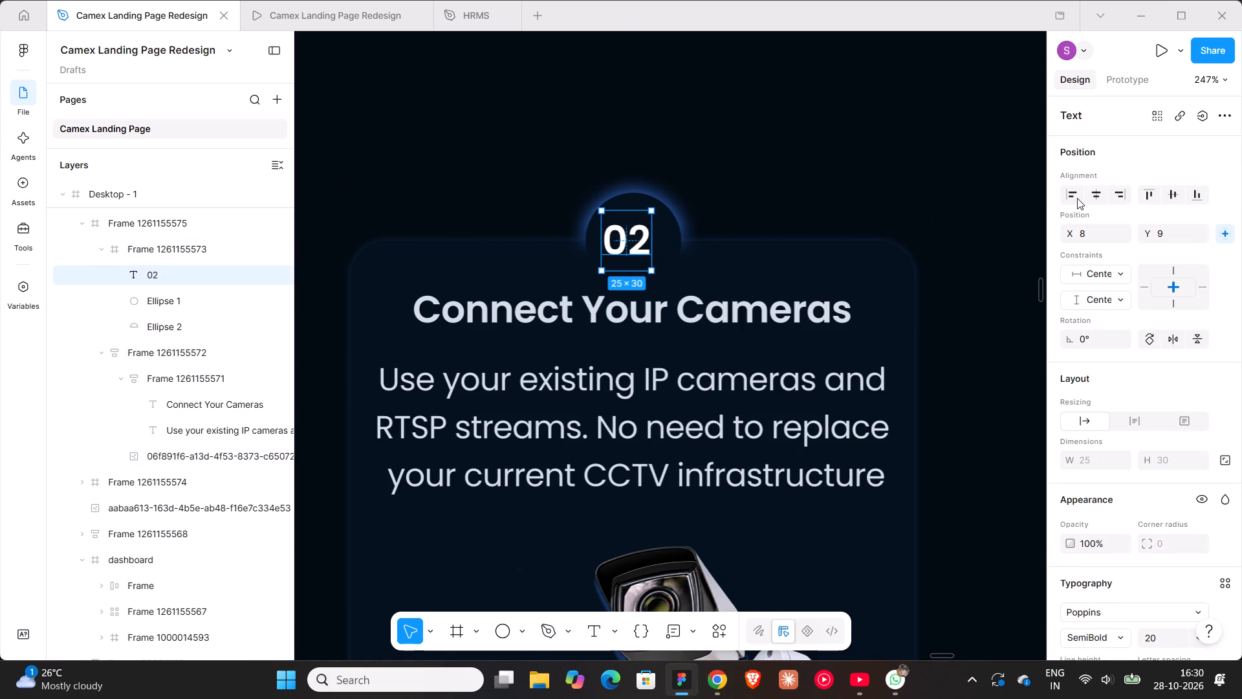
Align the "02" text to the horizontal and vertical centre of its badge frame.
{"action": "left_click", "coordinate": [1098, 192]}
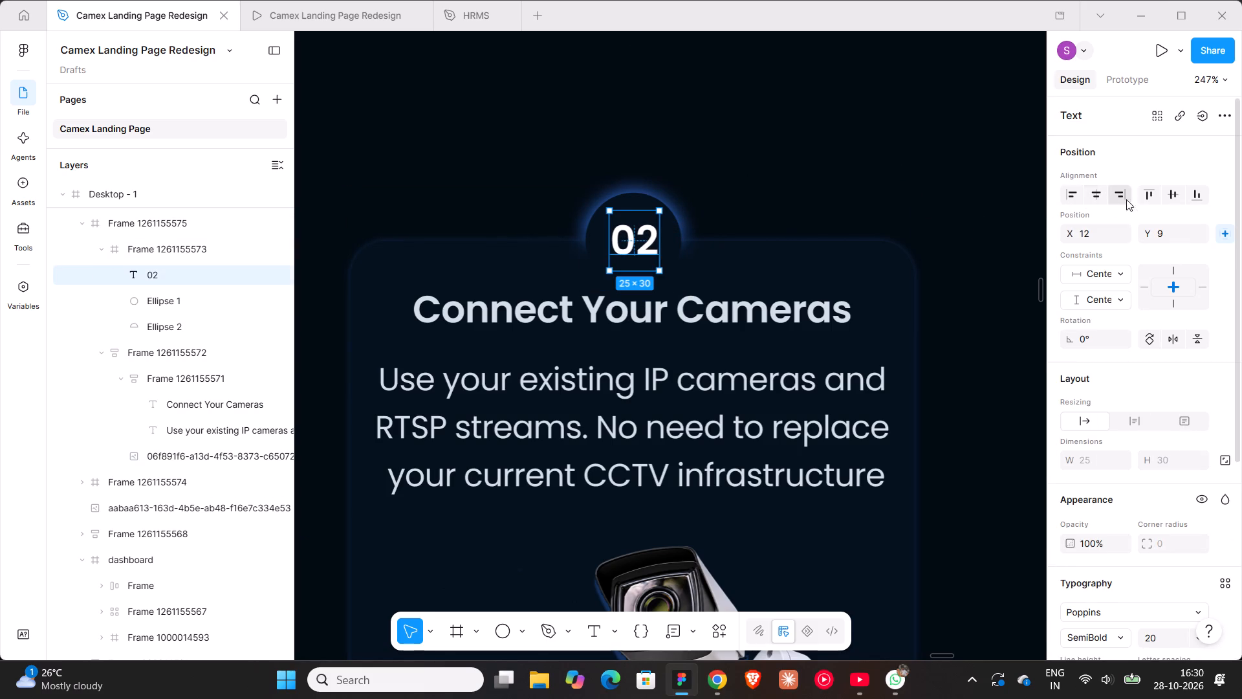
{"action": "left_click", "coordinate": [1169, 195]}
{"action": "left_click", "coordinate": [869, 182]}
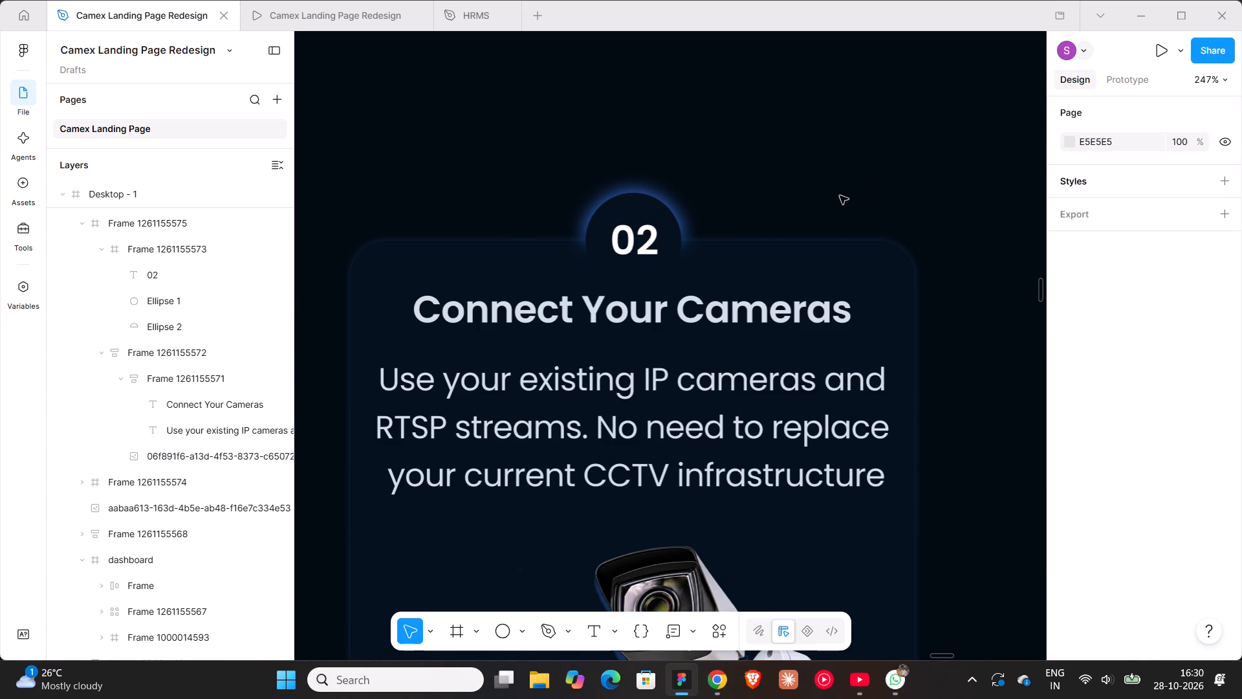
Set the fill of the "02" card's Connect Your Cameras title to FFFFFF.
{"action": "scroll", "coordinate": [837, 197], "scroll_direction": "down", "scroll_amount": 9, "text": "ctrl"}
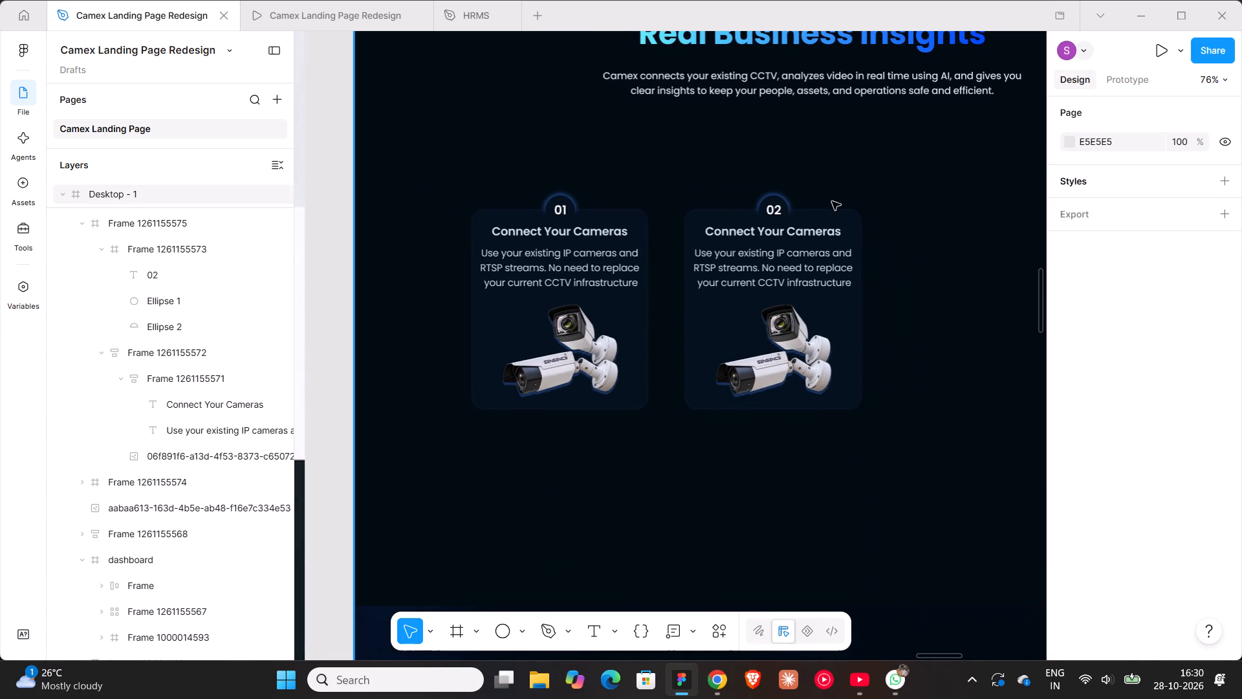
{"action": "left_click", "coordinate": [822, 236], "text": "ctrl"}
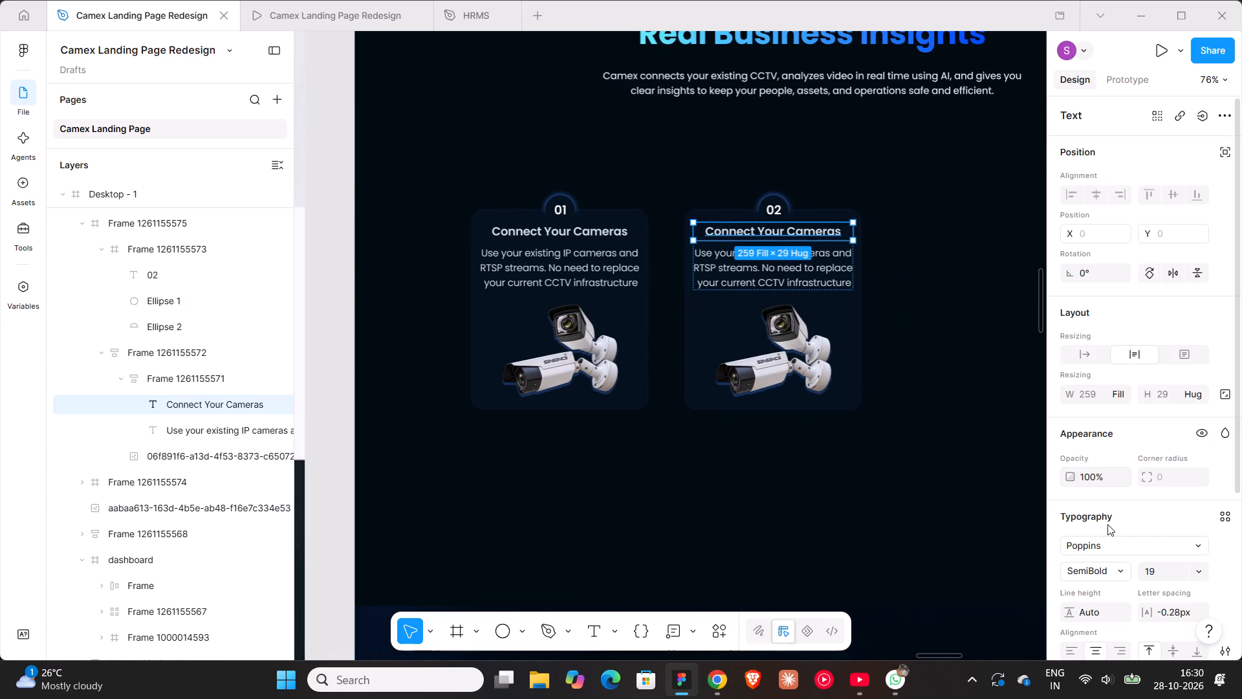
{"action": "scroll", "coordinate": [1107, 524], "scroll_direction": "down", "scroll_amount": 4}
{"action": "left_click", "coordinate": [1098, 500]}
{"action": "key", "text": "f"}
{"action": "key", "text": "Return"}
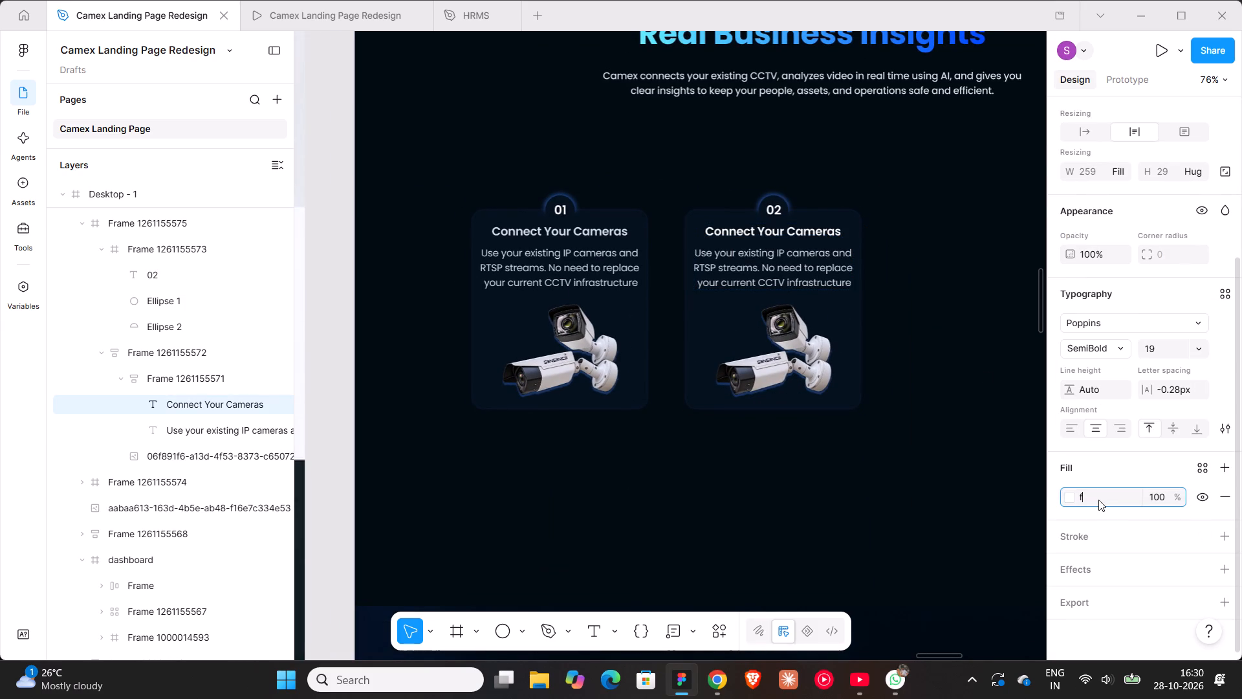
Set the fill of the "01" card's Connect Your Cameras title to FFFFFF.
{"action": "triple_click", "coordinate": [579, 230]}
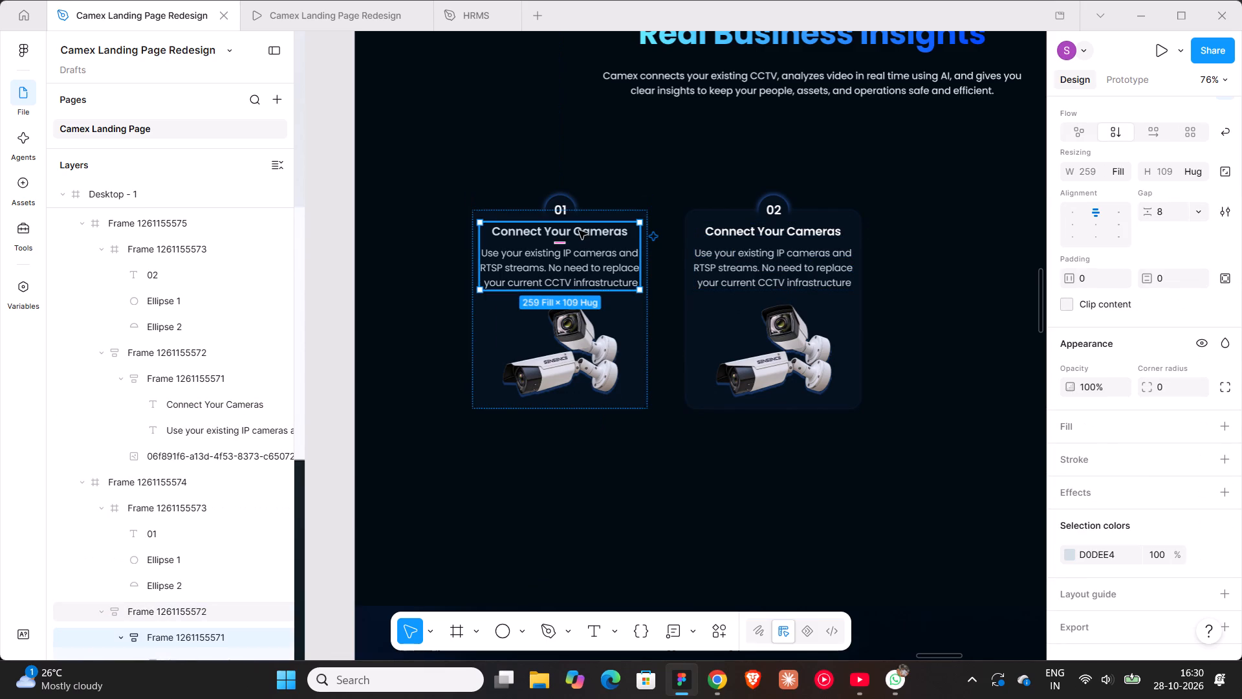
{"action": "double_click", "coordinate": [579, 230]}
{"action": "left_click", "coordinate": [1113, 493]}
{"action": "key", "text": "f"}
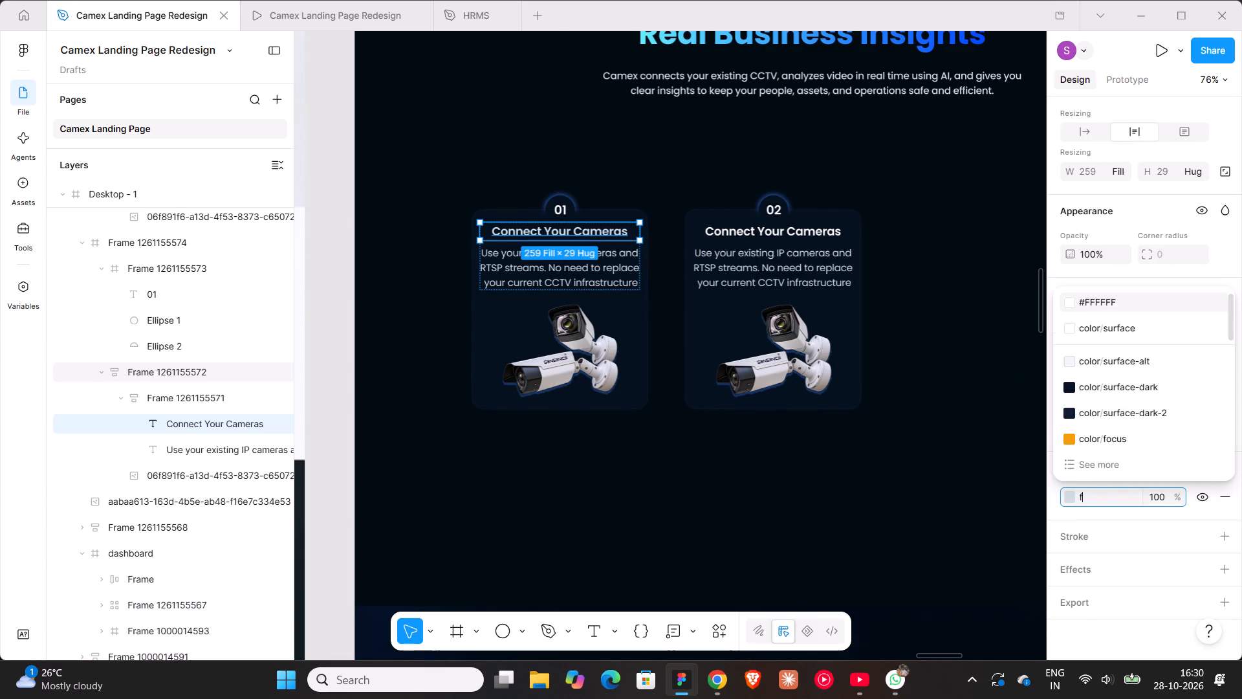
{"action": "key", "text": "Return"}
{"action": "left_click", "coordinate": [1029, 392]}
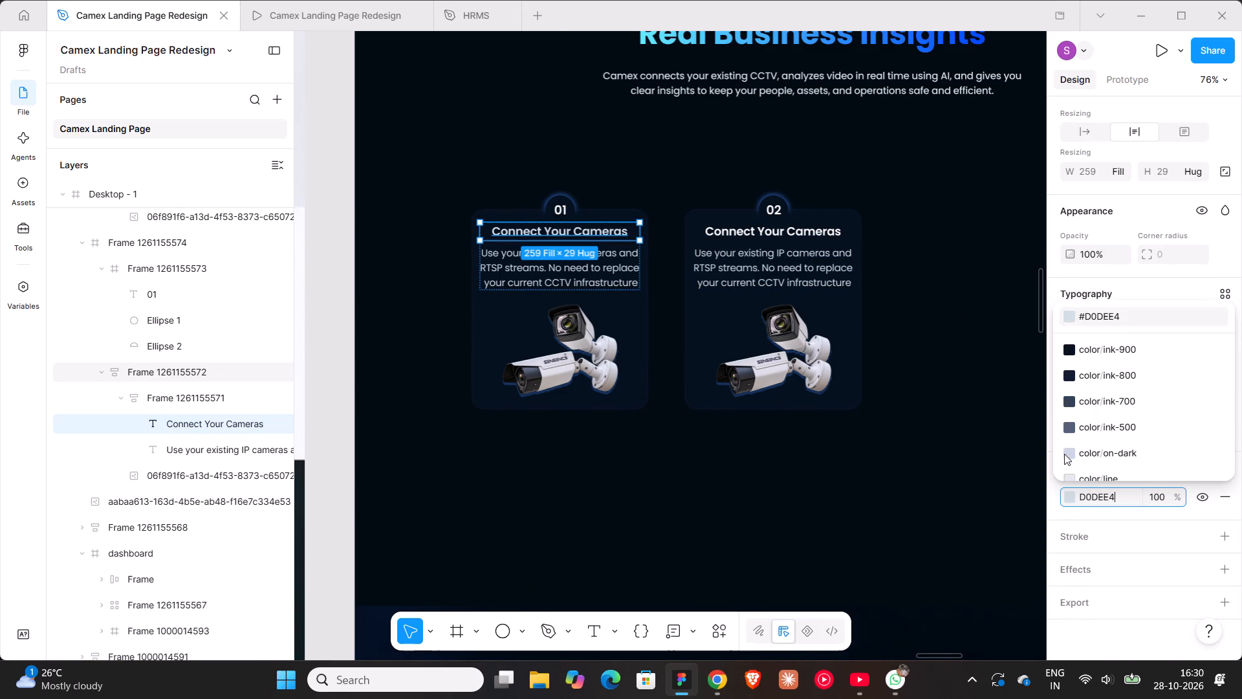
{"action": "key", "text": "ctrl+a"}
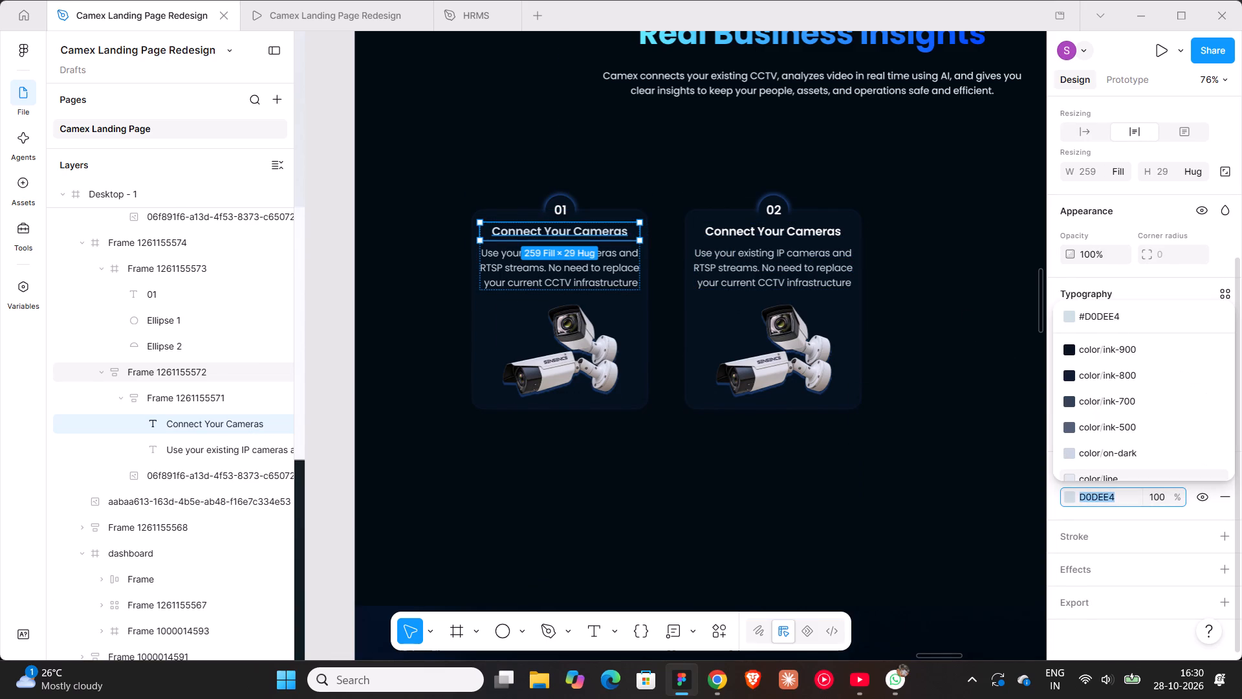
{"action": "key", "text": "f"}
{"action": "left_click", "coordinate": [964, 419]}
{"action": "left_click", "coordinate": [939, 340]}
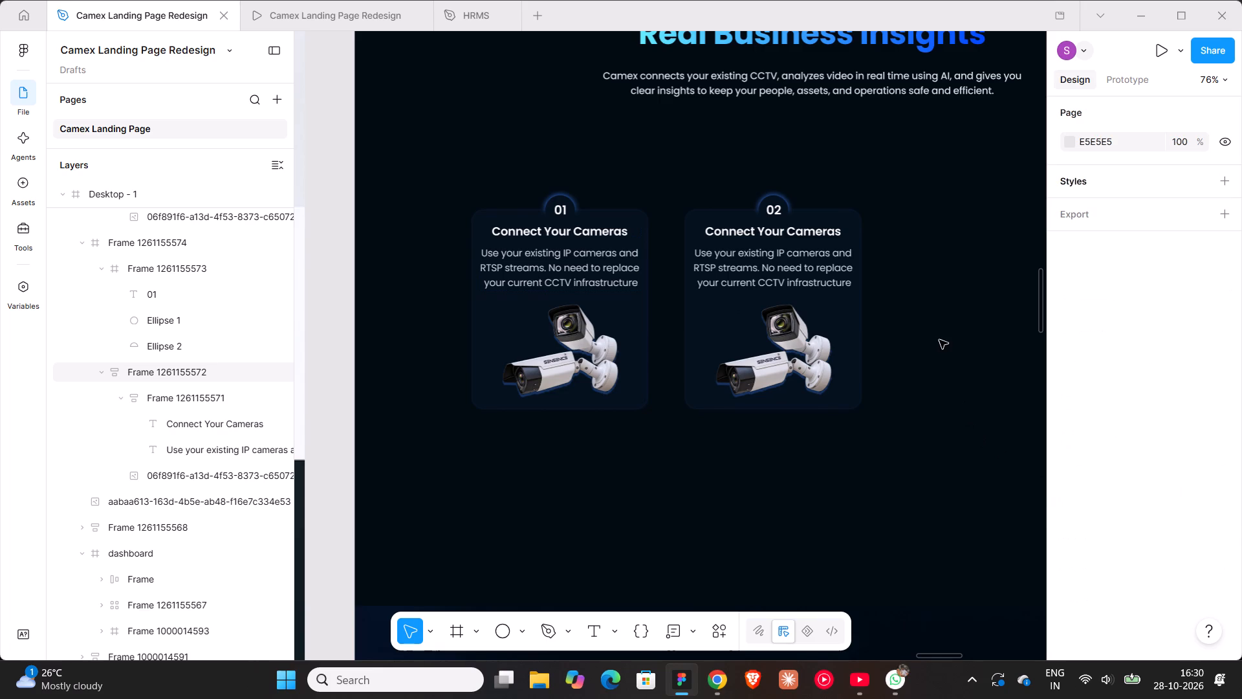
{"action": "scroll", "coordinate": [896, 332], "scroll_direction": "down", "scroll_amount": 7, "text": "ctrl"}
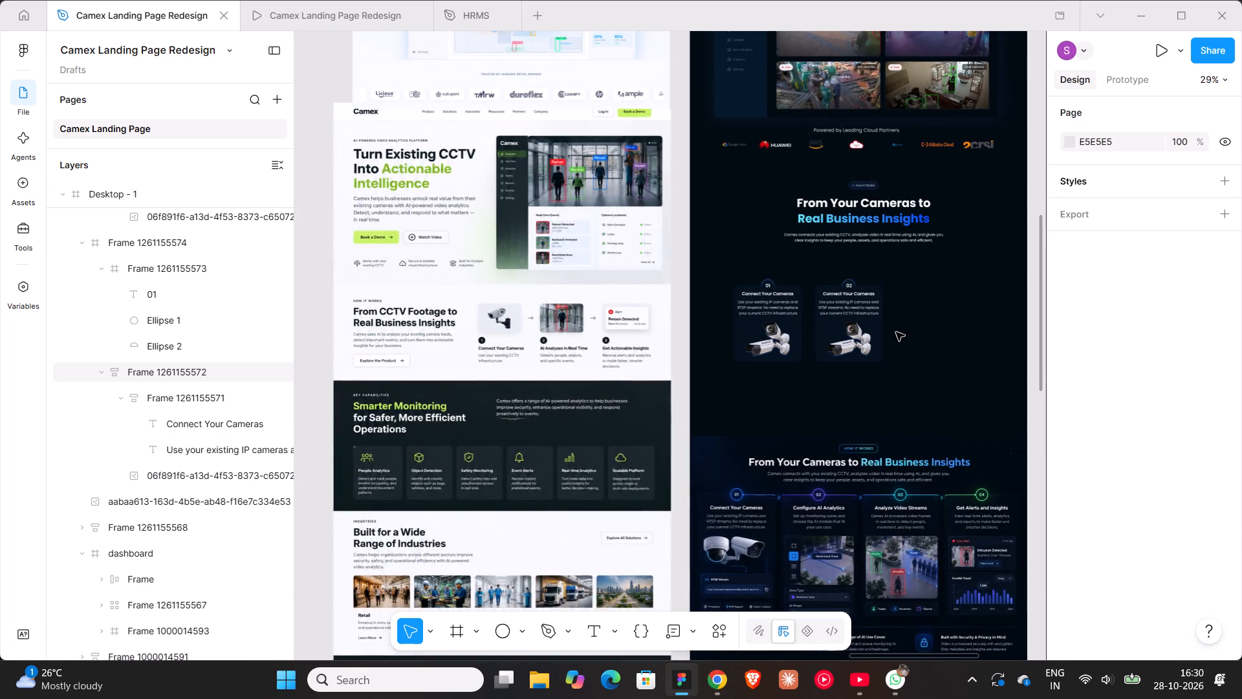
{"action": "scroll", "coordinate": [896, 332], "scroll_direction": "down", "scroll_amount": 5}
{"action": "scroll", "coordinate": [896, 332], "scroll_direction": "down", "scroll_amount": 3, "text": "shift"}
{"action": "scroll", "coordinate": [830, 311], "scroll_direction": "down", "scroll_amount": 3, "text": "shift"}
{"action": "scroll", "coordinate": [692, 320], "scroll_direction": "up", "scroll_amount": 3}
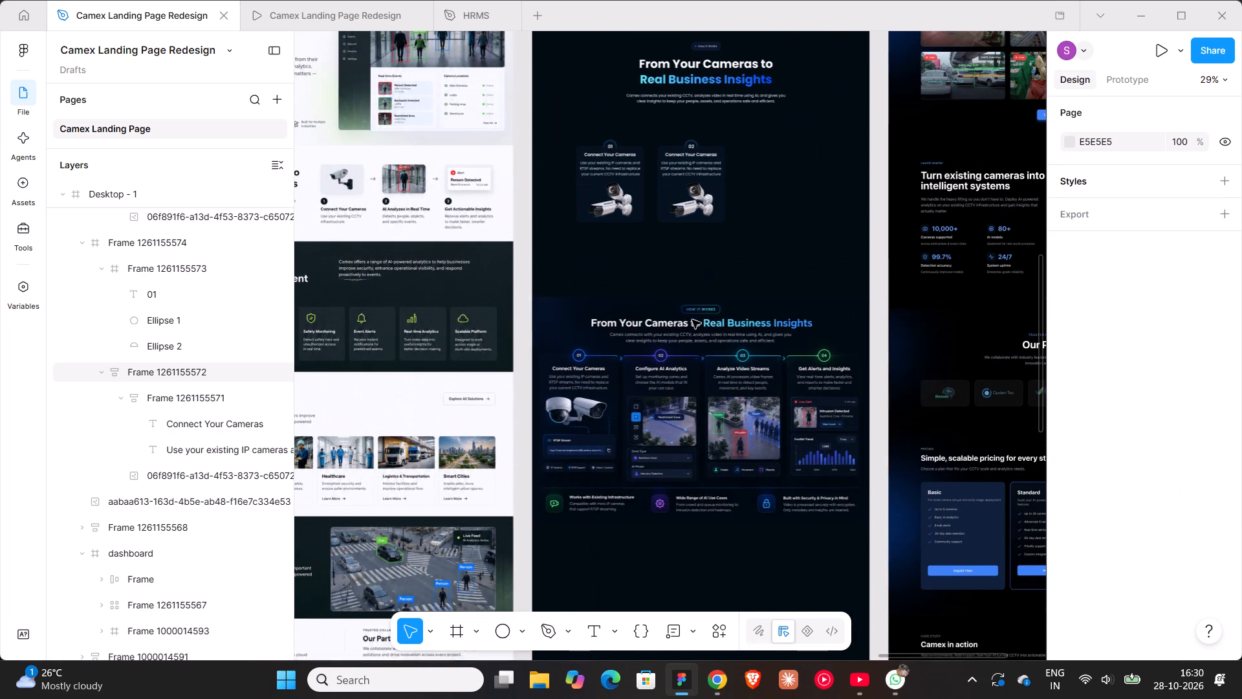
{"action": "scroll", "coordinate": [692, 320], "scroll_direction": "up", "scroll_amount": 3}
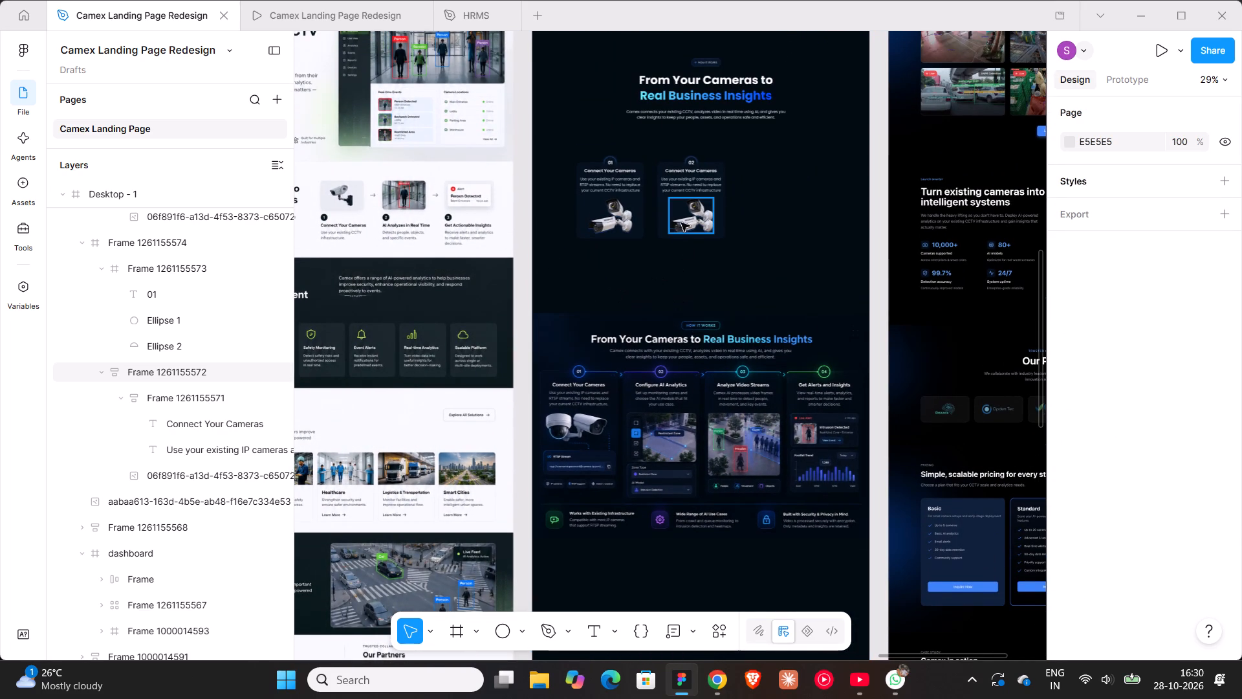
{"action": "scroll", "coordinate": [681, 218], "scroll_direction": "up", "scroll_amount": 8, "text": "ctrl"}
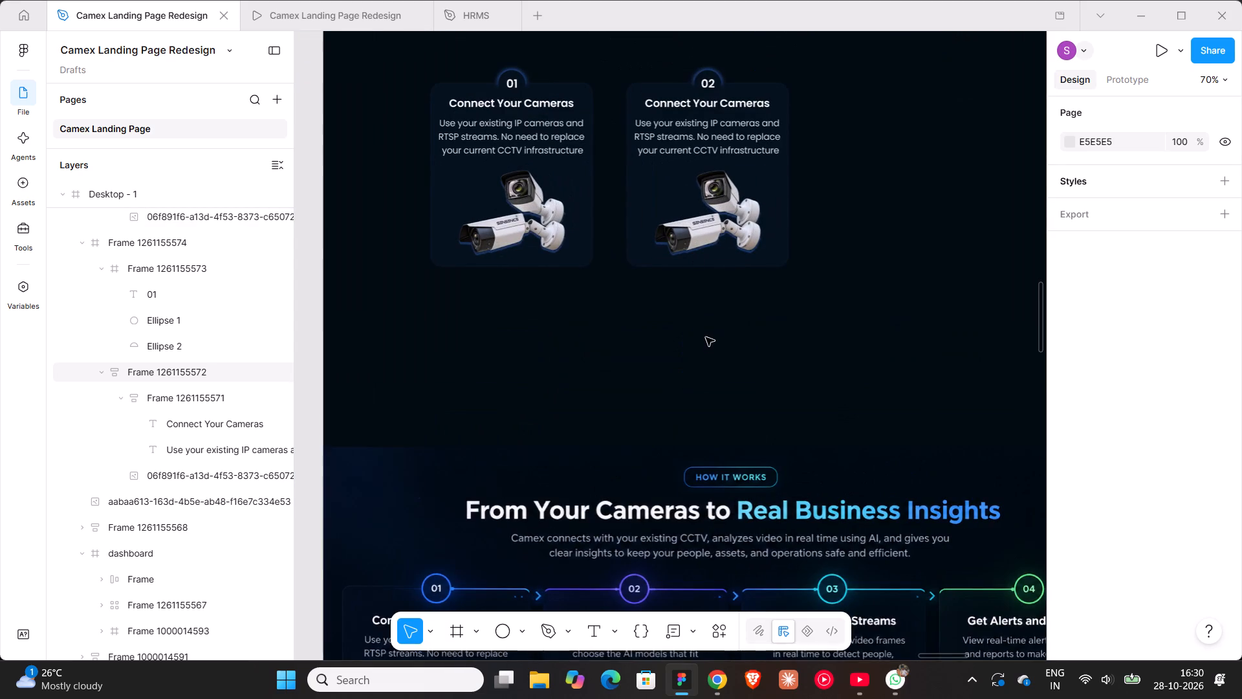
{"action": "scroll", "coordinate": [707, 340], "scroll_direction": "up", "scroll_amount": 1}
{"action": "scroll", "coordinate": [707, 340], "scroll_direction": "down", "scroll_amount": 3}
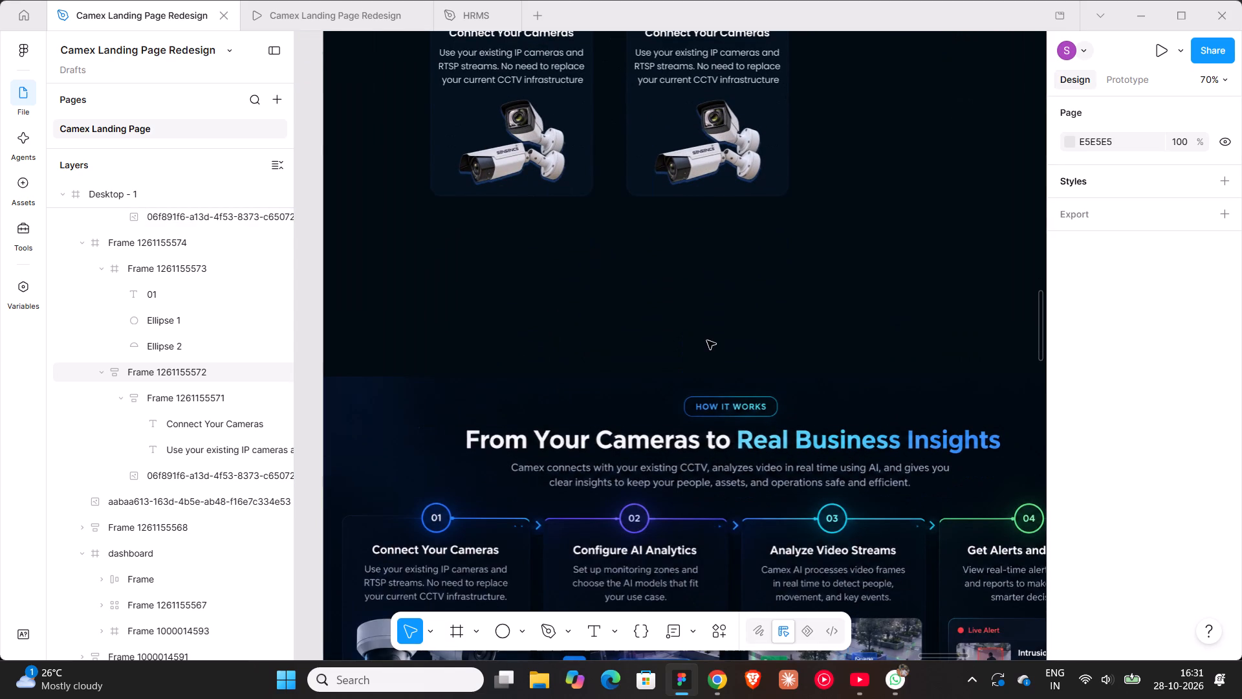
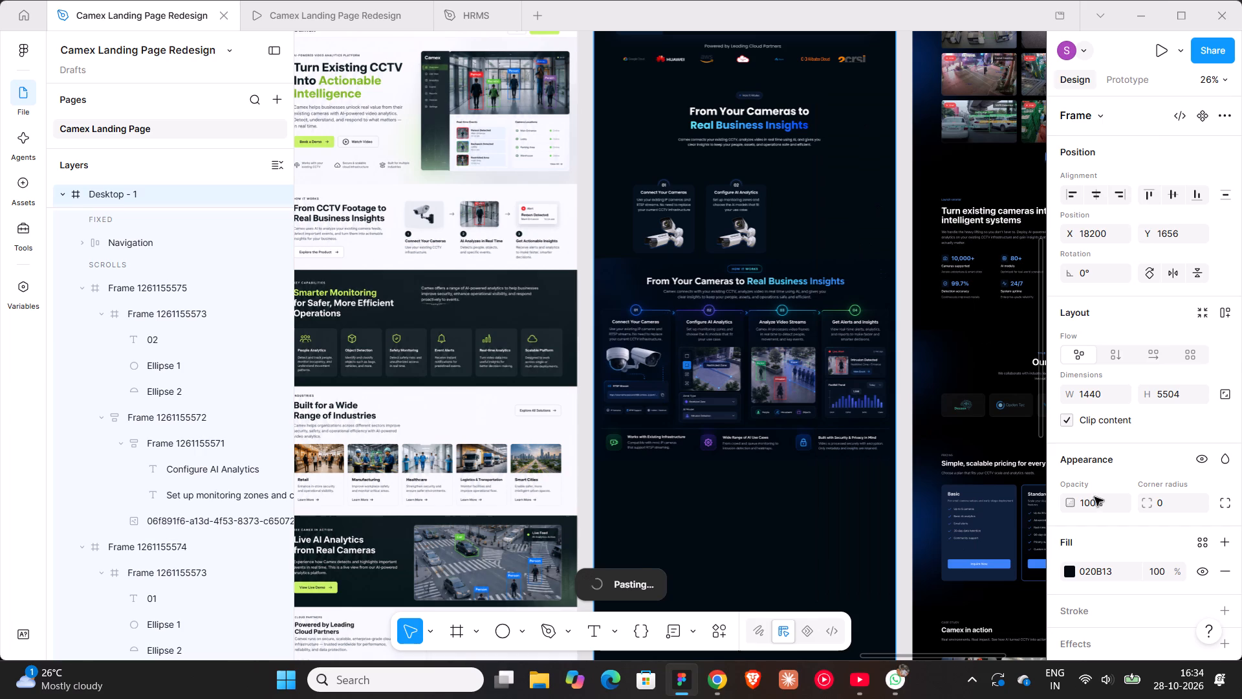
Set the pasted restricted-zone image's width to 200 and place it beside card "02", at about X 882, Y 2017.
{"action": "left_click", "coordinate": [1097, 424]}
{"action": "type", "text": "200"}
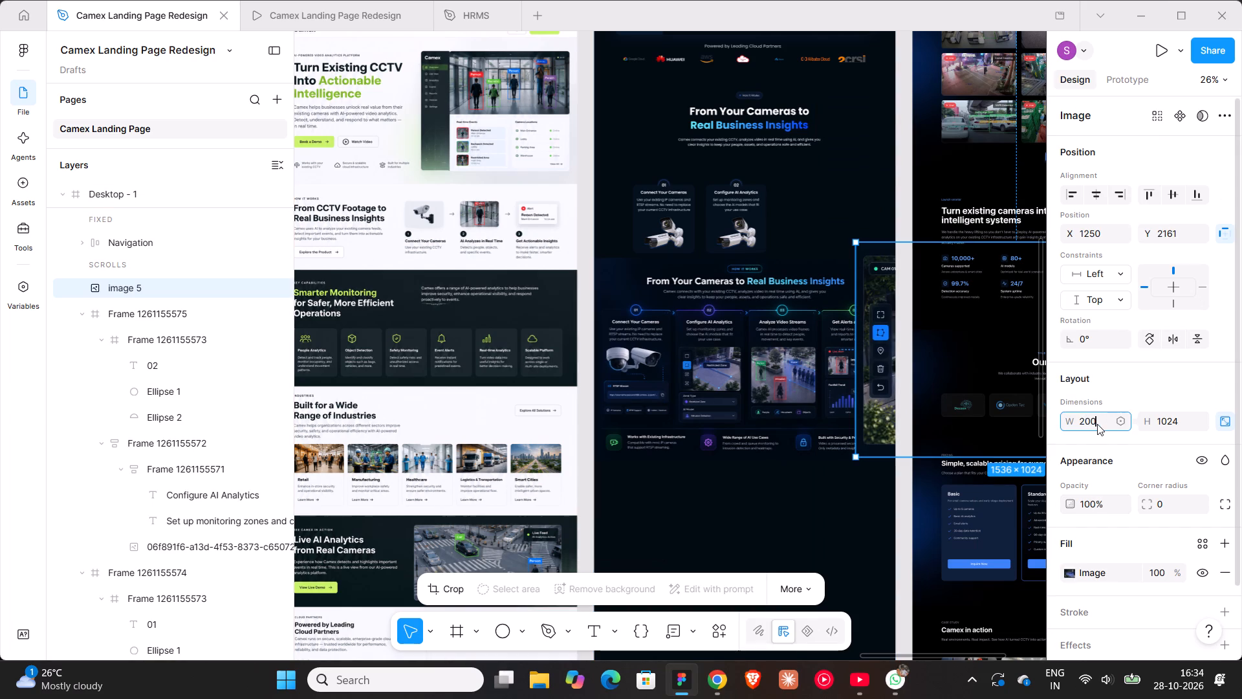
{"action": "key", "text": "Return"}
{"action": "left_click_drag", "start_coordinate": [878, 257], "coordinate": [757, 238]}
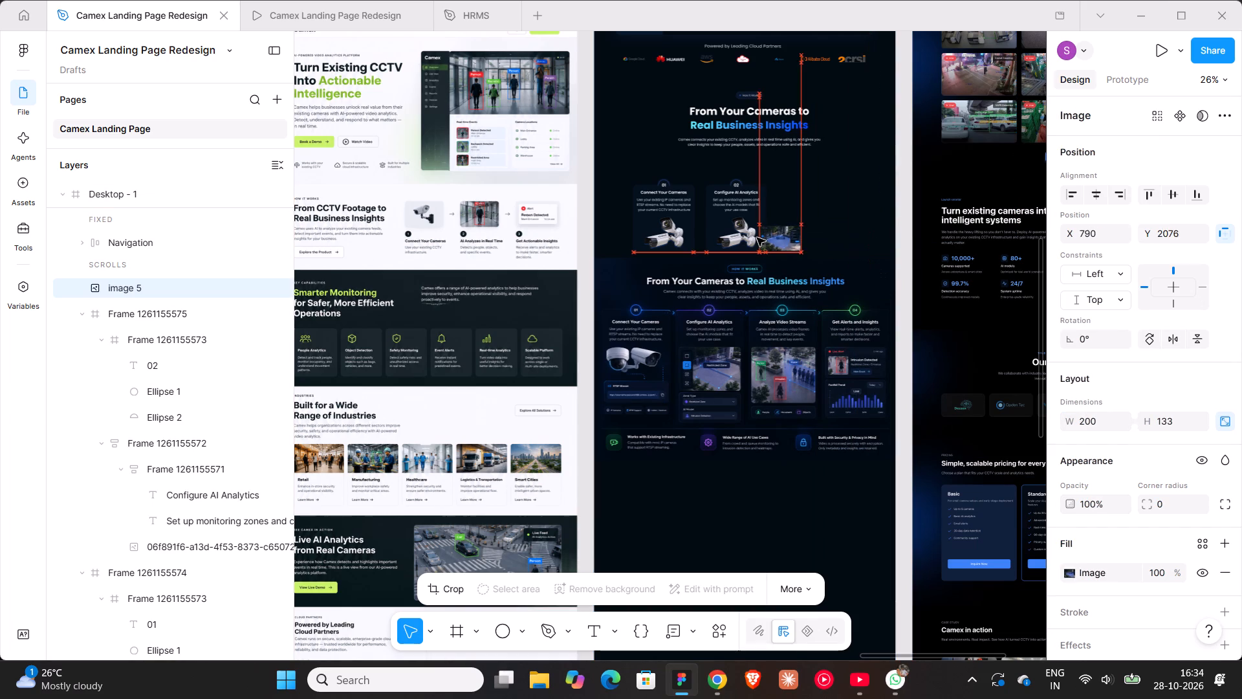
{"action": "left_click_drag", "start_coordinate": [757, 238], "coordinate": [800, 227]}
{"action": "scroll", "coordinate": [800, 227], "scroll_direction": "up", "scroll_amount": 12, "text": "ctrl"}
{"action": "scroll", "coordinate": [800, 227], "scroll_direction": "up", "scroll_amount": 10, "text": "ctrl"}
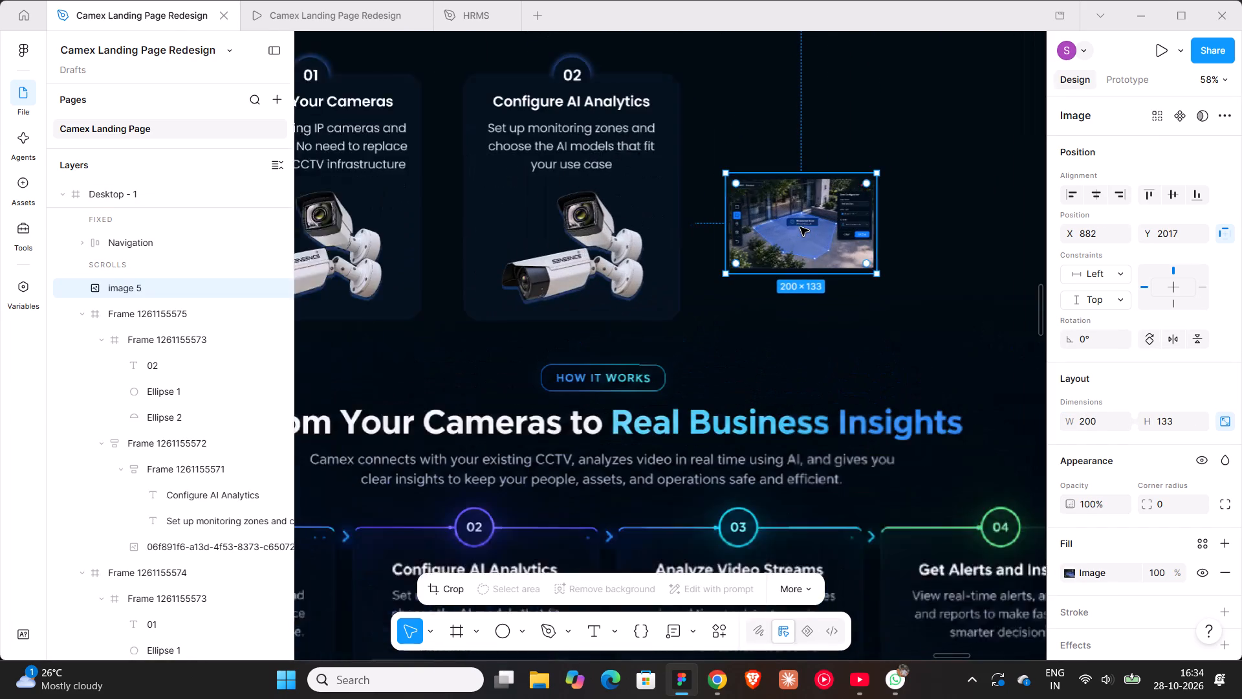
Change the inner "Configure AI Analytics" card frame's horizontal resizing to a fixed width of 283.
{"action": "left_click", "coordinate": [563, 238]}
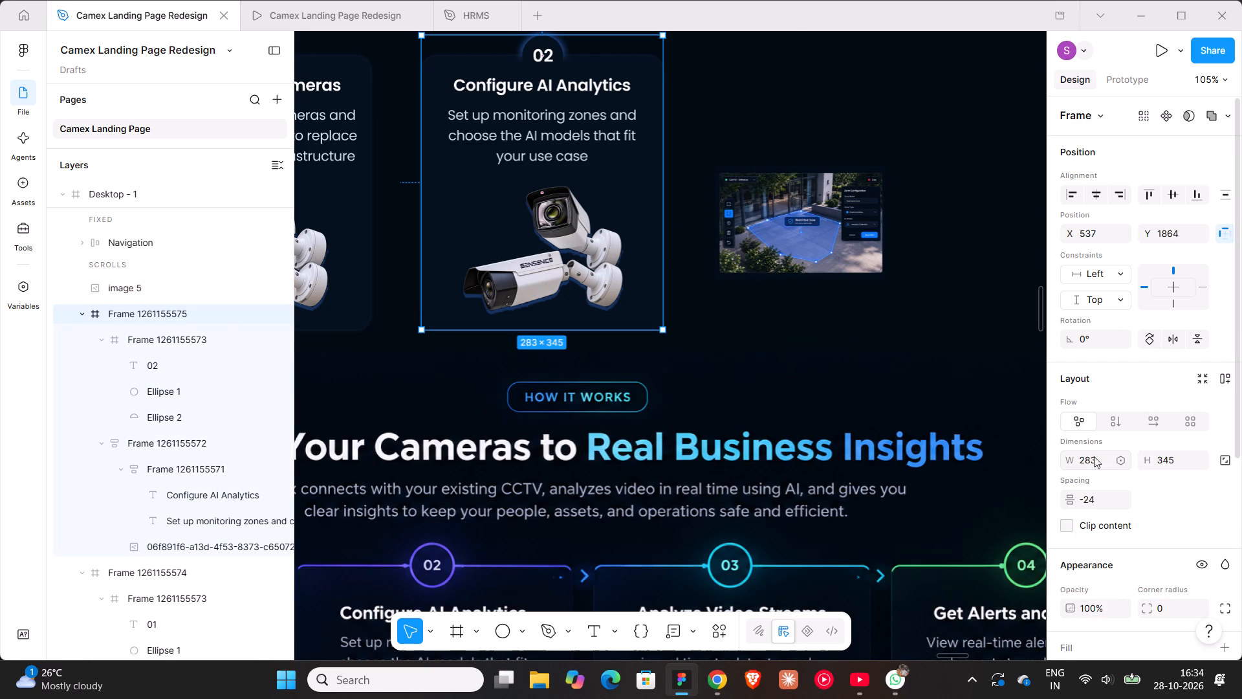
{"action": "left_click", "coordinate": [712, 123]}
{"action": "double_click", "coordinate": [587, 163]}
{"action": "left_click", "coordinate": [745, 112]}
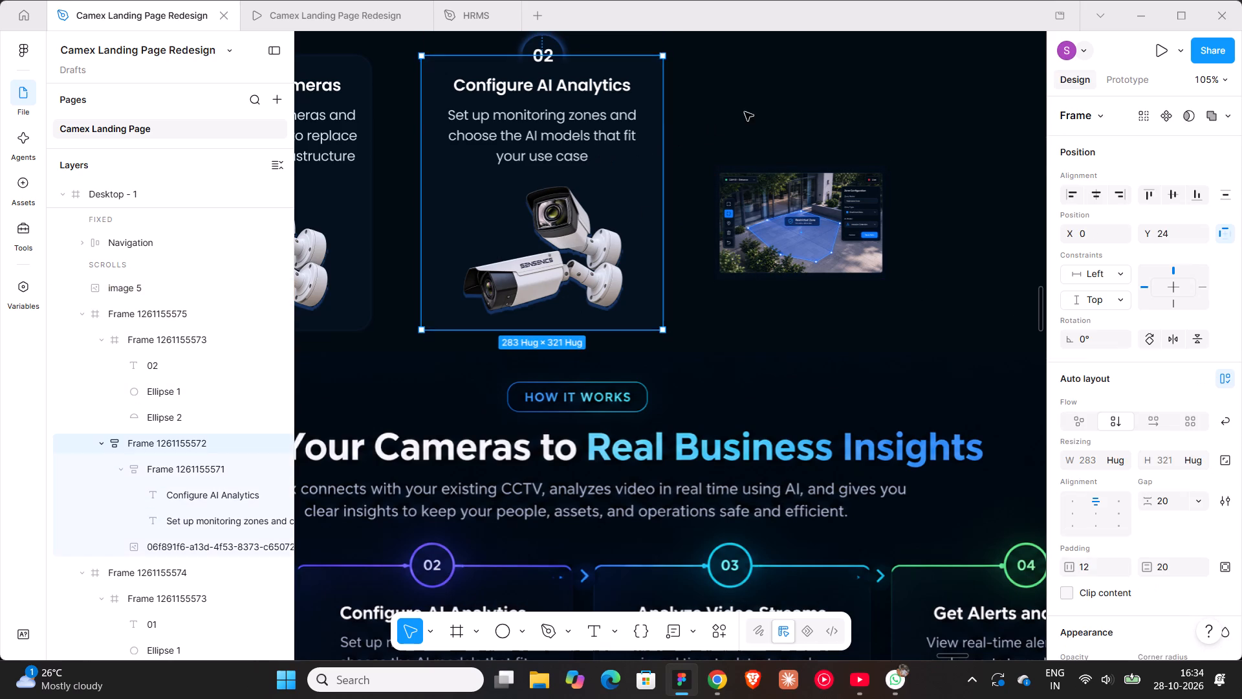
{"action": "left_click", "coordinate": [622, 124]}
{"action": "left_click", "coordinate": [622, 124]}
{"action": "double_click", "coordinate": [622, 124]}
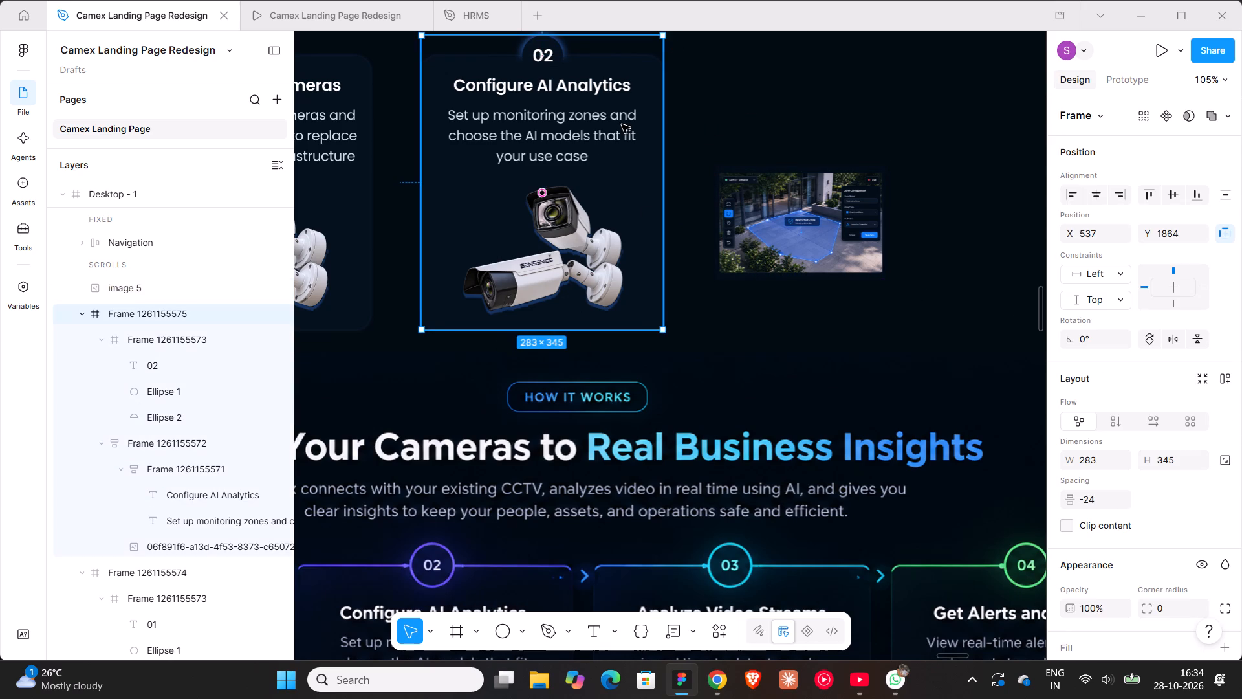
{"action": "left_click", "coordinate": [1124, 458]}
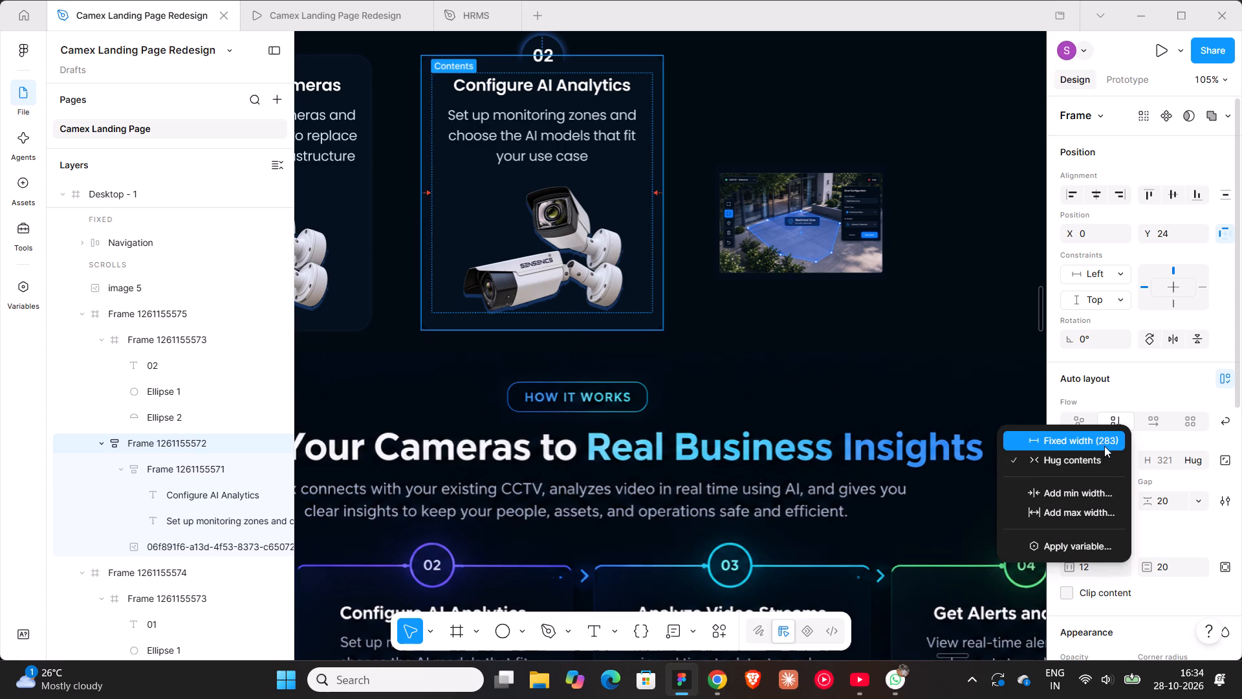
{"action": "left_click", "coordinate": [1102, 444]}
Crop the dark border off all four edges of the restricted-zone image, to about 191 × 117.
{"action": "double_click", "coordinate": [536, 239]}
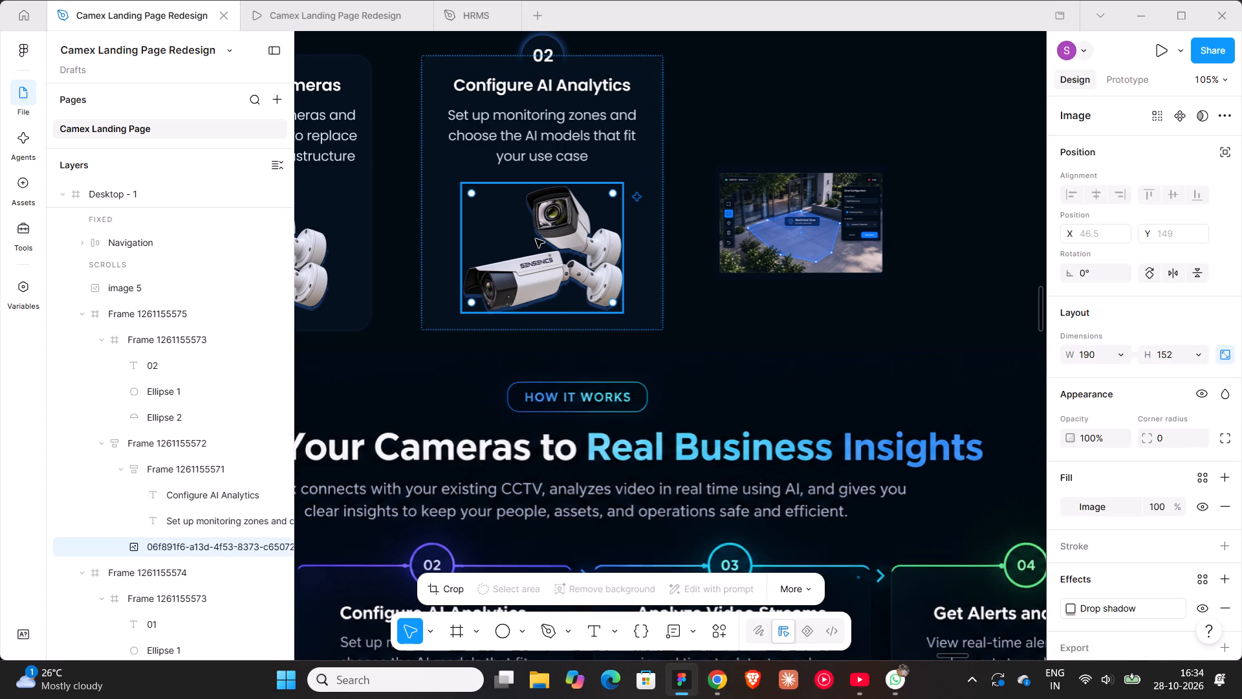
{"action": "left_click", "coordinate": [763, 219]}
{"action": "scroll", "coordinate": [763, 219], "scroll_direction": "up", "scroll_amount": 6, "text": "ctrl"}
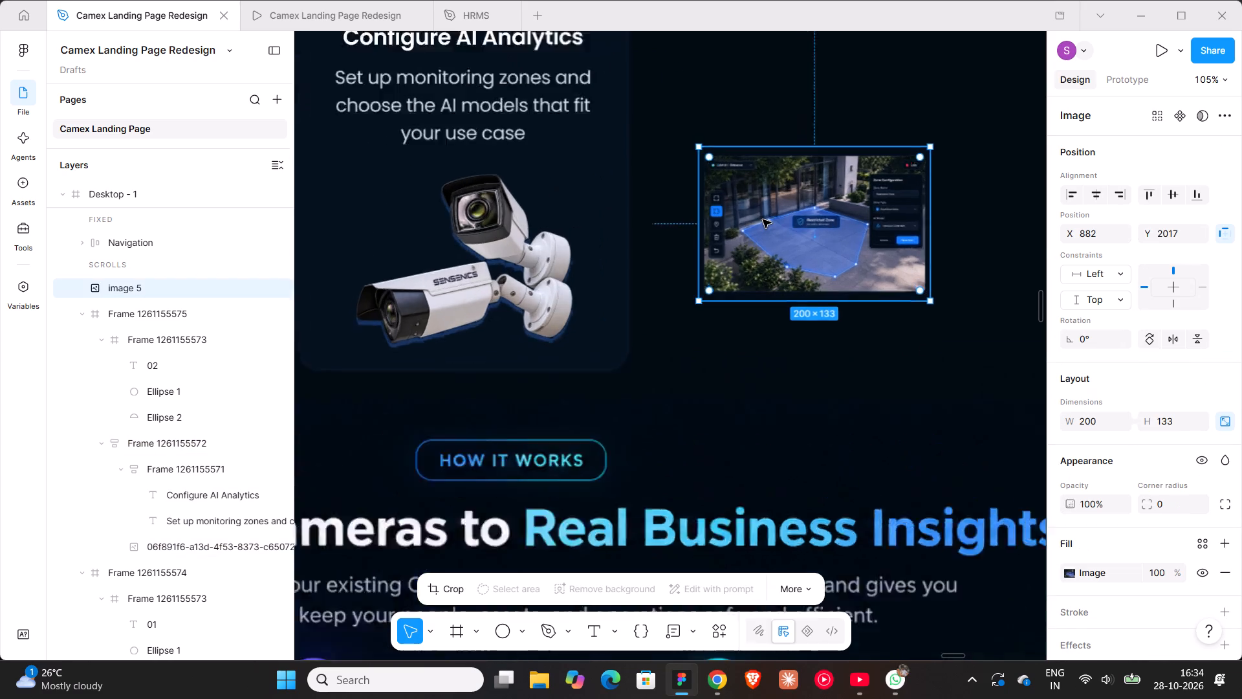
{"action": "scroll", "coordinate": [763, 219], "scroll_direction": "up", "scroll_amount": 4, "text": "ctrl"}
{"action": "scroll", "coordinate": [763, 219], "scroll_direction": "down", "scroll_amount": 4, "text": "shift"}
{"action": "double_click", "coordinate": [763, 219]}
{"action": "left_click_drag", "start_coordinate": [674, 100], "coordinate": [674, 116]}
{"action": "scroll", "coordinate": [655, 280], "scroll_direction": "up", "scroll_amount": 9, "text": "ctrl"}
{"action": "left_click_drag", "start_coordinate": [688, 409], "coordinate": [684, 403]}
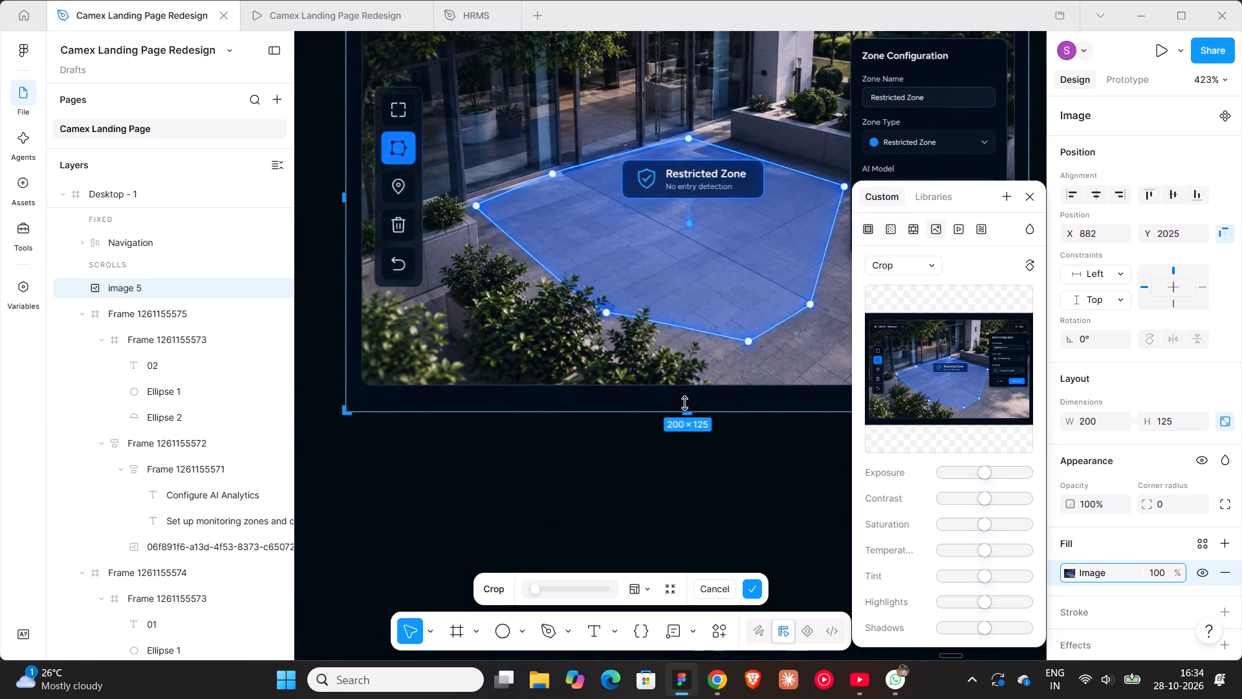
{"action": "left_click_drag", "start_coordinate": [684, 403], "coordinate": [681, 384]}
{"action": "left_click_drag", "start_coordinate": [349, 225], "coordinate": [358, 226]}
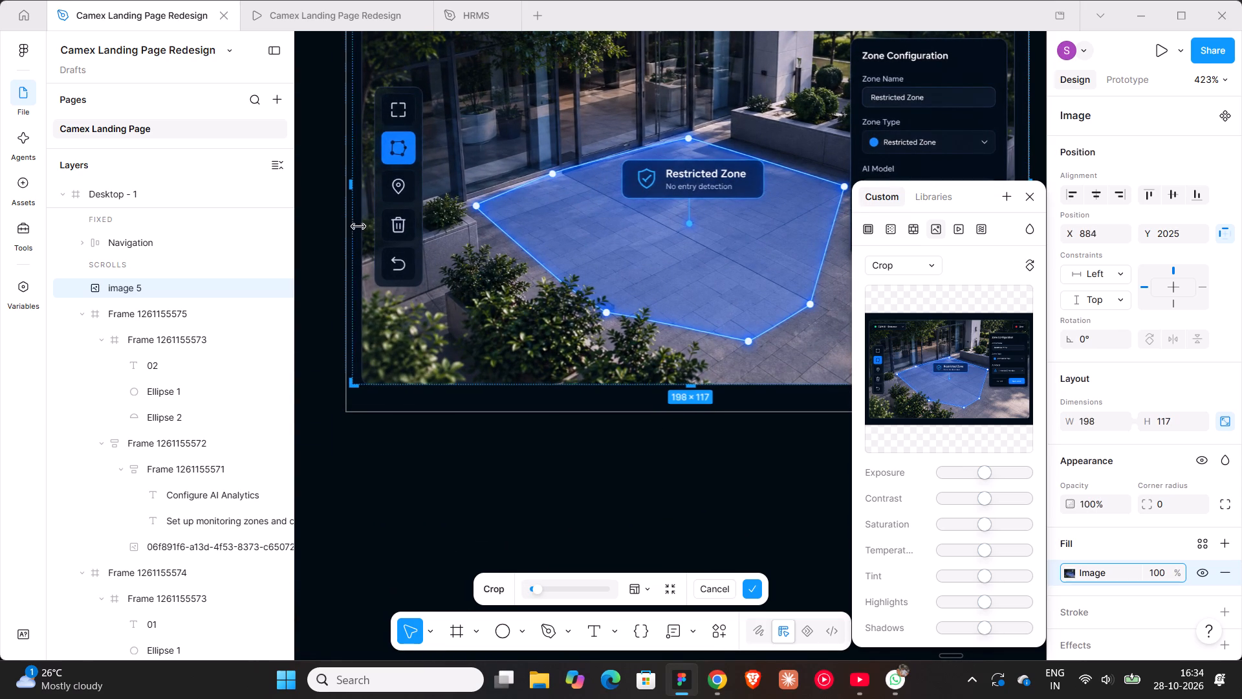
{"action": "left_click_drag", "start_coordinate": [358, 226], "coordinate": [362, 226]}
{"action": "scroll", "coordinate": [362, 226], "scroll_direction": "down", "scroll_amount": 8, "text": "shift"}
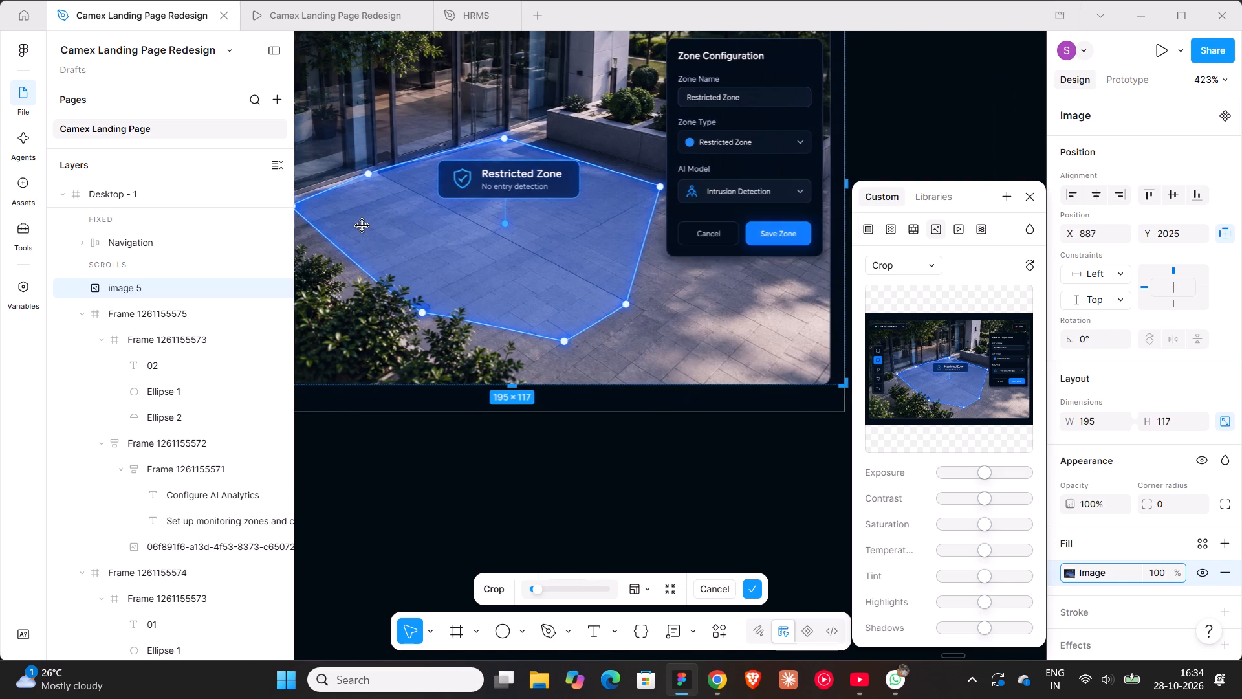
{"action": "left_click_drag", "start_coordinate": [809, 231], "coordinate": [794, 230]}
{"action": "left_click", "coordinate": [845, 161]}
{"action": "scroll", "coordinate": [845, 161], "scroll_direction": "down", "scroll_amount": 7, "text": "ctrl"}
{"action": "scroll", "coordinate": [679, 361], "scroll_direction": "up", "scroll_amount": 1, "text": "ctrl"}
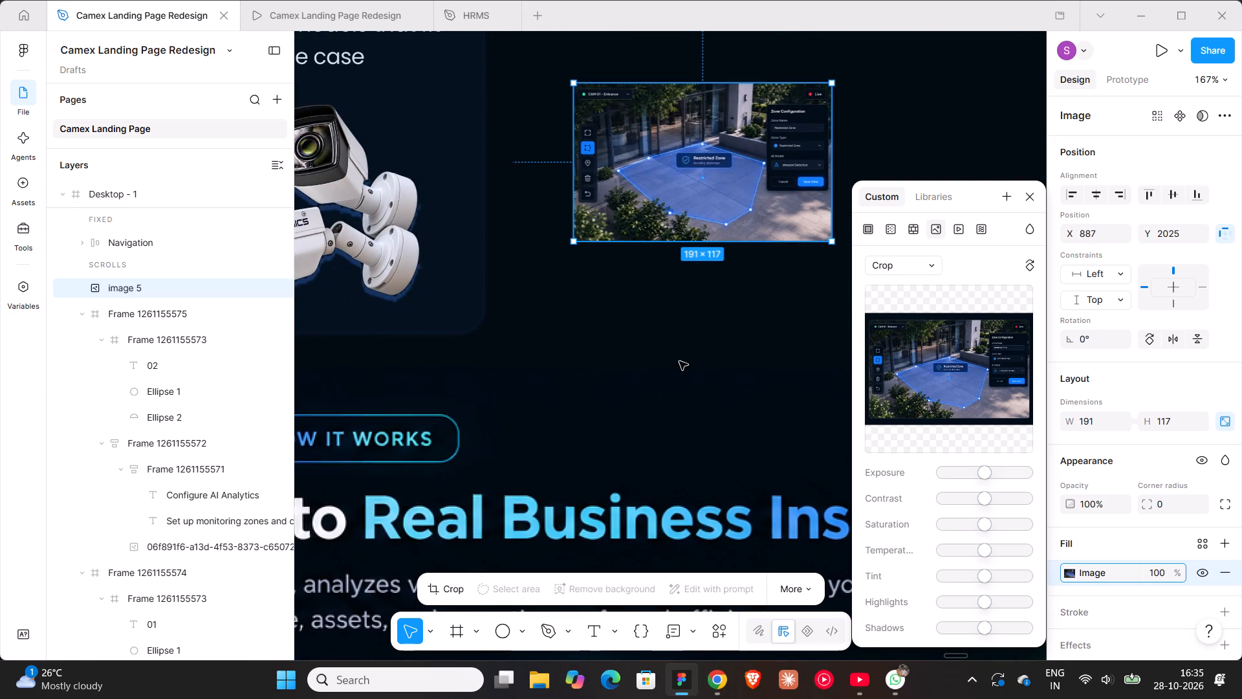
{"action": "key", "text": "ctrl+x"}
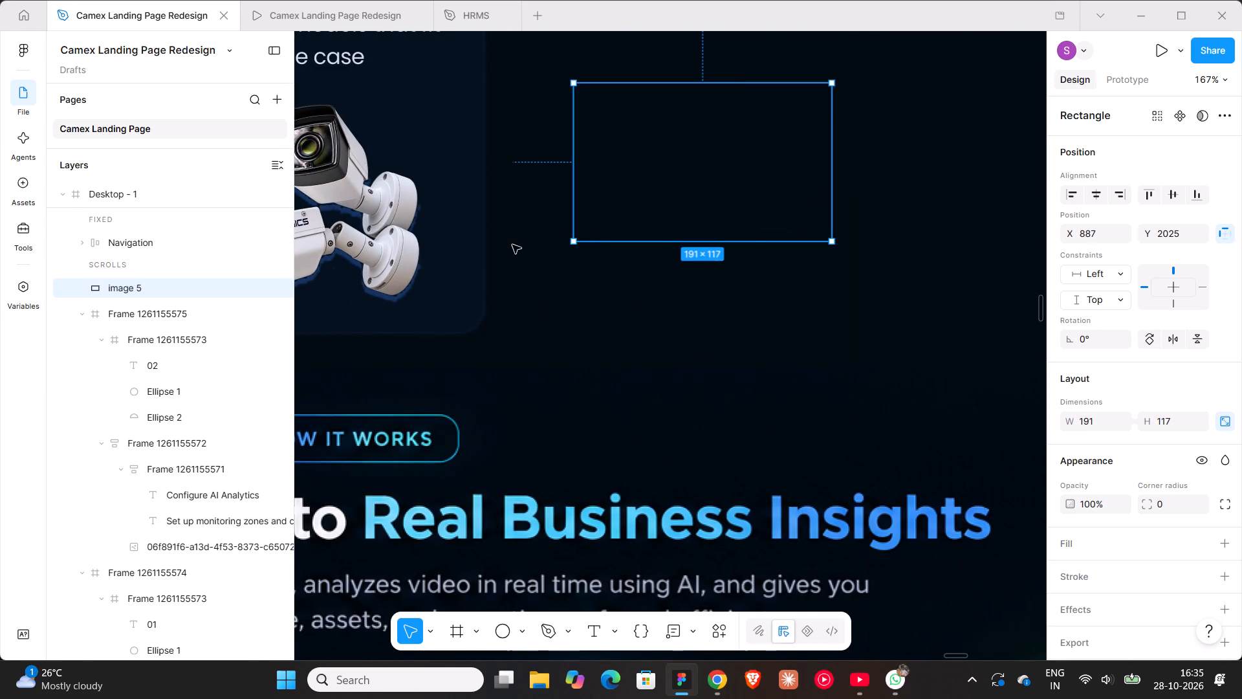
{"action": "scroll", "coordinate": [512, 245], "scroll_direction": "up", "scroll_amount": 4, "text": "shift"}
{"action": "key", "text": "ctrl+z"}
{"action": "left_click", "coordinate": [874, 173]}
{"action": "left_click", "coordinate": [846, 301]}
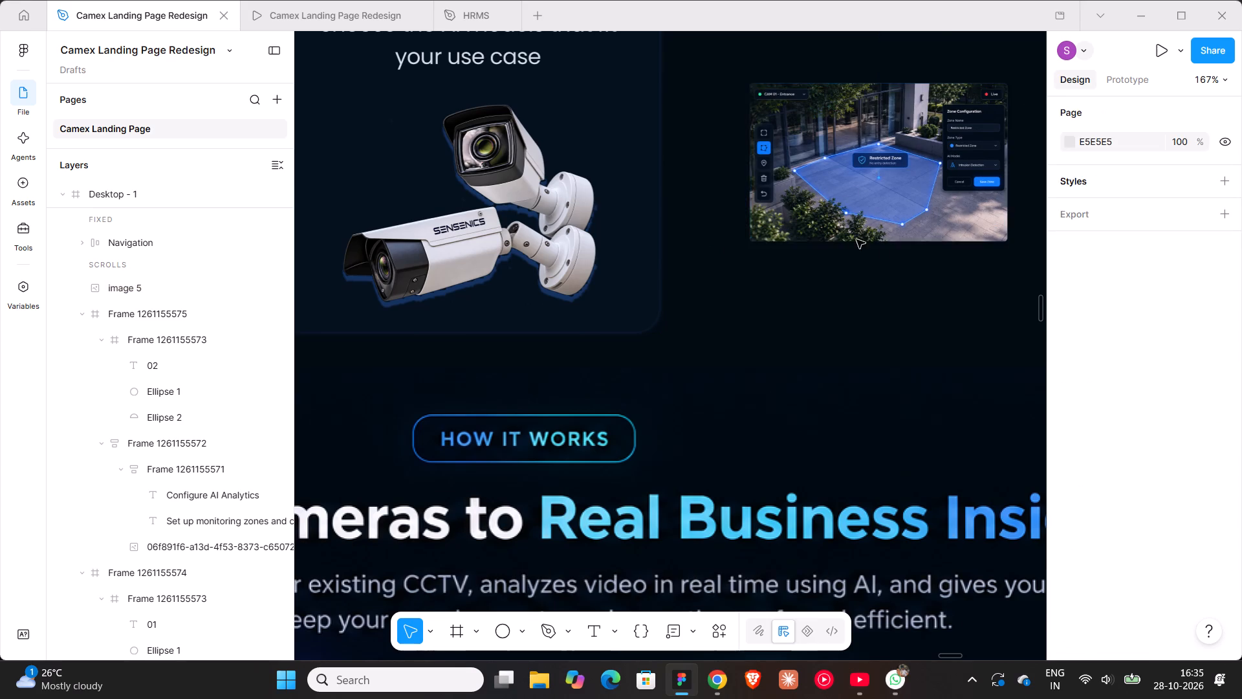
Cut the cropped restricted-zone image from beside card "02".
{"action": "left_click", "coordinate": [858, 204]}
{"action": "key", "text": "ctrl+x"}
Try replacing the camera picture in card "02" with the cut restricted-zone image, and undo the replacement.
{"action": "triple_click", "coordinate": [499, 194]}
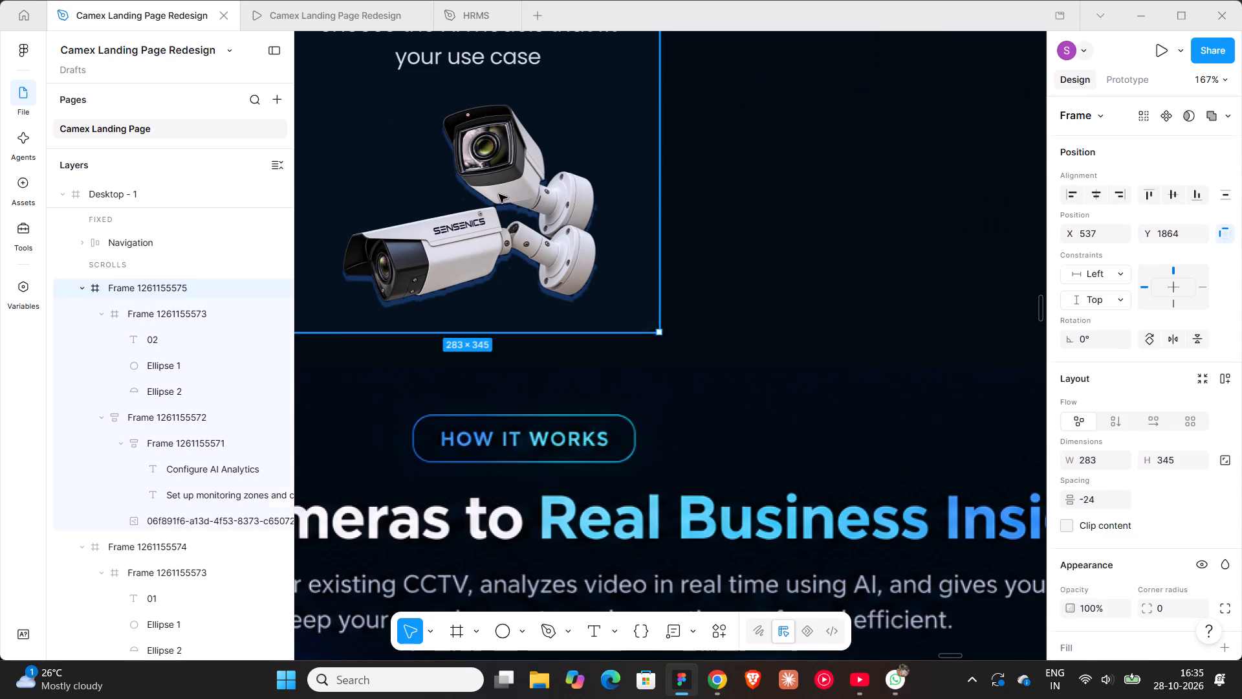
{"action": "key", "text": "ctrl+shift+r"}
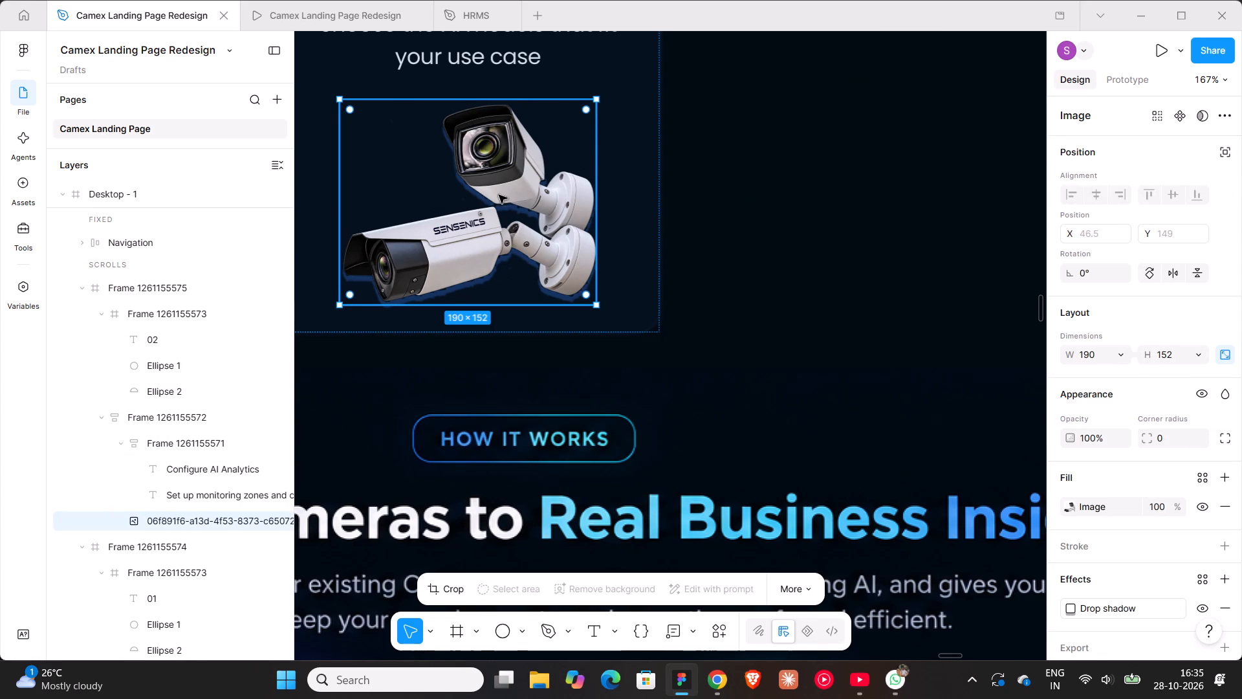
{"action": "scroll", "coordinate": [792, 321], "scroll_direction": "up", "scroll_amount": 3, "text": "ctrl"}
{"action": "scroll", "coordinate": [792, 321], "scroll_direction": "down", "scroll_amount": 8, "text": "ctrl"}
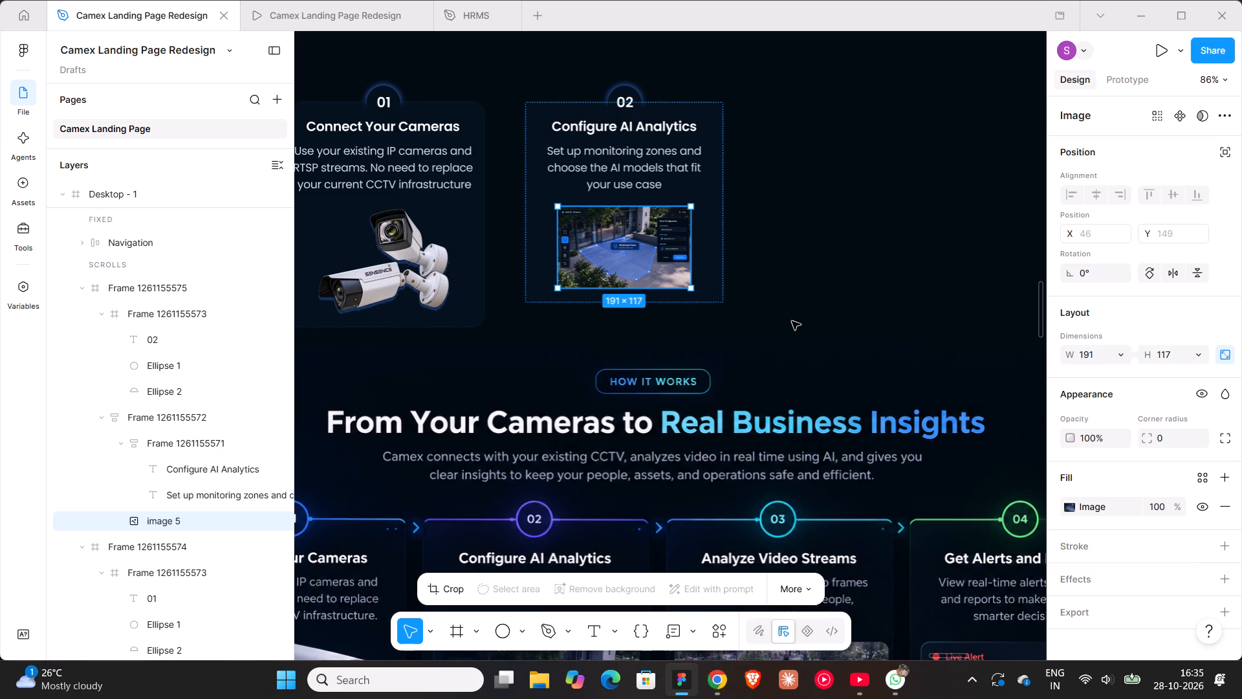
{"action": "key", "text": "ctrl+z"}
Set the height of card "02"'s camera picture to Fill container and replace the picture with the cut restricted-zone image.
{"action": "left_click", "coordinate": [1192, 357]}
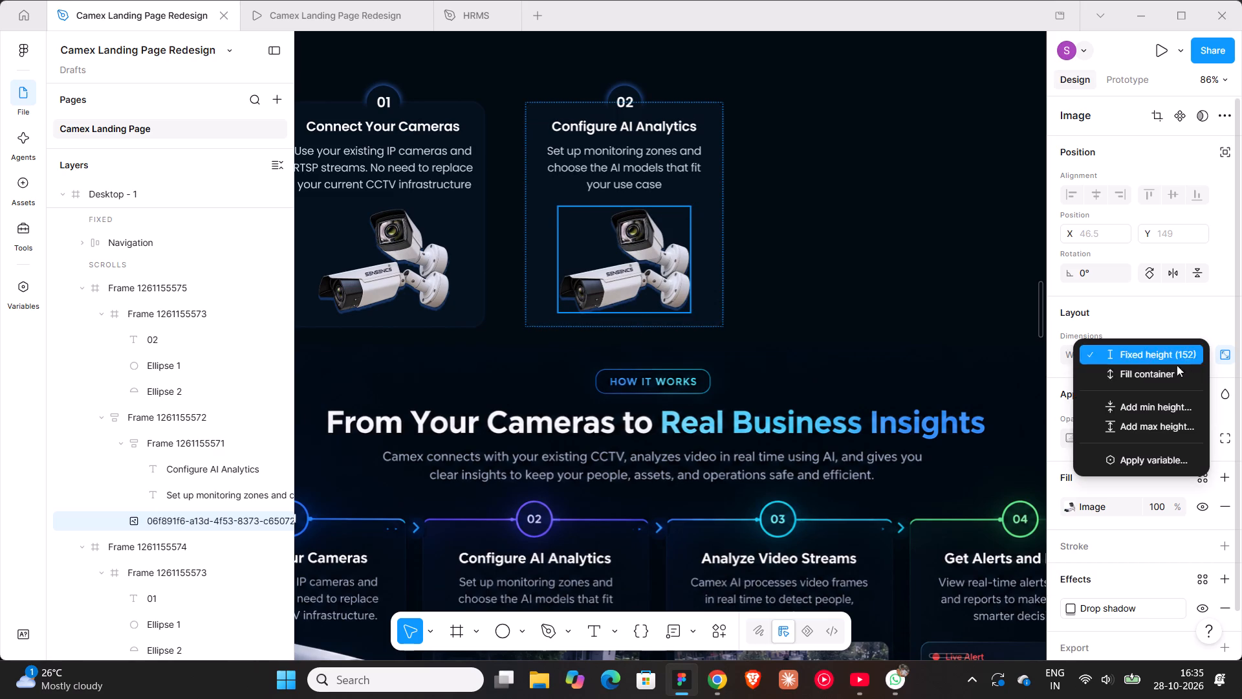
{"action": "left_click", "coordinate": [1148, 375]}
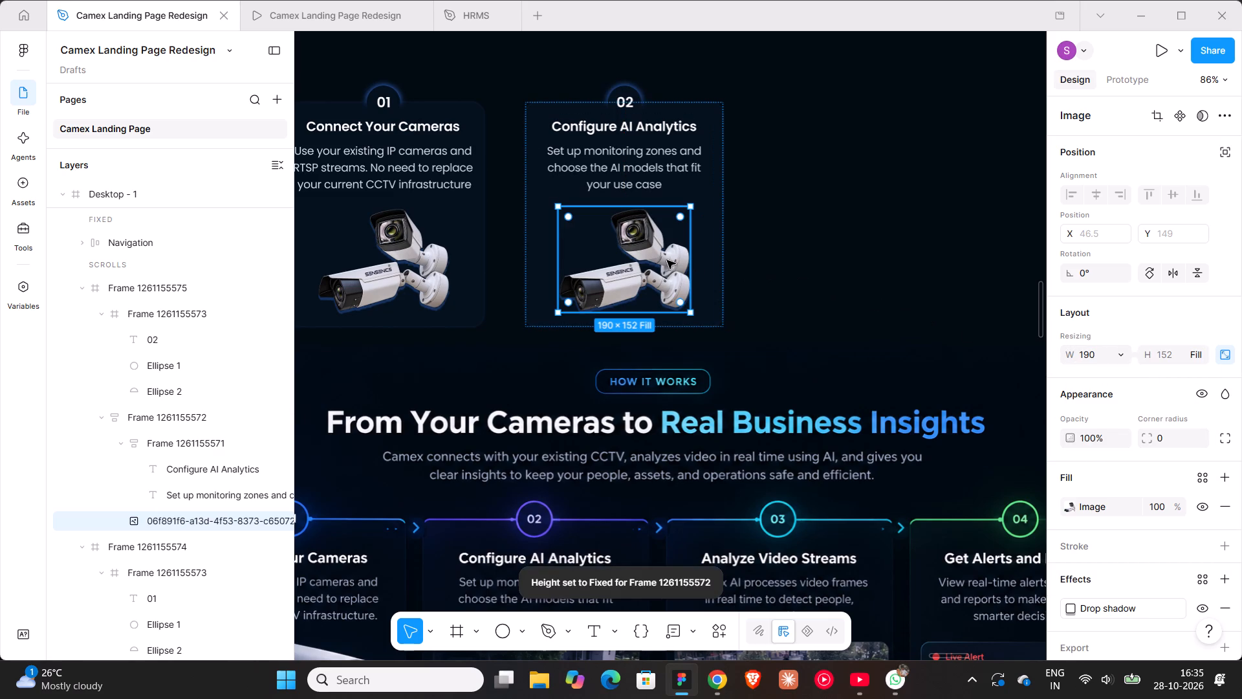
{"action": "key", "text": "ctrl+shift+r"}
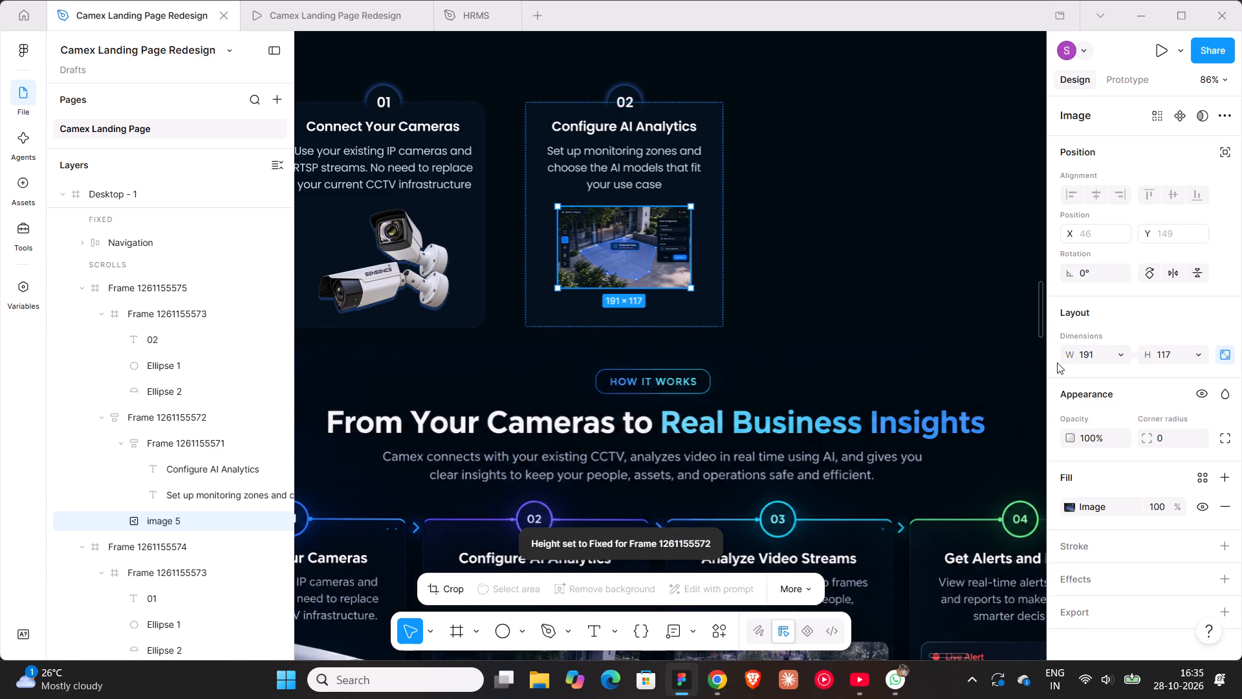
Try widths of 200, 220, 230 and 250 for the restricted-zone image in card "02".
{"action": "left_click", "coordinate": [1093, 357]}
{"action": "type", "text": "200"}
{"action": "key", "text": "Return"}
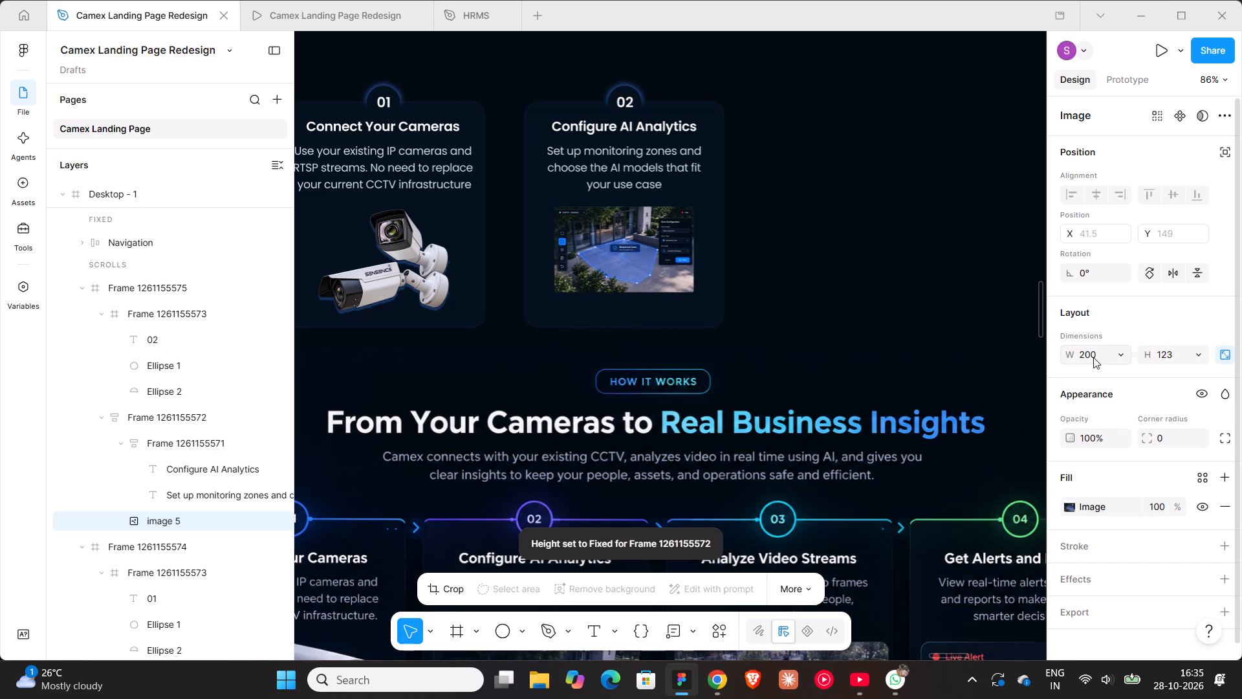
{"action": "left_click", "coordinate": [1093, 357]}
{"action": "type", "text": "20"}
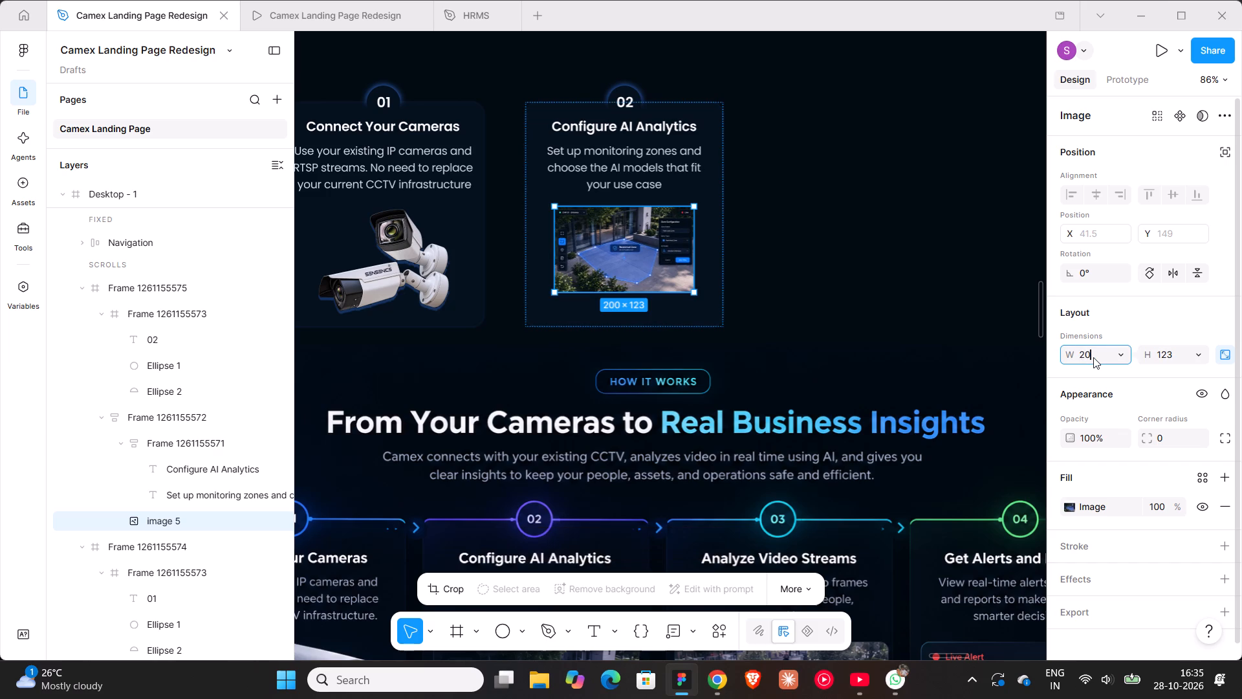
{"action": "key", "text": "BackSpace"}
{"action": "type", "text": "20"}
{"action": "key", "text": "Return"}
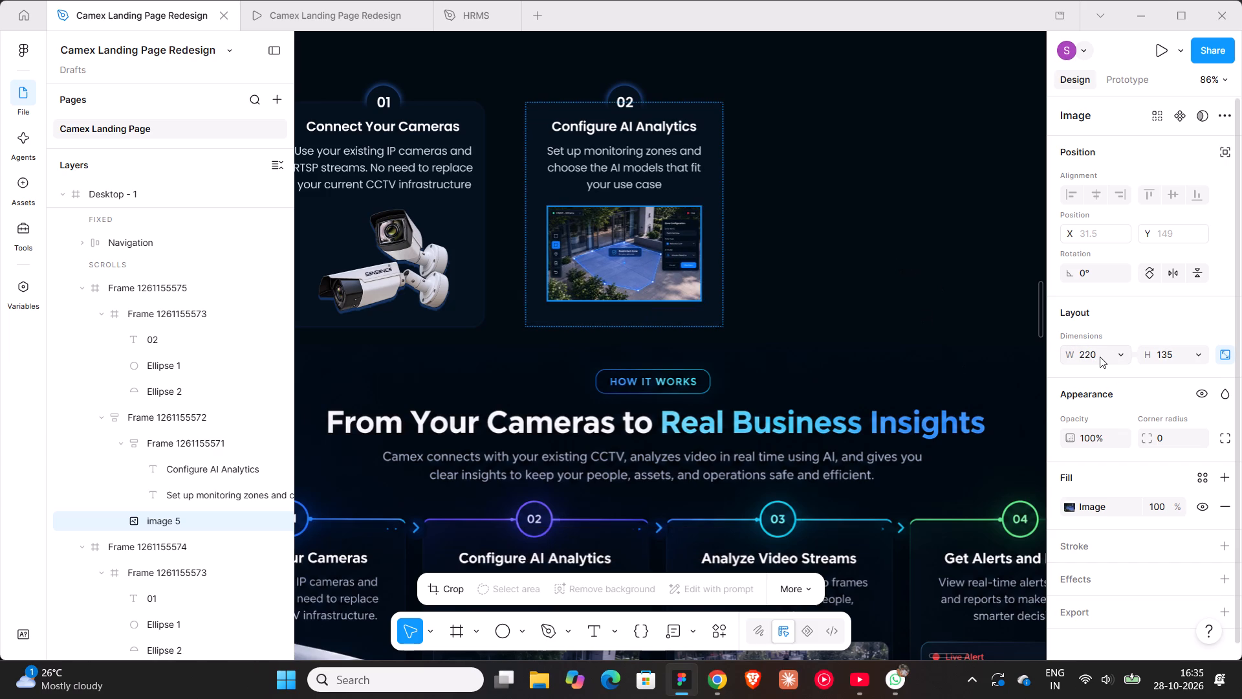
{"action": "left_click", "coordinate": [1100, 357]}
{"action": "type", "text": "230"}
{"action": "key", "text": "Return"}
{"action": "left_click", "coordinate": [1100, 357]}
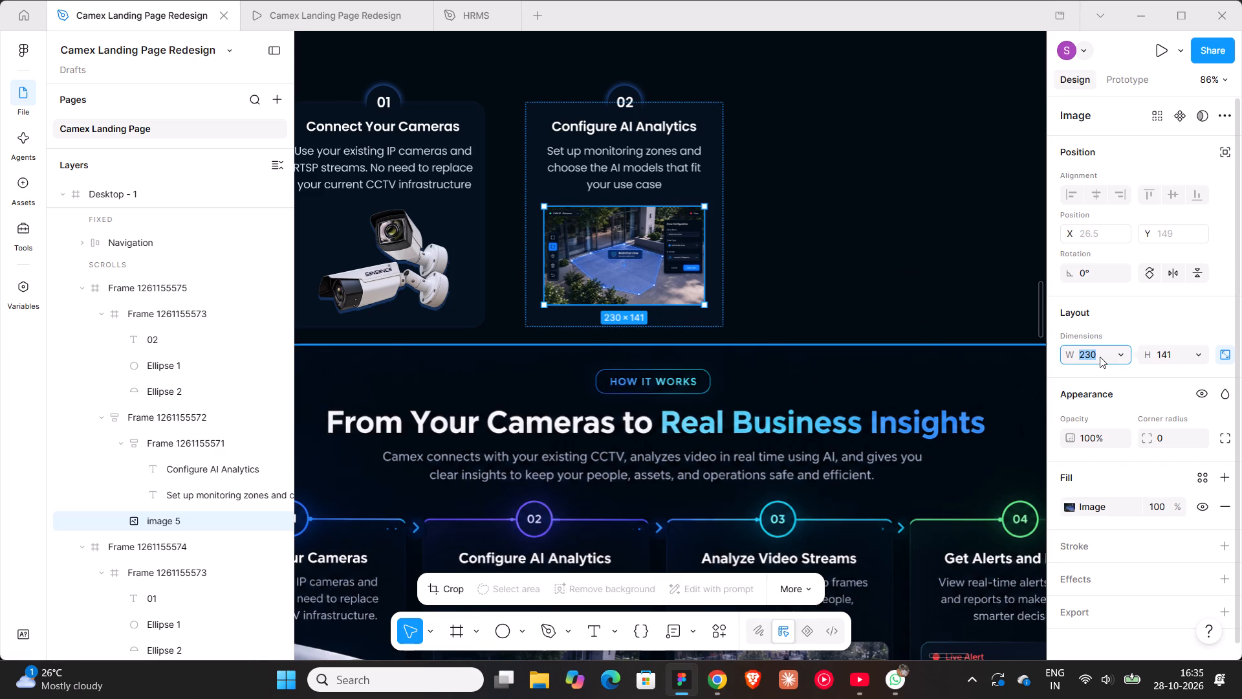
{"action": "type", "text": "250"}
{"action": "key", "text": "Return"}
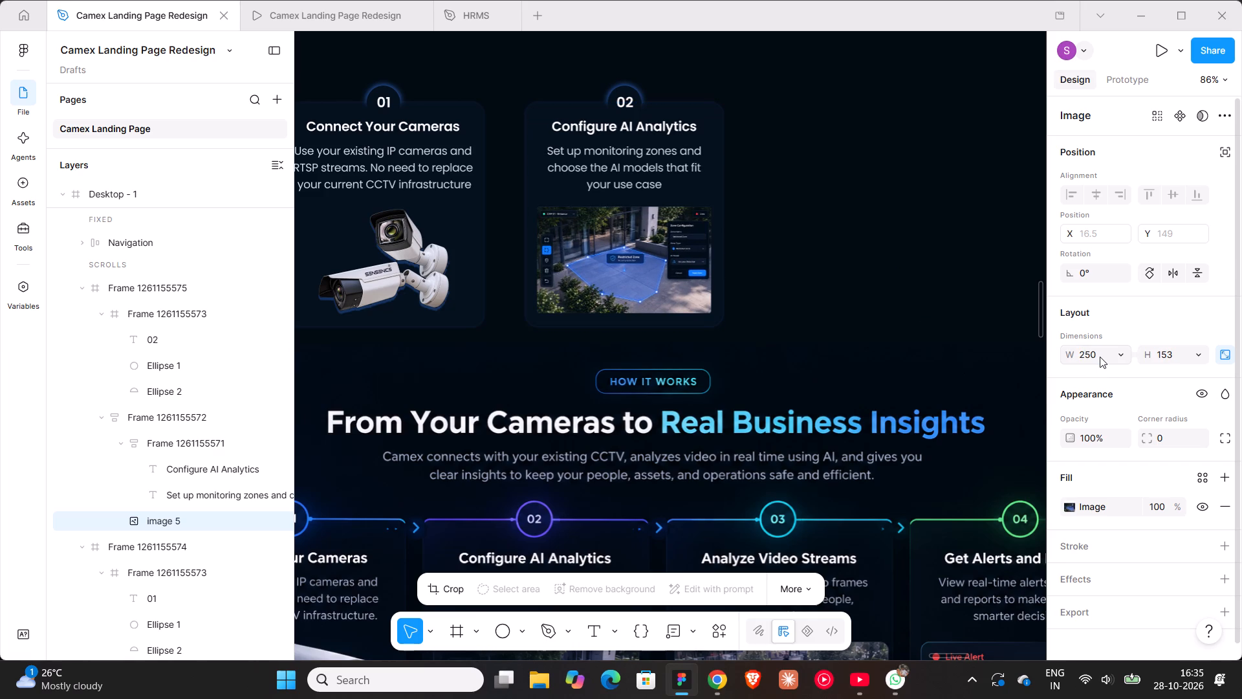
Set the width of the restricted-zone image in card "02" to 255 and deselect it.
{"action": "left_click", "coordinate": [1089, 362]}
{"action": "type", "text": "255"}
{"action": "key", "text": "Return"}
{"action": "left_click", "coordinate": [889, 234]}
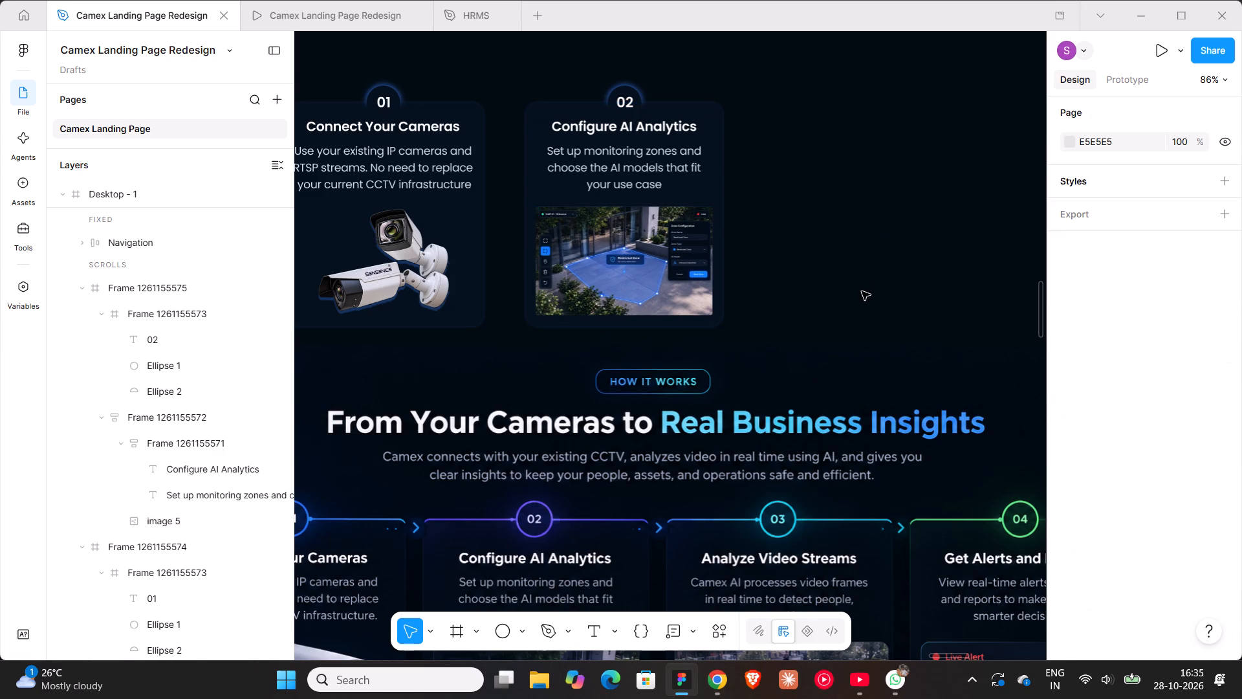
Close the HRMS file and examine step cards "01" and "02" on the landing page in the prototype preview.
{"action": "scroll", "coordinate": [856, 319], "scroll_direction": "down", "scroll_amount": 7, "text": "ctrl"}
{"action": "scroll", "coordinate": [836, 291], "scroll_direction": "down", "scroll_amount": 4}
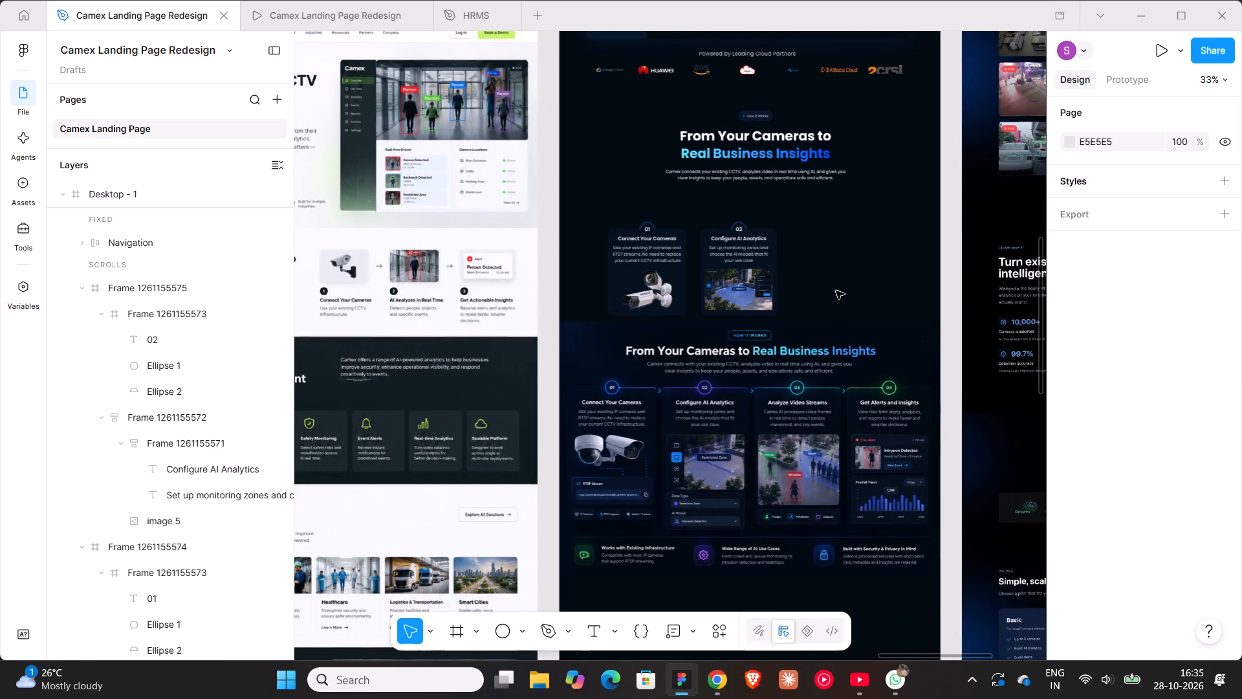
{"action": "scroll", "coordinate": [836, 291], "scroll_direction": "down", "scroll_amount": 4, "text": "shift"}
{"action": "scroll", "coordinate": [660, 274], "scroll_direction": "up", "scroll_amount": 14, "text": "ctrl"}
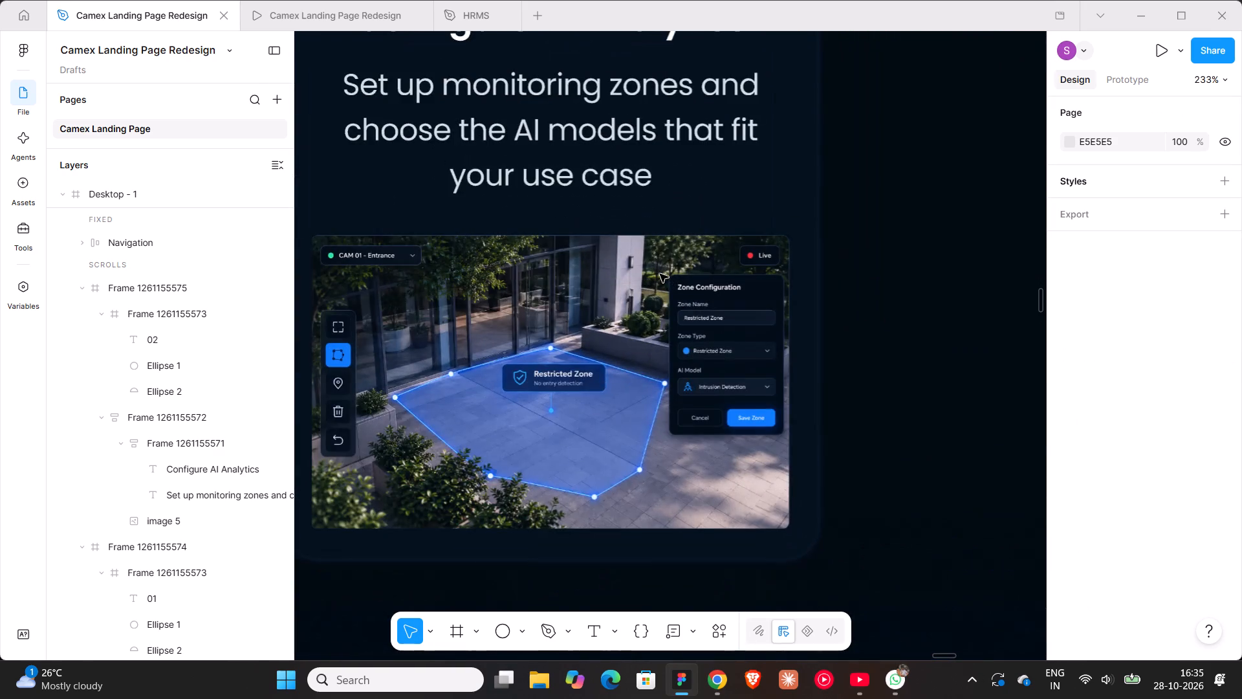
{"action": "scroll", "coordinate": [660, 274], "scroll_direction": "down", "scroll_amount": 6, "text": "ctrl"}
{"action": "left_click", "coordinate": [343, 21]}
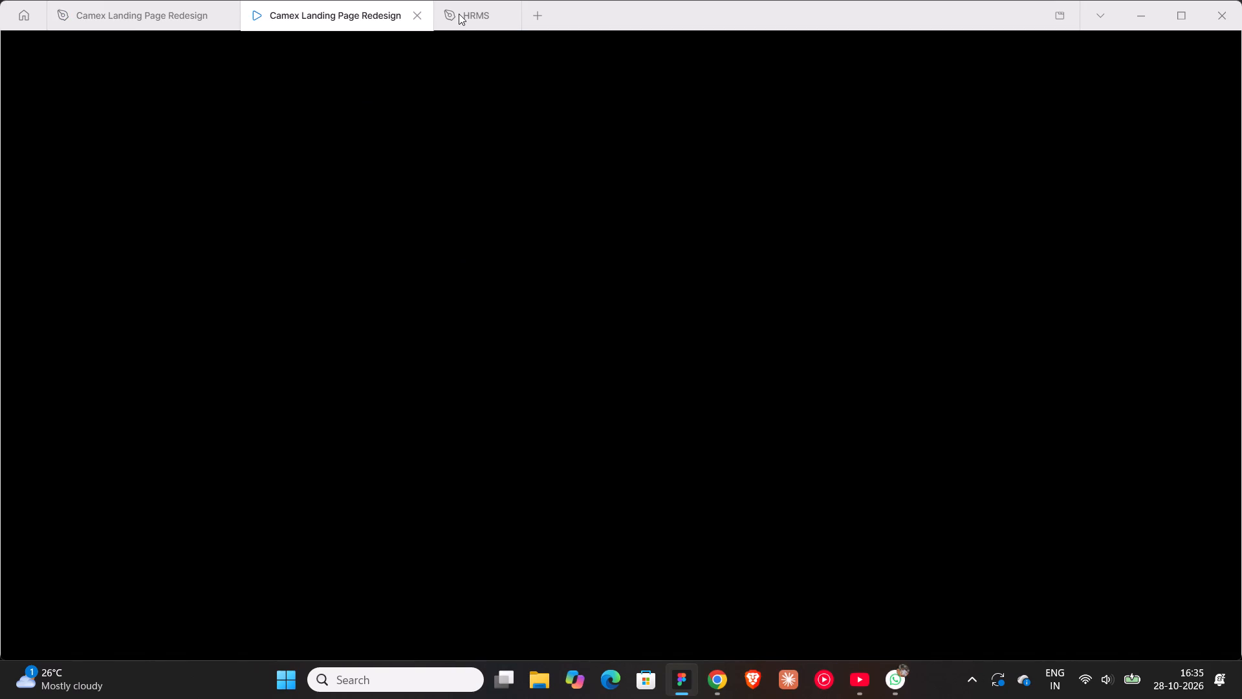
{"action": "left_click", "coordinate": [508, 17]}
{"action": "scroll", "coordinate": [677, 331], "scroll_direction": "down", "scroll_amount": 6}
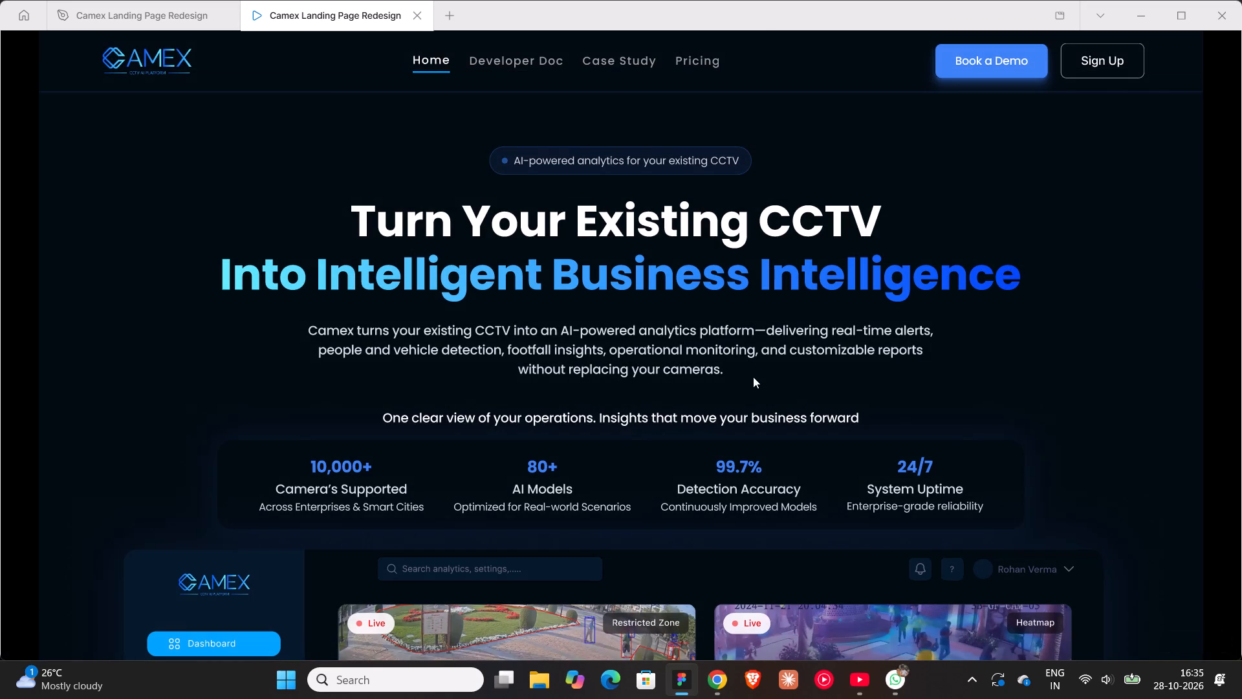
{"action": "scroll", "coordinate": [753, 377], "scroll_direction": "down", "scroll_amount": 3}
{"action": "left_click", "coordinate": [930, 341]}
{"action": "scroll", "coordinate": [571, 341], "scroll_direction": "down", "scroll_amount": 6}
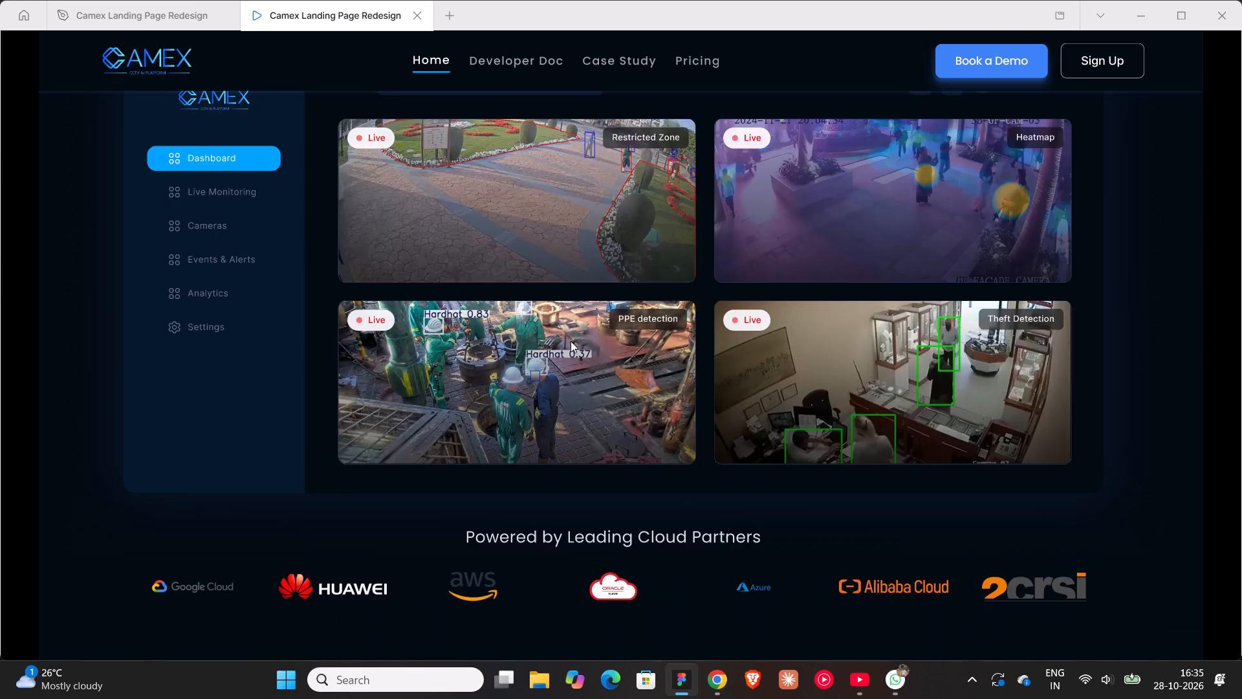
{"action": "scroll", "coordinate": [571, 341], "scroll_direction": "down", "scroll_amount": 11}
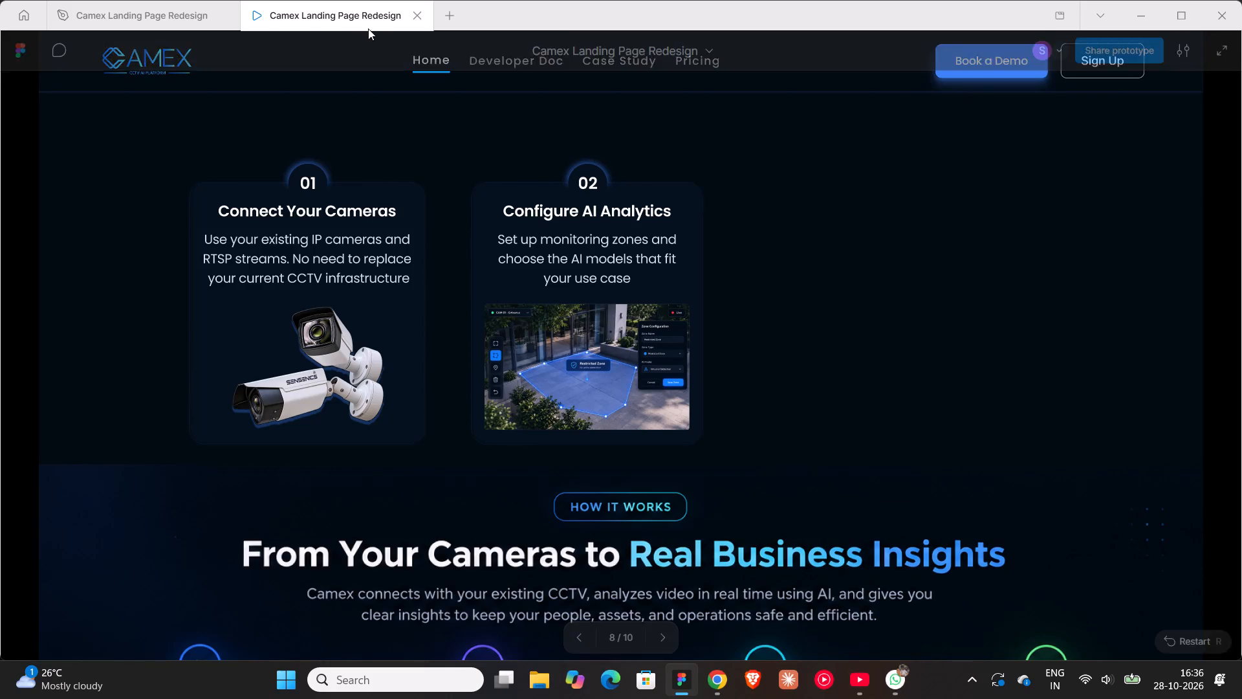
Return to the design file and compare the two finished step cards with the four-card reference section below them.
{"action": "left_click", "coordinate": [182, 24]}
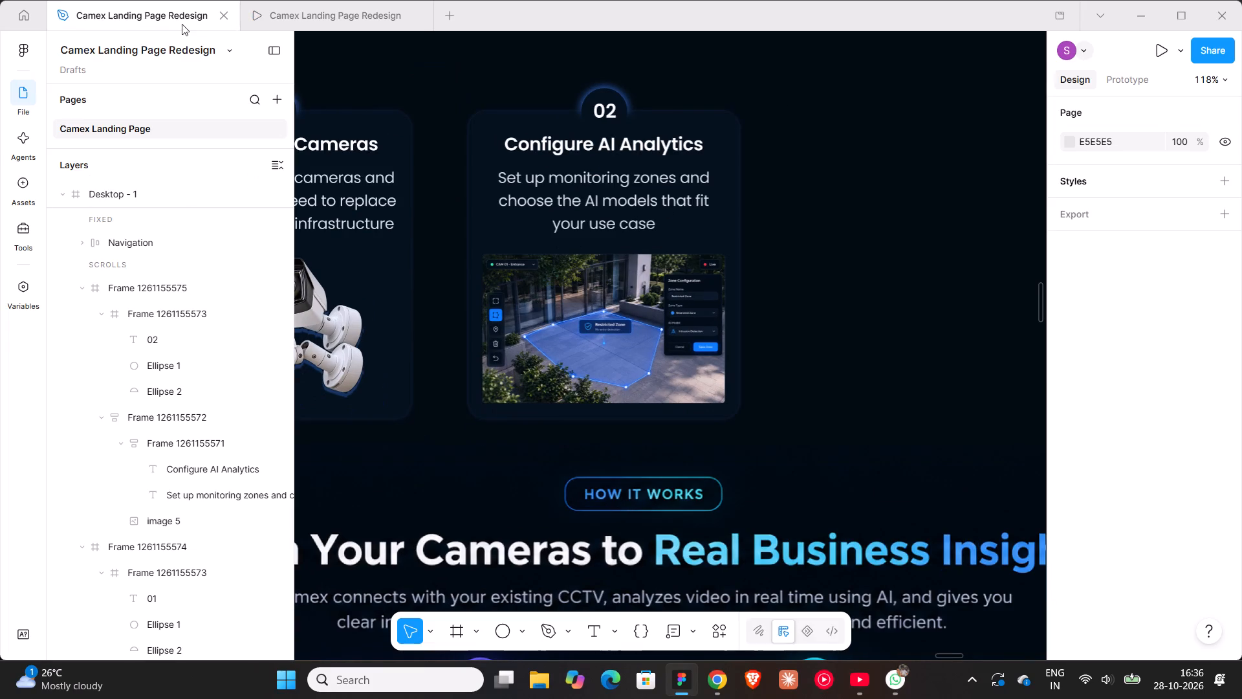
{"action": "scroll", "coordinate": [860, 356], "scroll_direction": "down", "scroll_amount": 7, "text": "ctrl"}
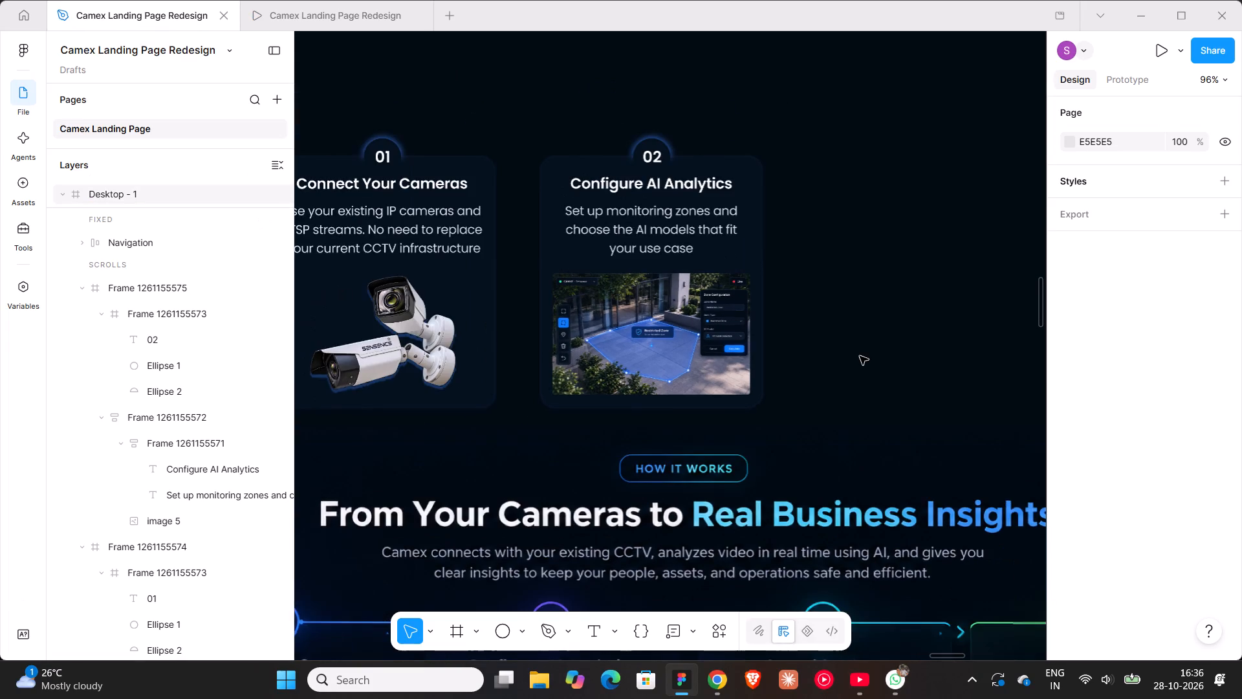
{"action": "scroll", "coordinate": [860, 356], "scroll_direction": "down", "scroll_amount": 14, "text": "ctrl"}
{"action": "scroll", "coordinate": [860, 356], "scroll_direction": "down", "scroll_amount": 5, "text": "shift"}
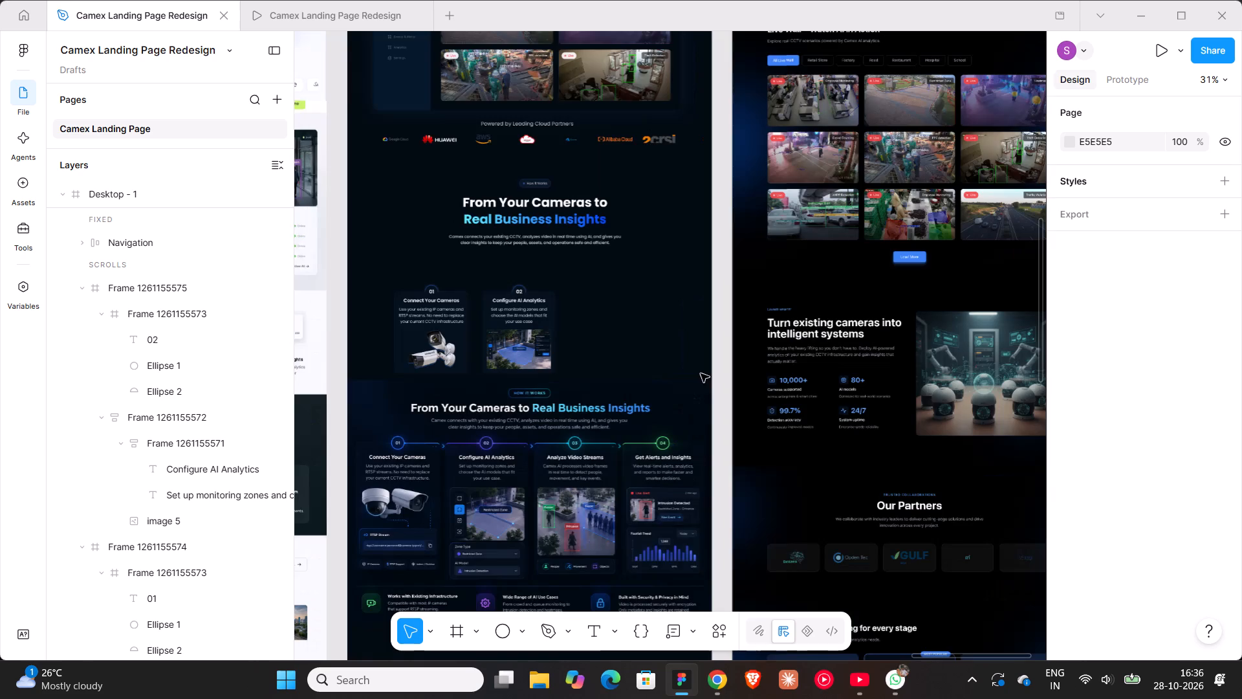
{"action": "scroll", "coordinate": [635, 373], "scroll_direction": "down", "scroll_amount": 4}
{"action": "scroll", "coordinate": [613, 352], "scroll_direction": "up", "scroll_amount": 3, "text": "shift"}
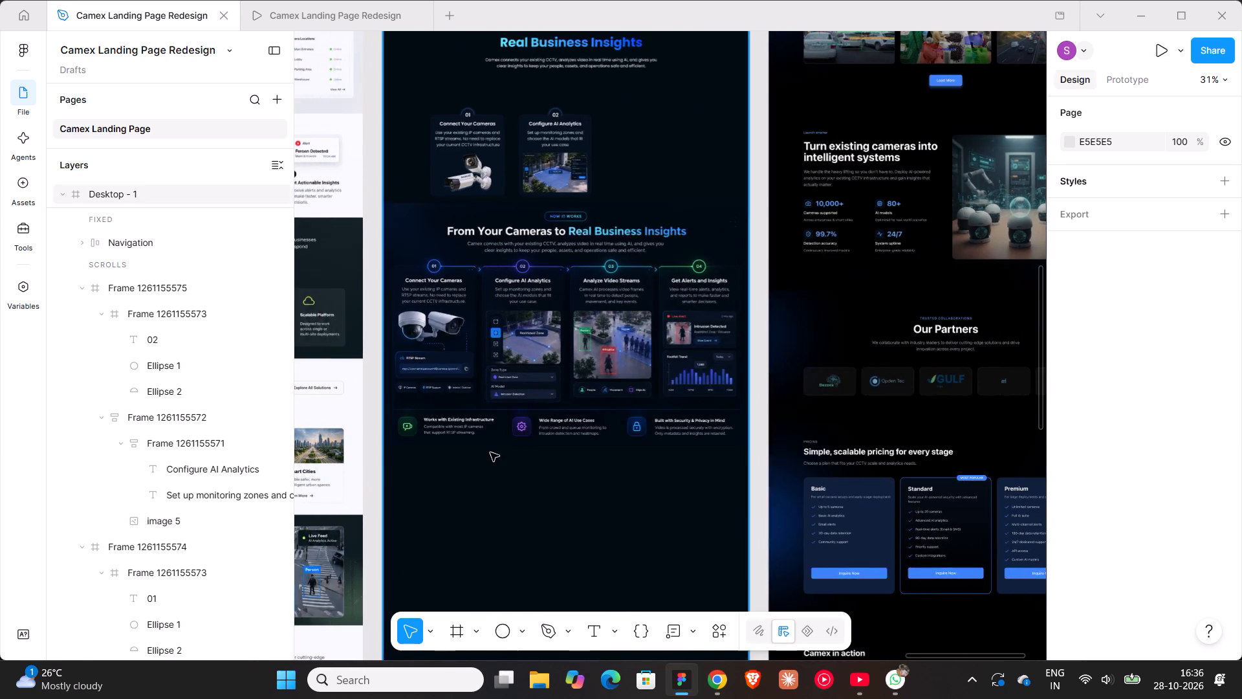
{"action": "scroll", "coordinate": [490, 452], "scroll_direction": "up", "scroll_amount": 7, "text": "ctrl"}
{"action": "scroll", "coordinate": [490, 452], "scroll_direction": "down", "scroll_amount": 7, "text": "ctrl"}
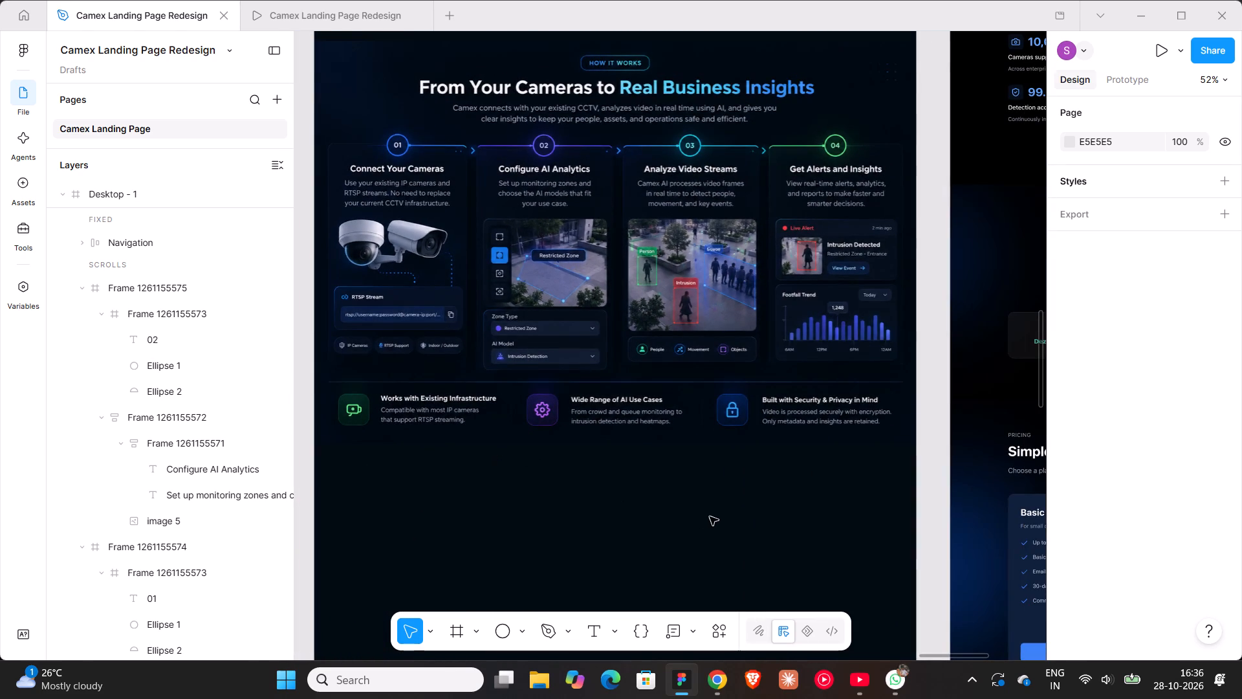
{"action": "scroll", "coordinate": [710, 516], "scroll_direction": "up", "scroll_amount": 14}
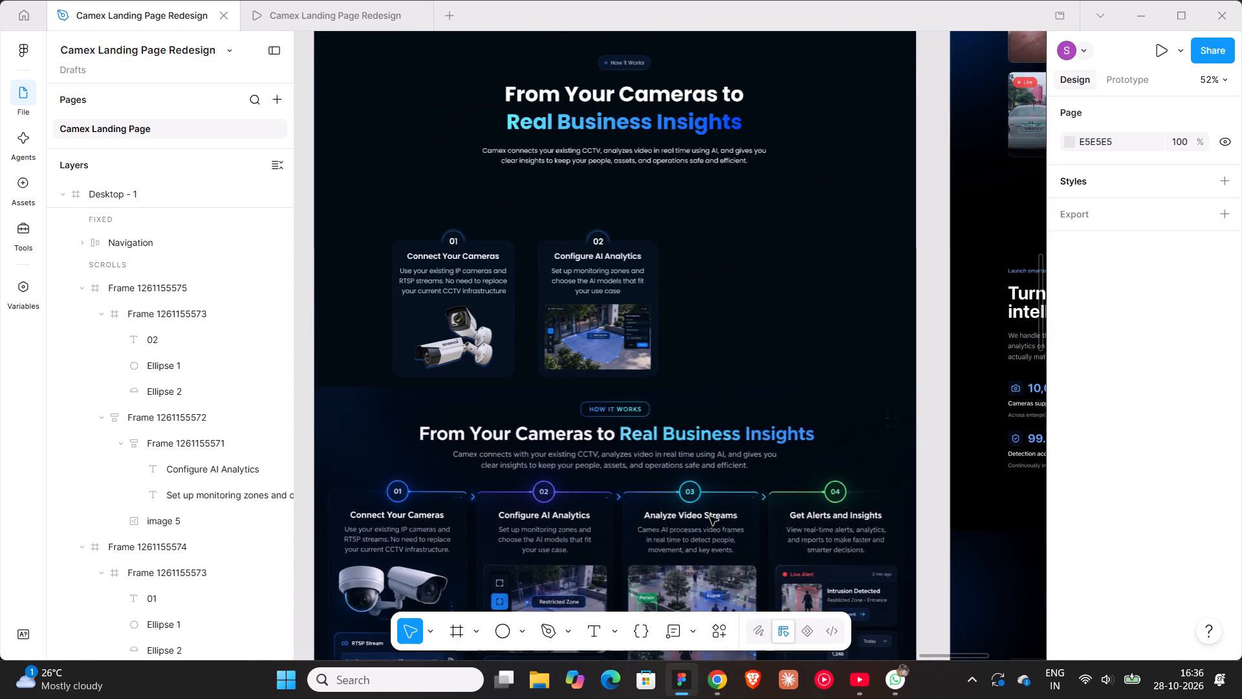
{"action": "scroll", "coordinate": [710, 516], "scroll_direction": "down", "scroll_amount": 5, "text": "shift"}
Duplicate card "02" and place the copy to its right, level with it, at X 860, Y 1864.
{"action": "left_click", "coordinate": [419, 264]}
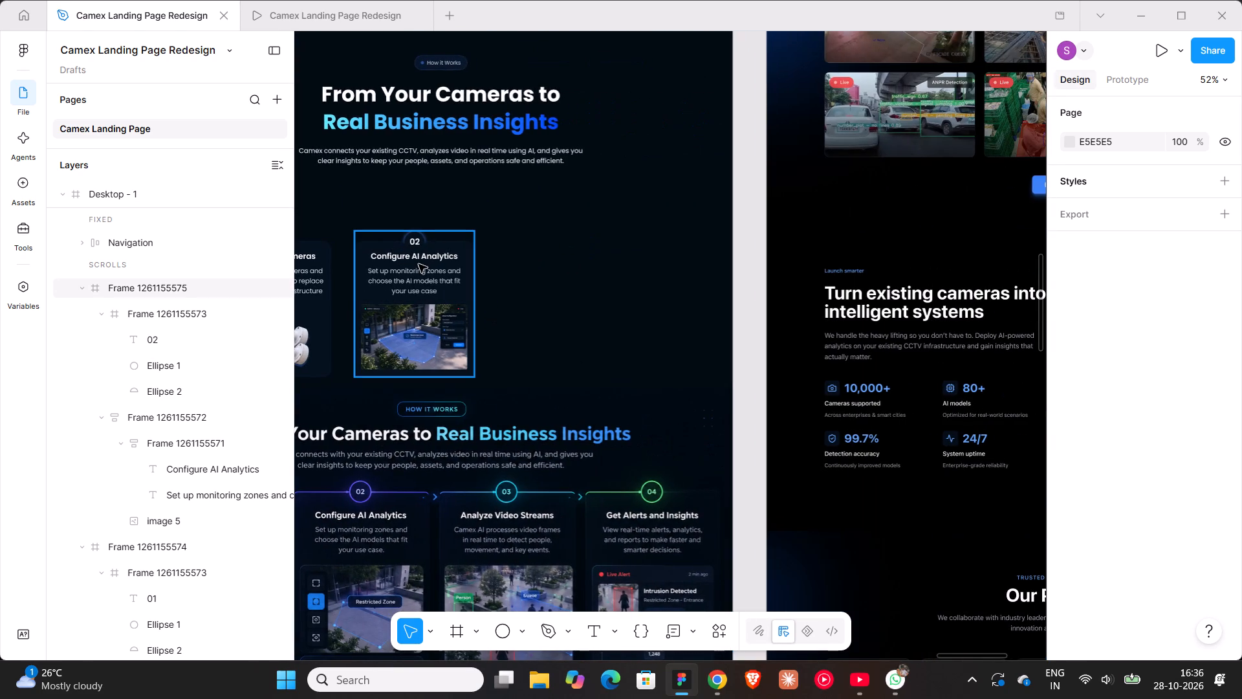
{"action": "left_click_drag", "start_coordinate": [419, 264], "coordinate": [543, 269], "text": "alt"}
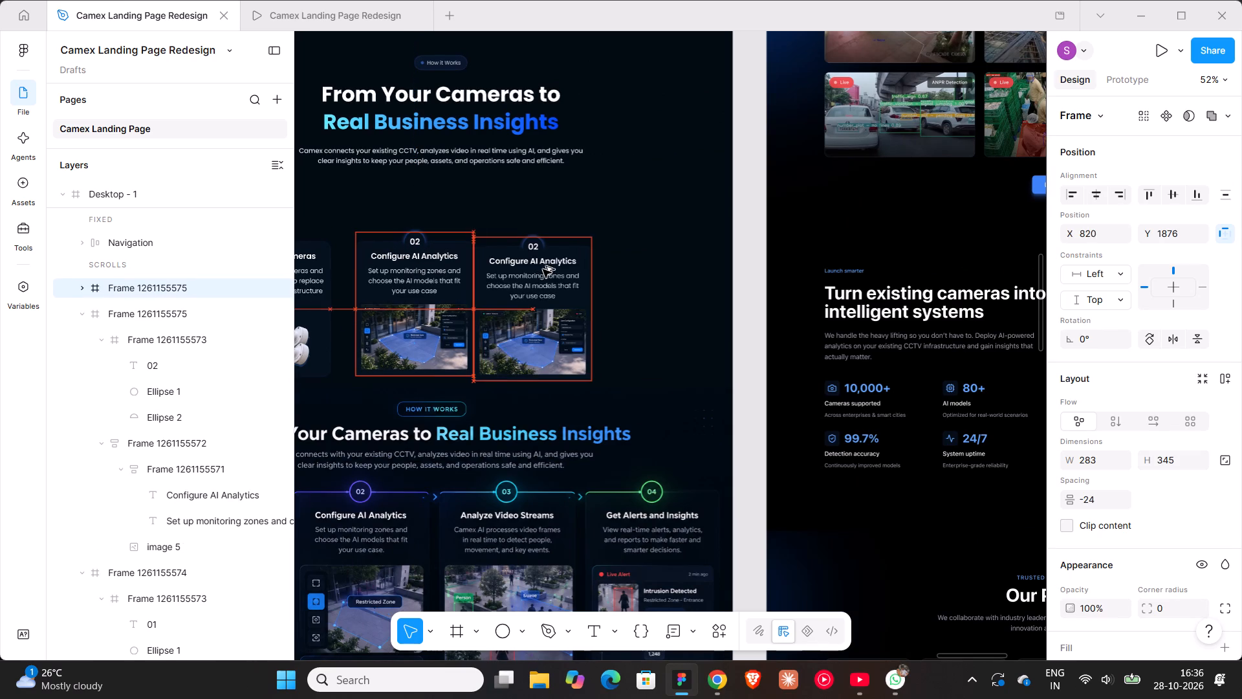
{"action": "left_click_drag", "start_coordinate": [543, 269], "coordinate": [554, 265], "text": "alt"}
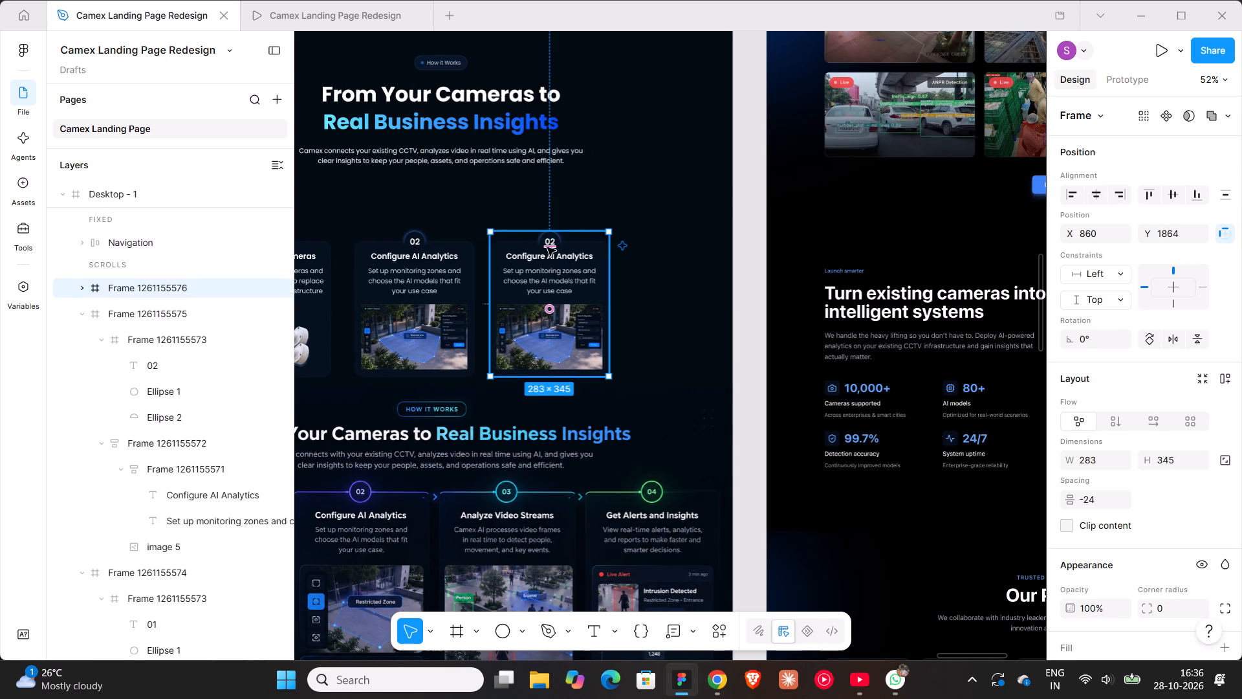
Change the number badge of the duplicated card to "03".
{"action": "triple_click", "coordinate": [549, 241]}
{"action": "double_click", "coordinate": [549, 241]}
{"action": "scroll", "coordinate": [549, 241], "scroll_direction": "up", "scroll_amount": 12, "text": "ctrl"}
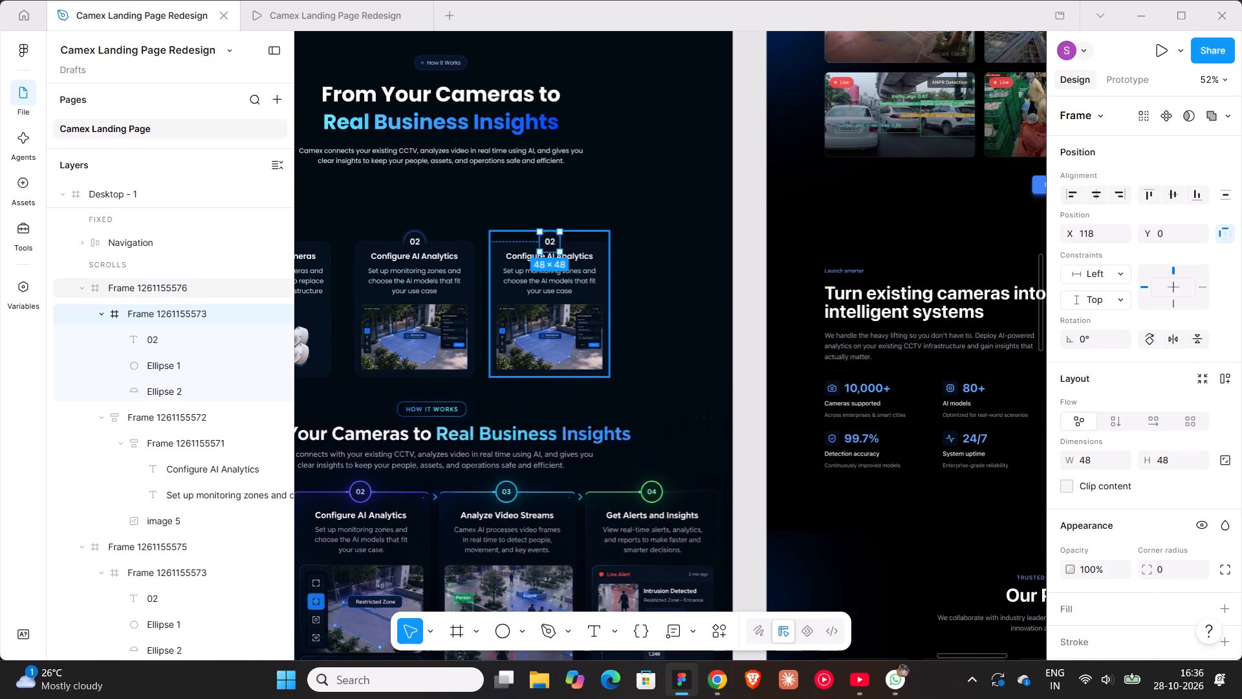
{"action": "scroll", "coordinate": [553, 240], "scroll_direction": "up", "scroll_amount": 7, "text": "ctrl"}
{"action": "key", "text": "Right"}
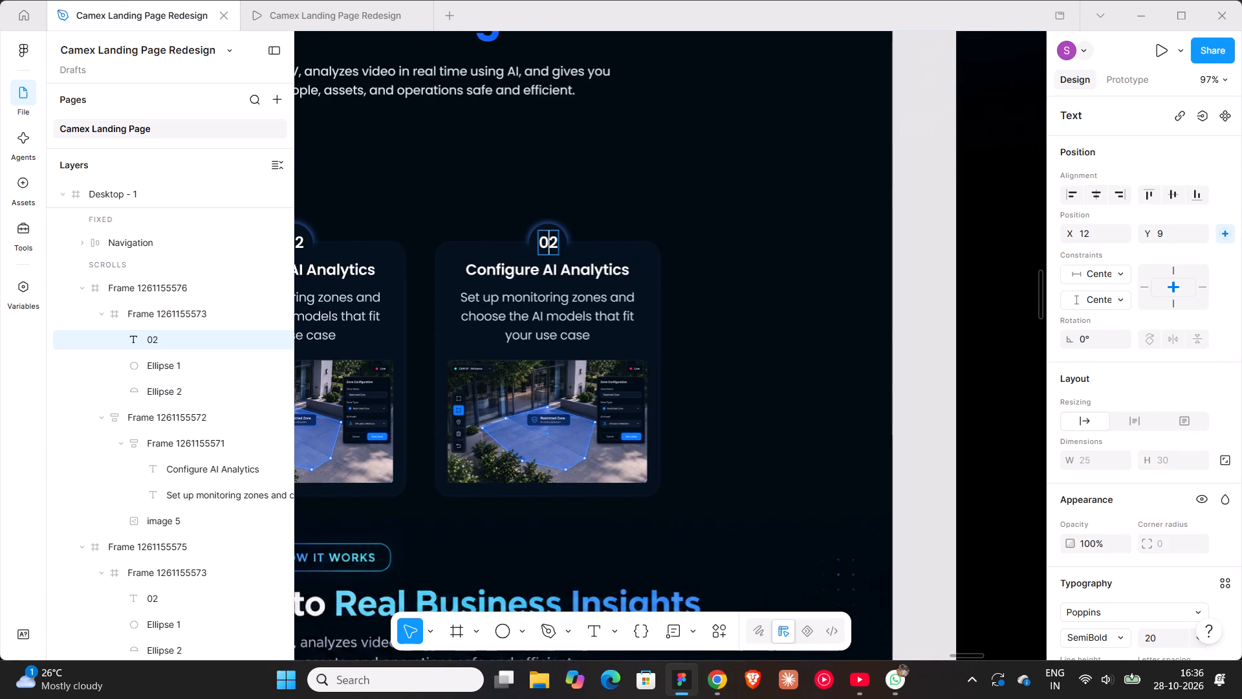
{"action": "key", "text": "BackSpace"}
{"action": "key", "text": "3"}
{"action": "left_click", "coordinate": [727, 210]}
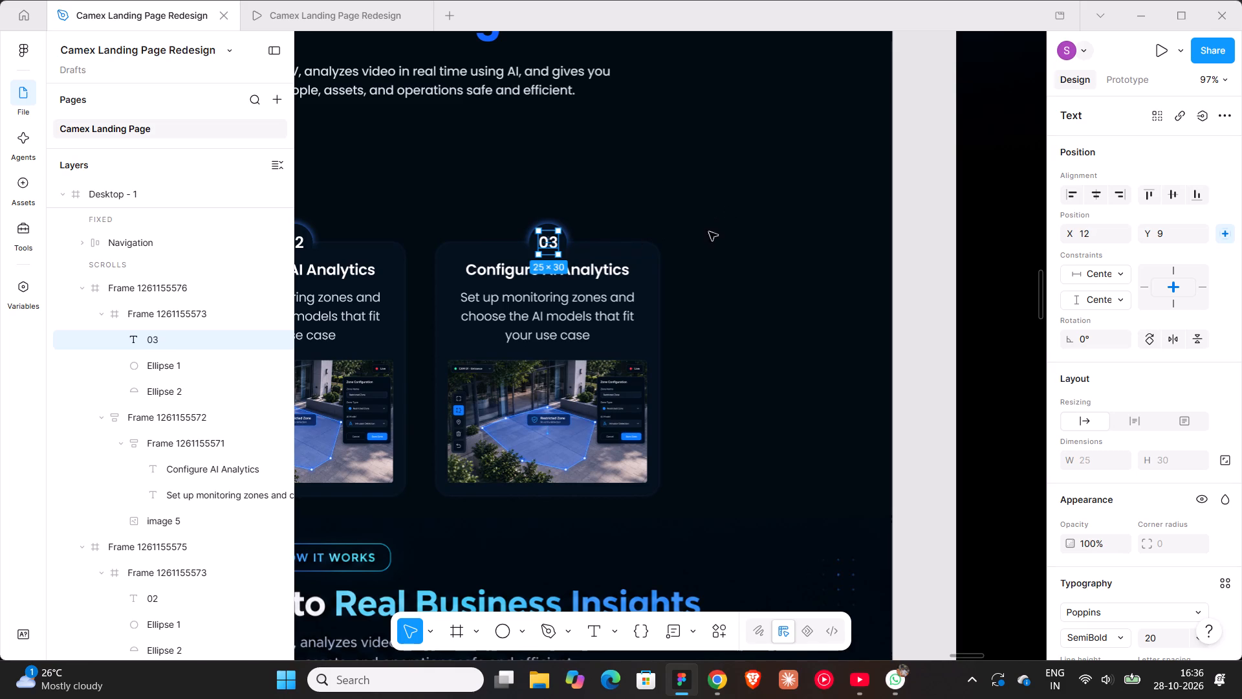
Replace the heading of card "03" with "Analyze Video Streams", following the reference.
{"action": "scroll", "coordinate": [687, 288], "scroll_direction": "down", "scroll_amount": 4}
{"action": "scroll", "coordinate": [687, 288], "scroll_direction": "up", "scroll_amount": 4, "text": "shift"}
{"action": "scroll", "coordinate": [687, 288], "scroll_direction": "down", "scroll_amount": 7}
{"action": "scroll", "coordinate": [685, 302], "scroll_direction": "up", "scroll_amount": 2}
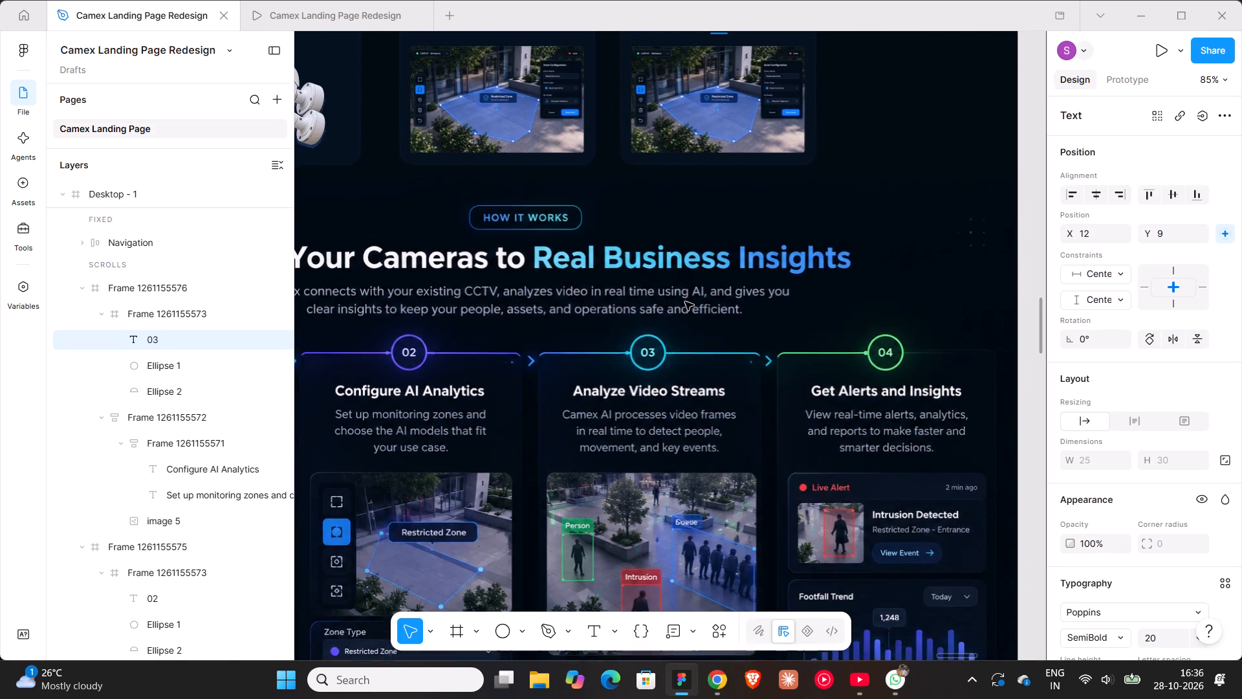
{"action": "scroll", "coordinate": [685, 302], "scroll_direction": "up", "scroll_amount": 2}
{"action": "scroll", "coordinate": [711, 115], "scroll_direction": "up", "scroll_amount": 2}
{"action": "left_click", "coordinate": [761, 69]}
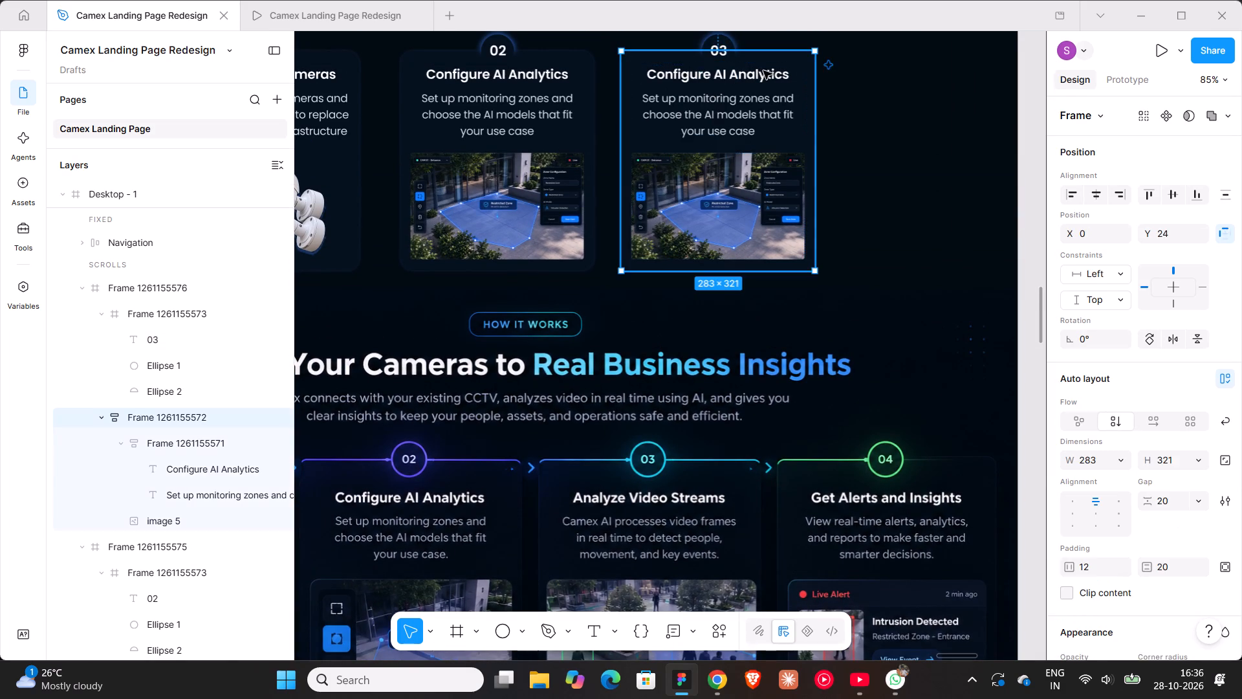
{"action": "triple_click", "coordinate": [763, 71]}
{"action": "double_click", "coordinate": [763, 71]}
{"action": "double_click", "coordinate": [763, 71]}
{"action": "left_click", "coordinate": [763, 71]}
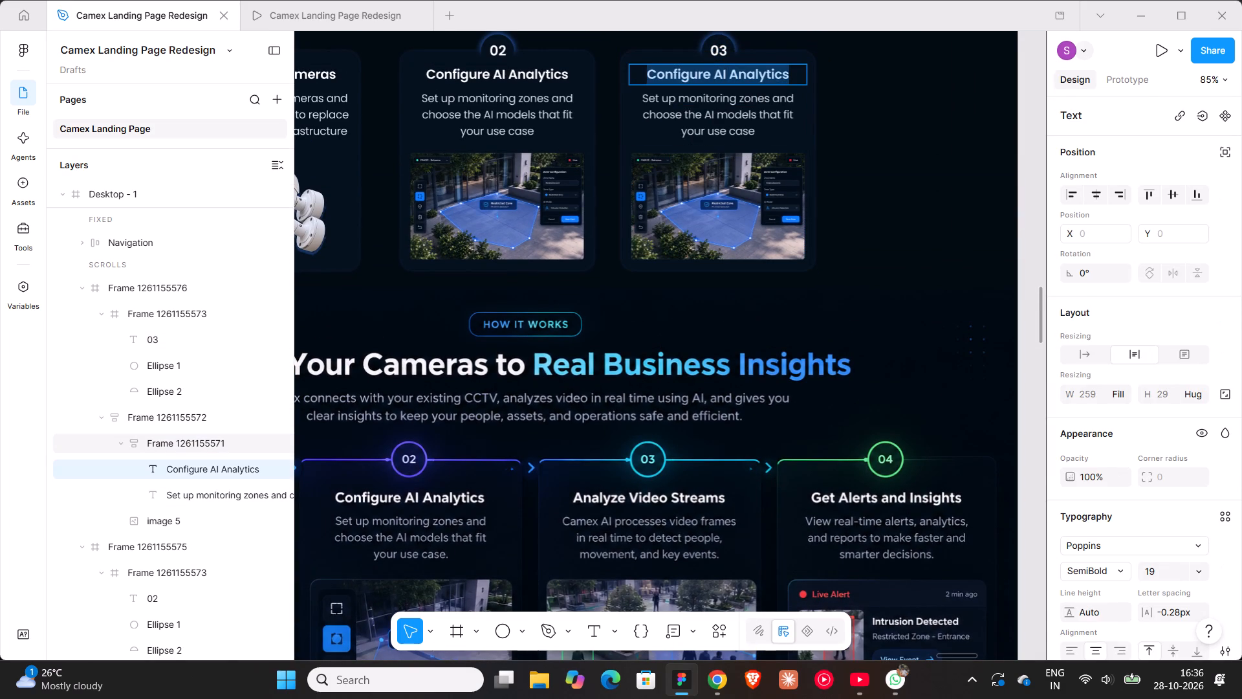
{"action": "type", "text": "Ana"}
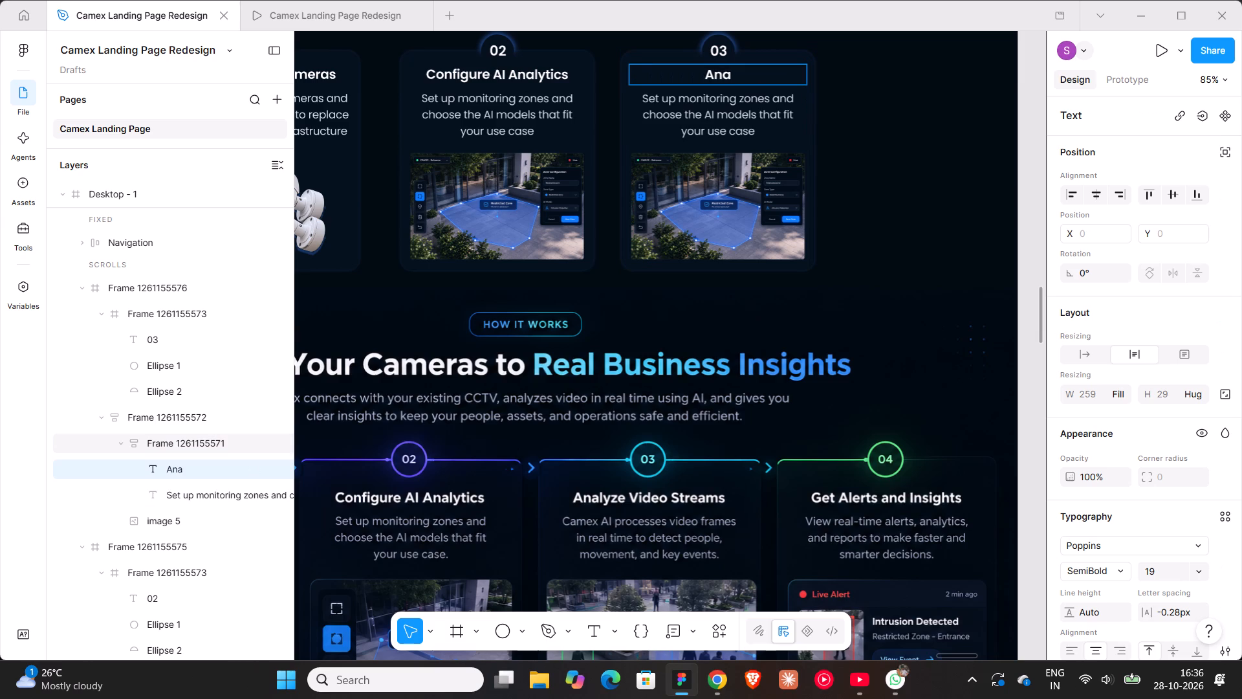
{"action": "type", "text": "lyze"}
{"action": "key", "text": "space"}
{"action": "type", "text": "Video"}
{"action": "key", "text": "space"}
{"action": "type", "text": "Stre"}
{"action": "key", "text": "BackSpace"}
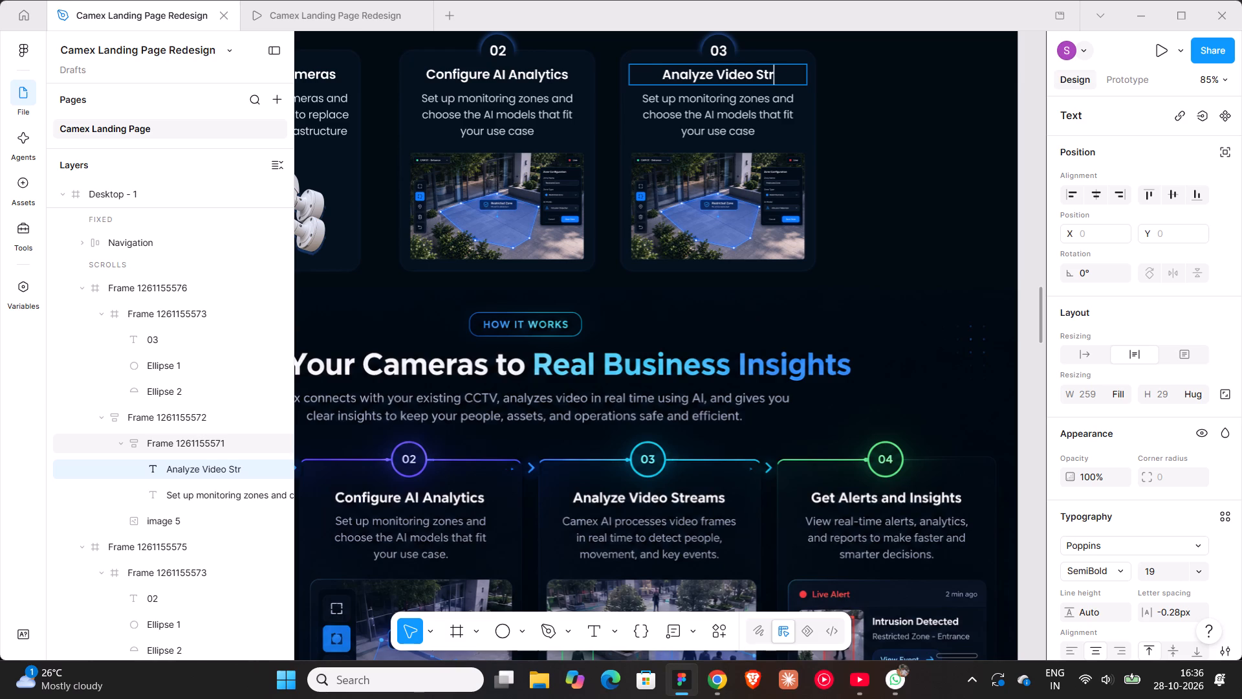
{"action": "key", "text": "BackSpace"}
{"action": "type", "text": "reams"}
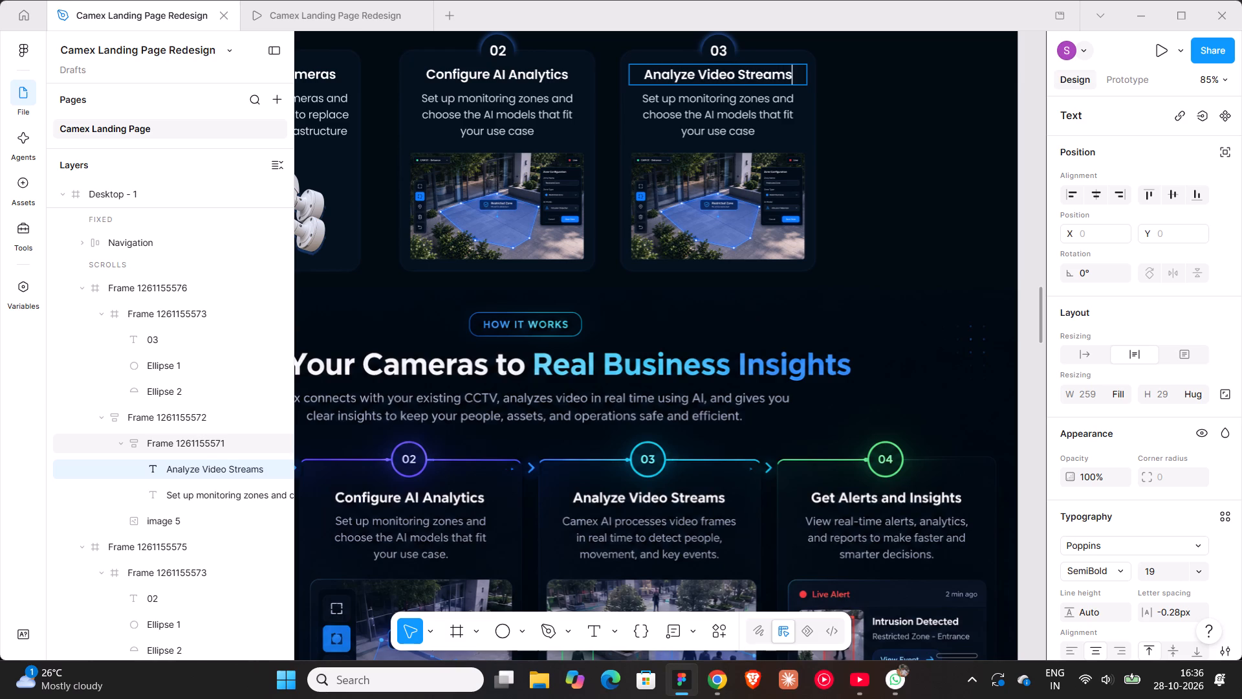
Replace card "03"'s description with three lines: "Camex Ai process video frames", "in real time to detect people,", "movement, and key events".
{"action": "triple_click", "coordinate": [737, 96]}
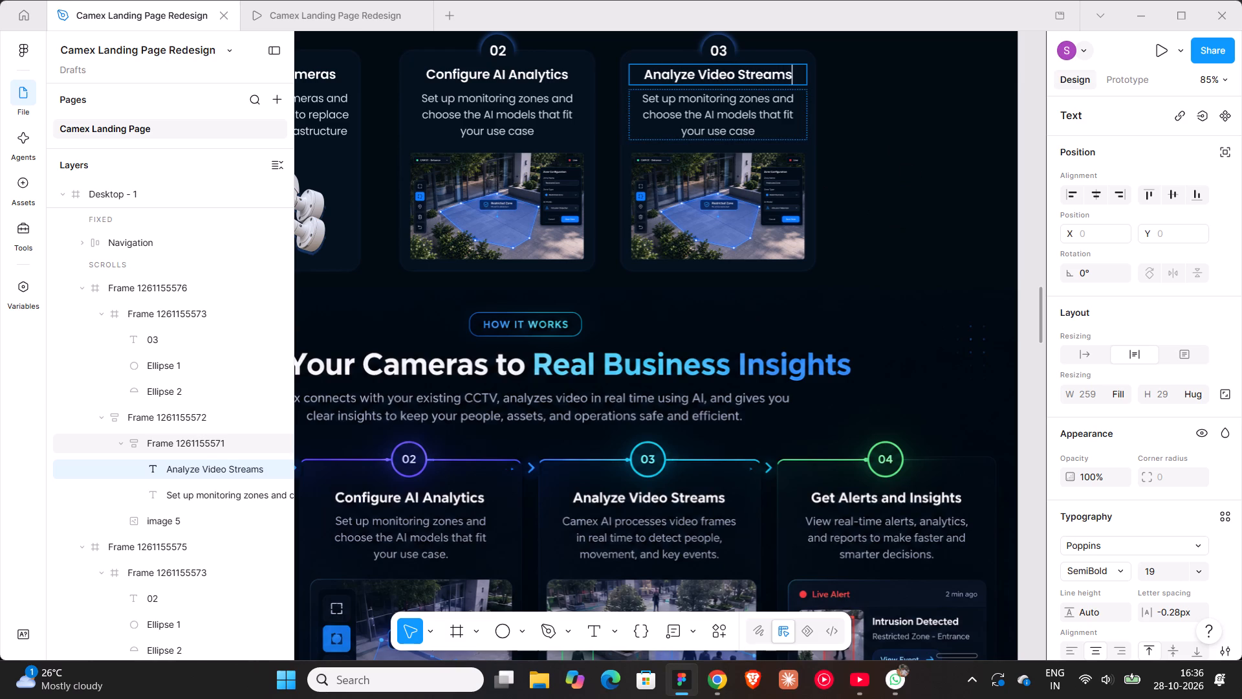
{"action": "key", "text": "ctrl+a"}
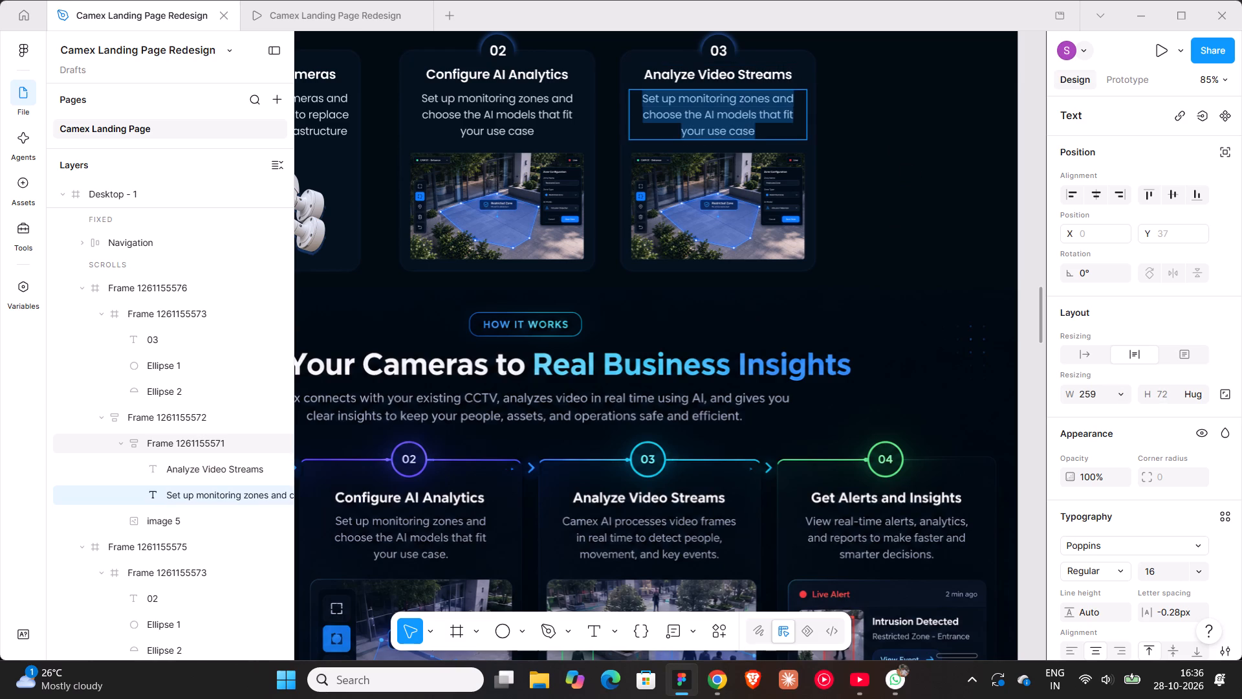
{"action": "type", "text": "Camex Ai process video"}
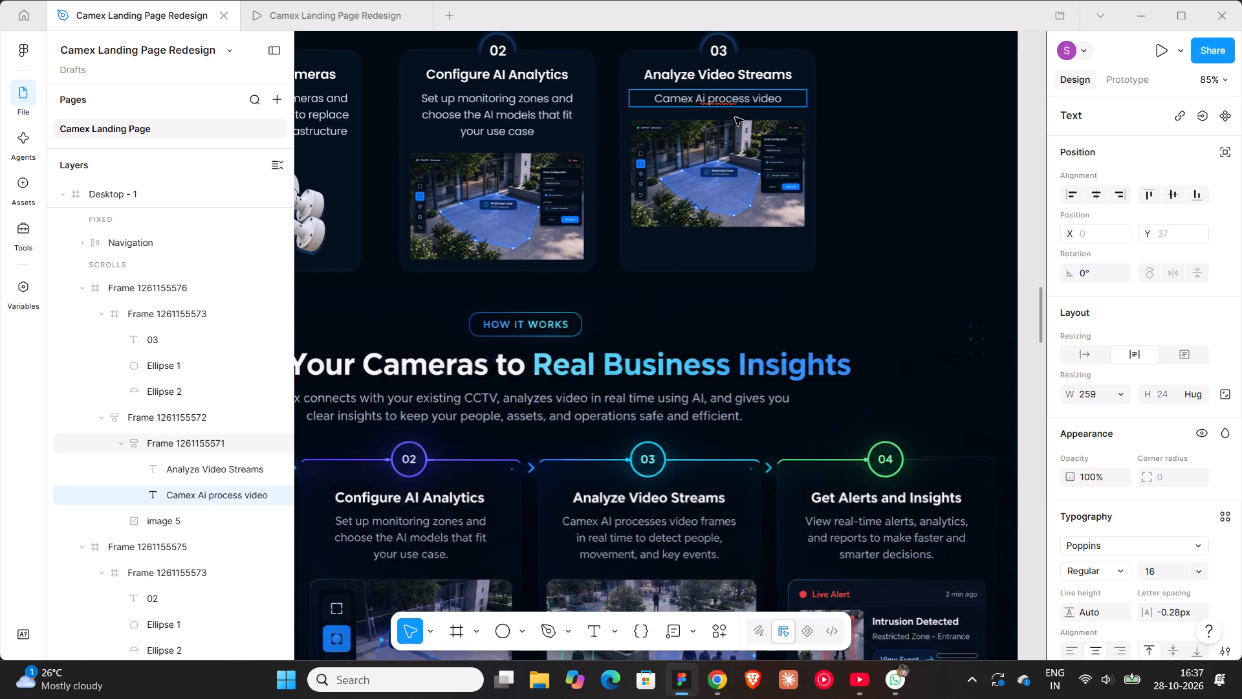
{"action": "key", "text": "space"}
{"action": "type", "text": "frm"}
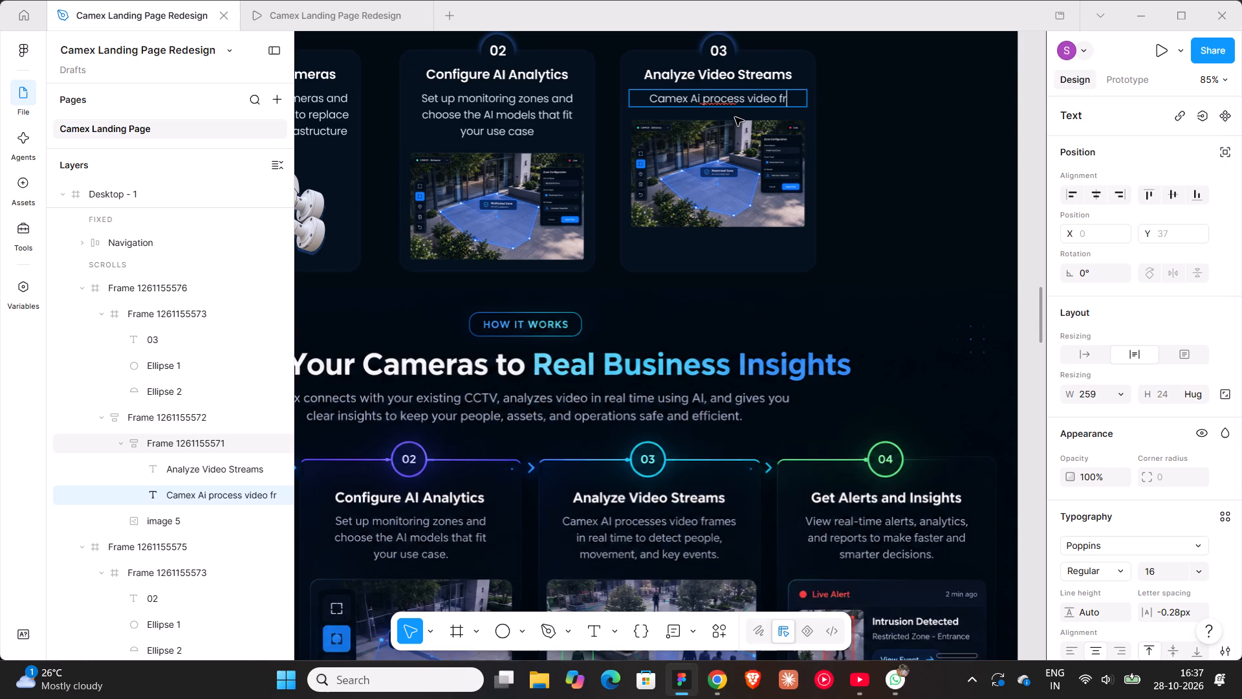
{"action": "type", "text": "ae"}
{"action": "key", "text": "BackSpace"}
{"action": "key", "text": "BackSpace"}
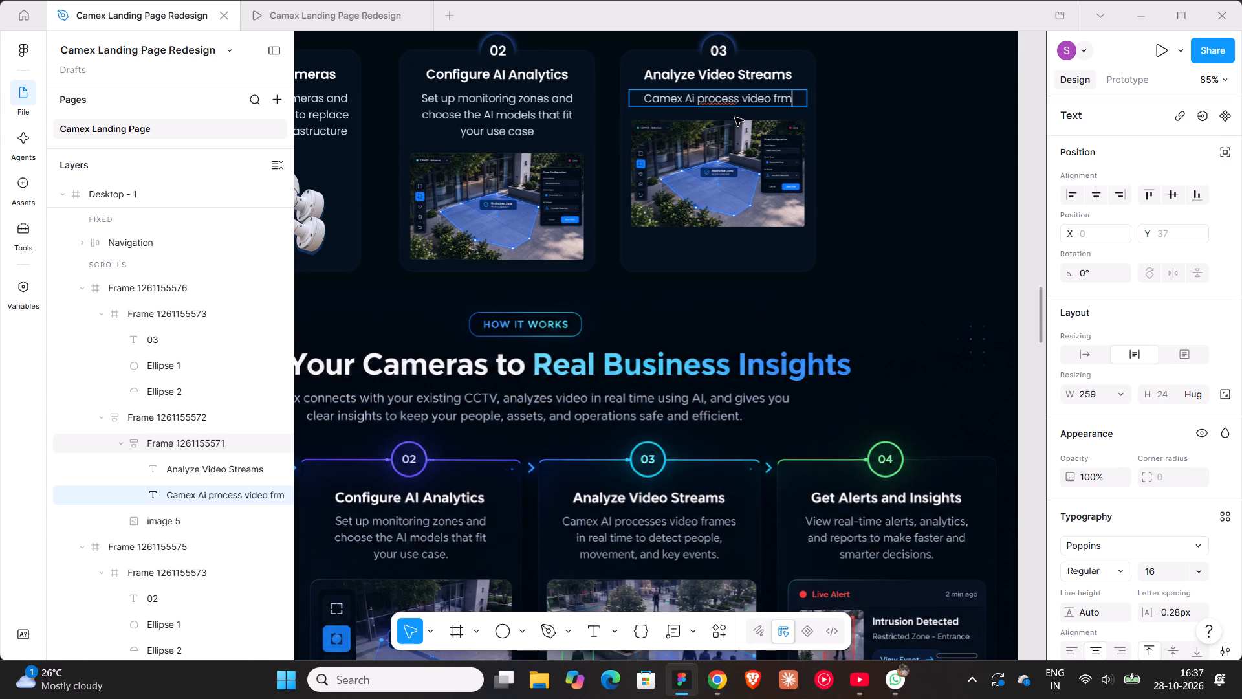
{"action": "key", "text": "BackSpace"}
{"action": "type", "text": "ames"}
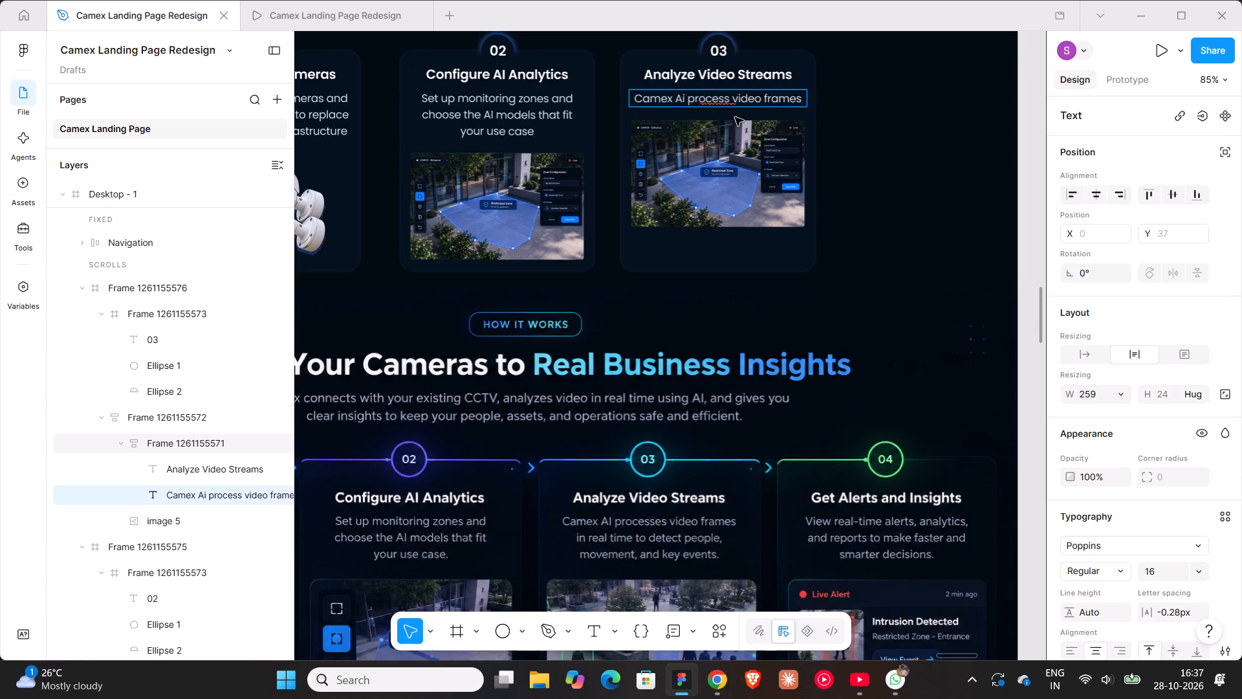
{"action": "key", "text": "Return"}
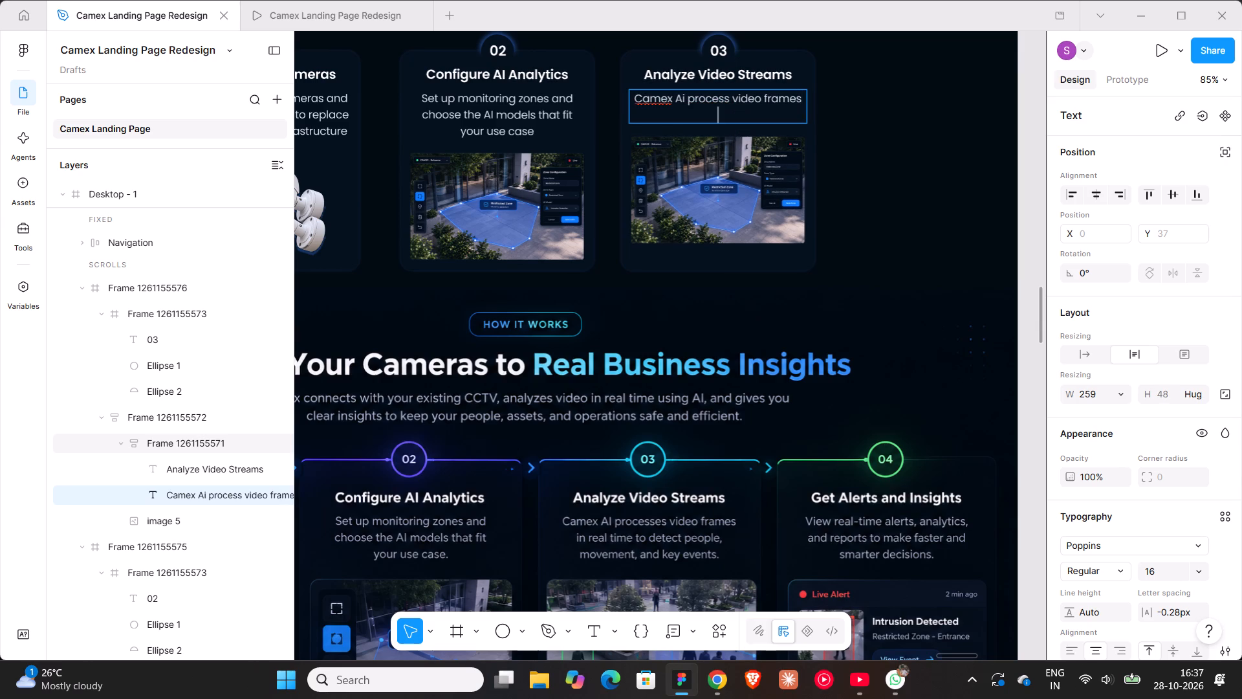
{"action": "type", "text": "in r"}
{"action": "type", "text": "eal time to detect people,"}
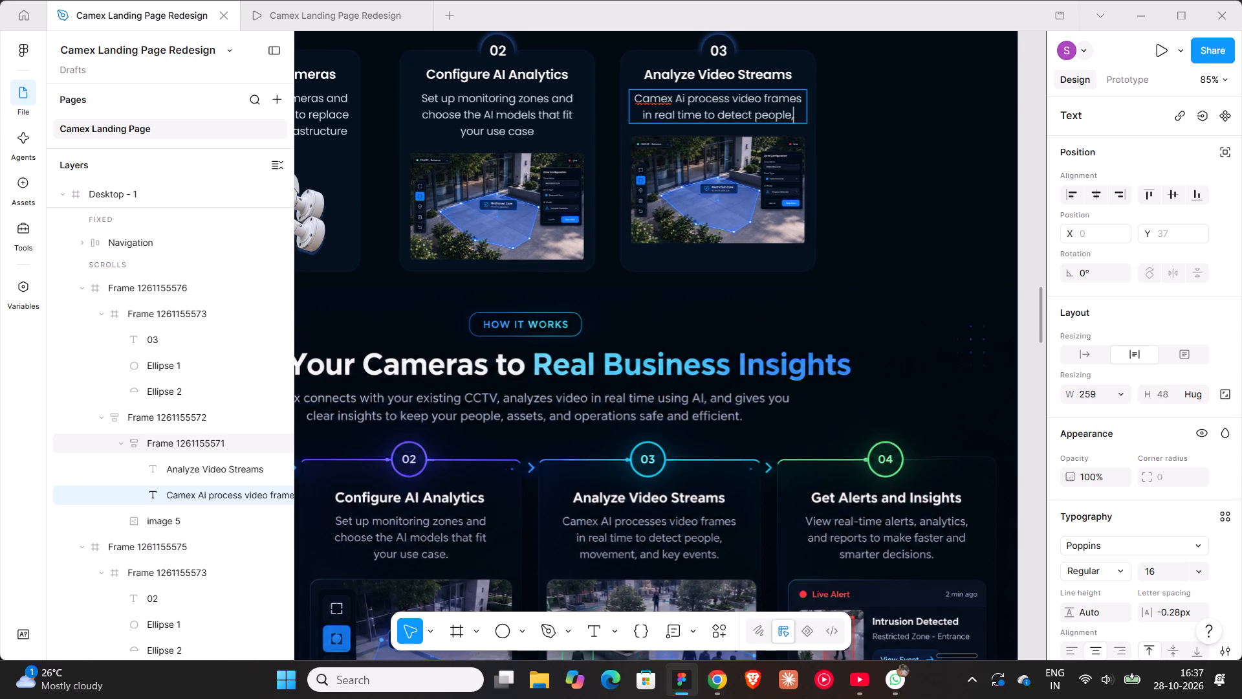
{"action": "key", "text": "Return"}
{"action": "type", "text": "movement"}
{"action": "type", "text": ", and key events"}
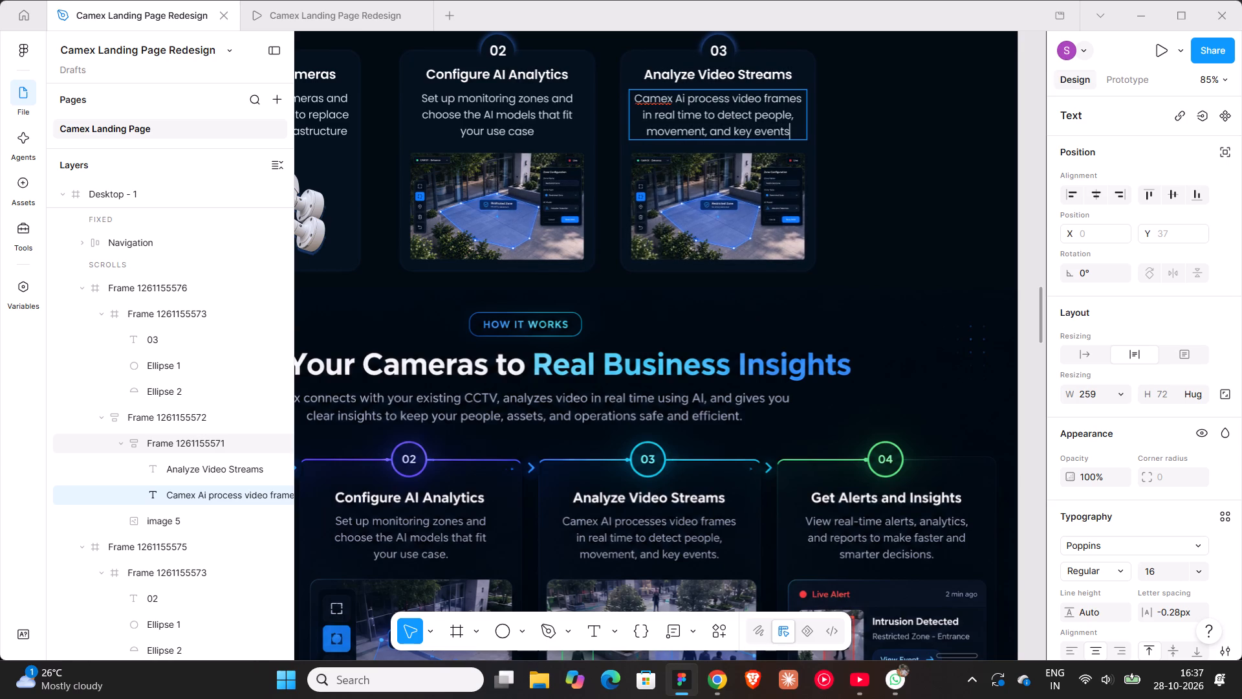